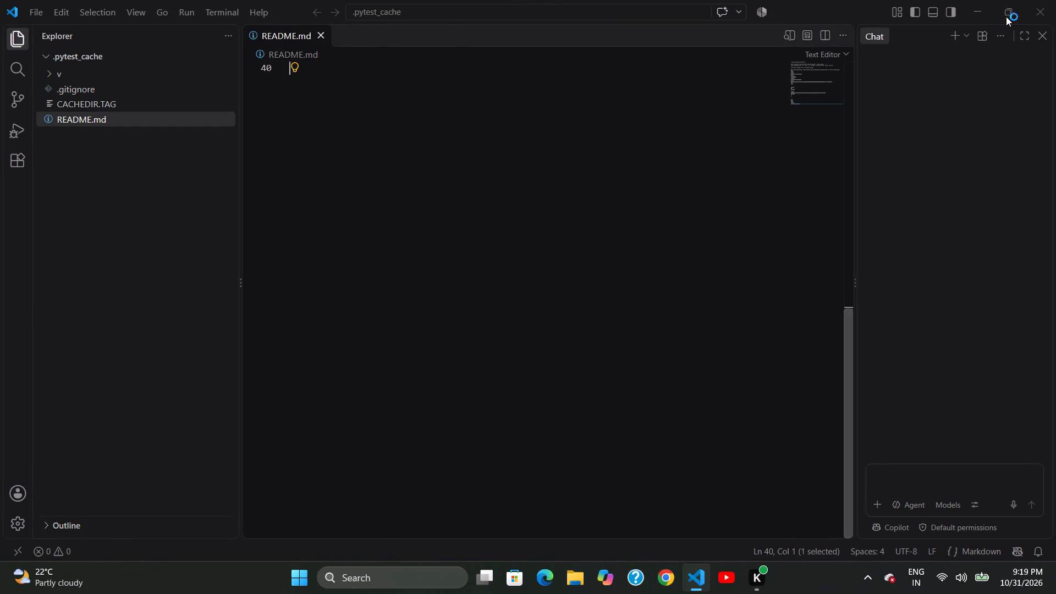
Close the Visual Studio Code window and launch Canva from the desktop.
click(1032, 5)
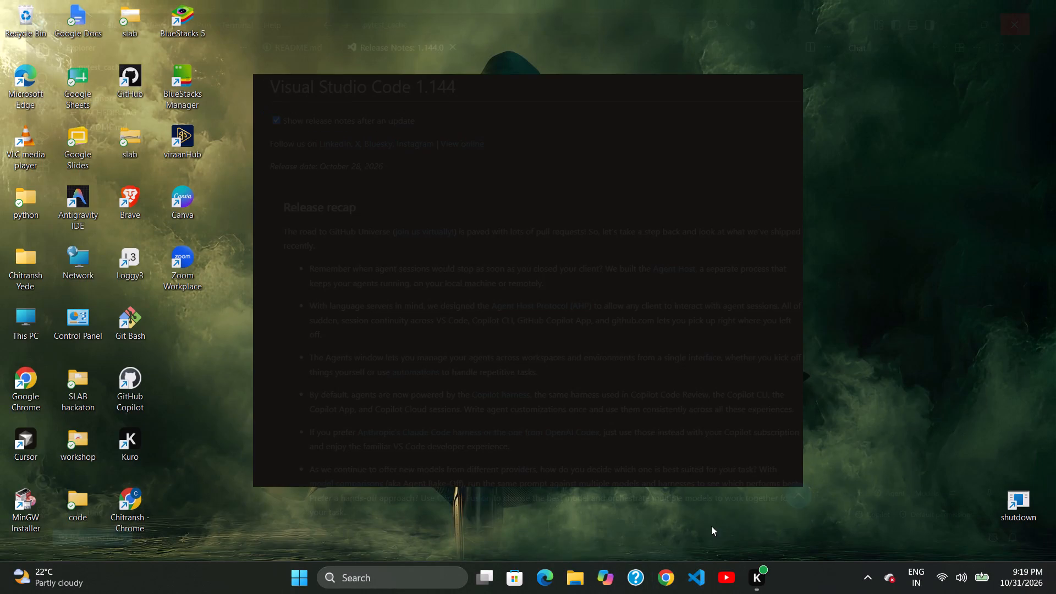
double_click(182, 206)
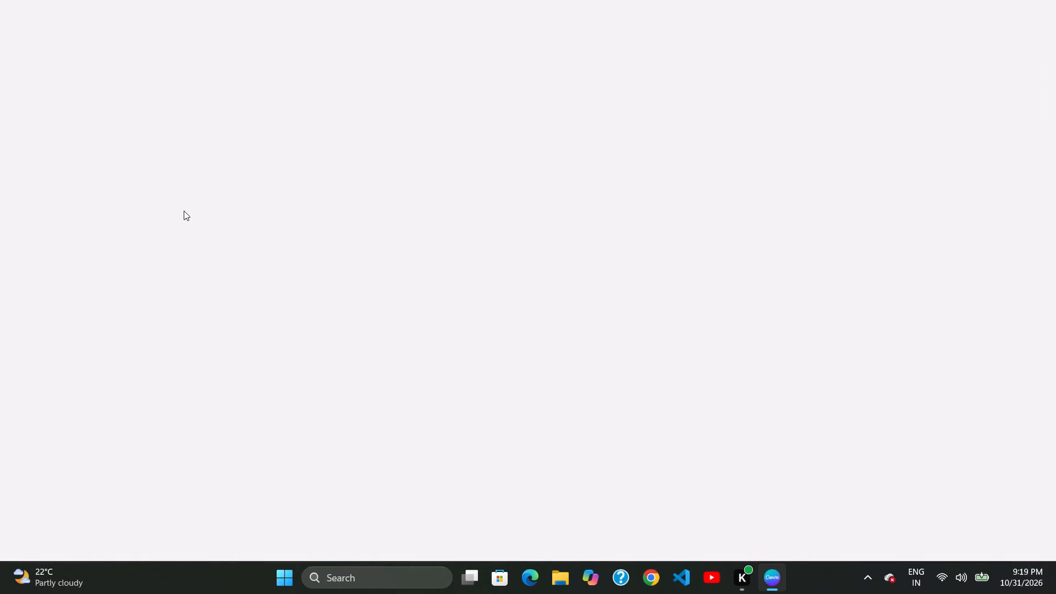
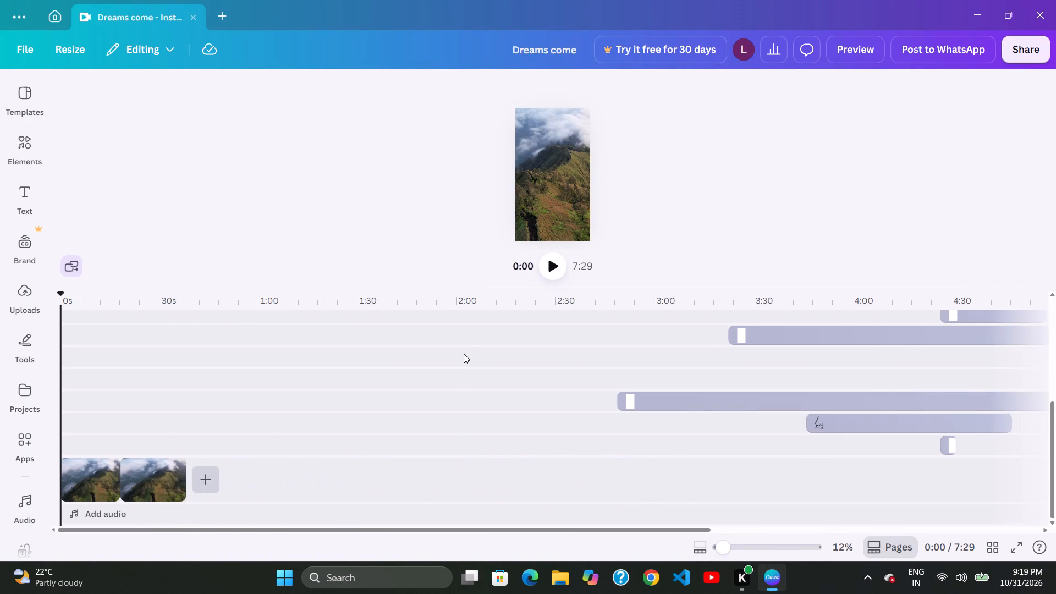
Look over the clips and element tracks along the timeline of the Dreams come video.
scroll(606, 382, left, 7)
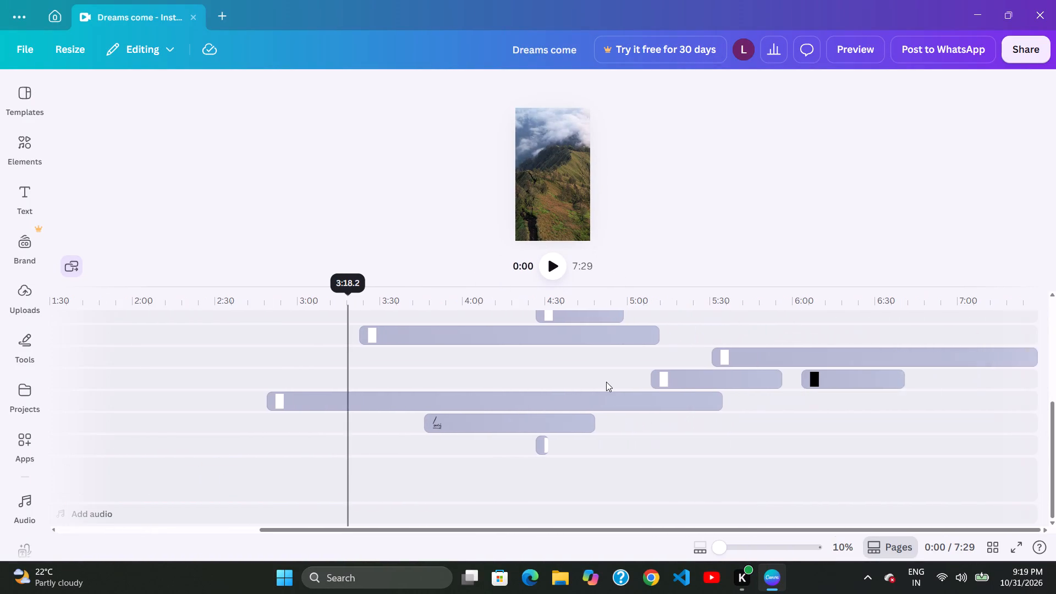
scroll(606, 382, up, 4)
scroll(606, 382, right, 5)
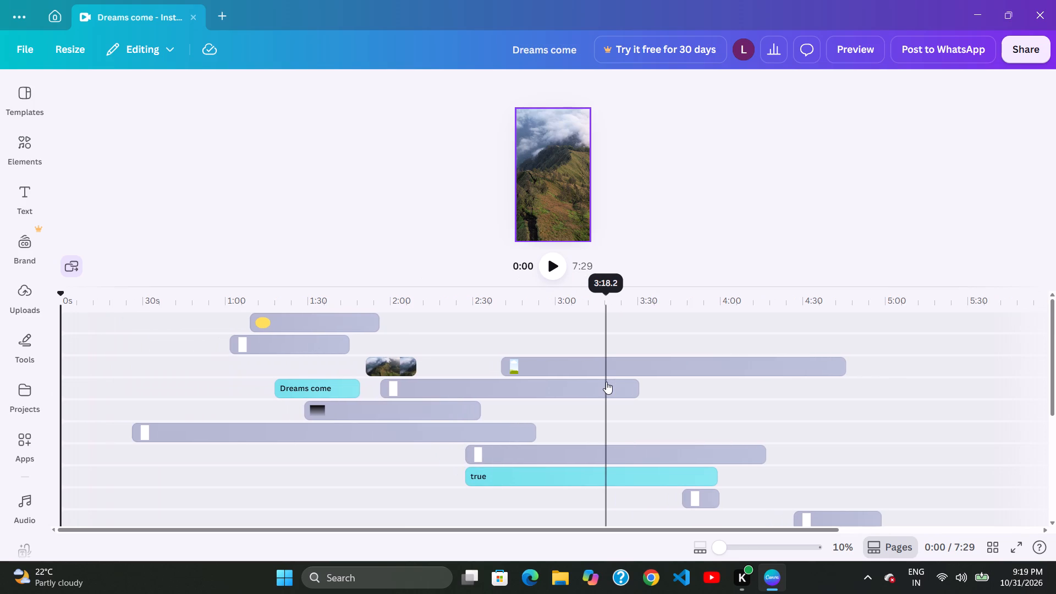
scroll(606, 382, right, 1)
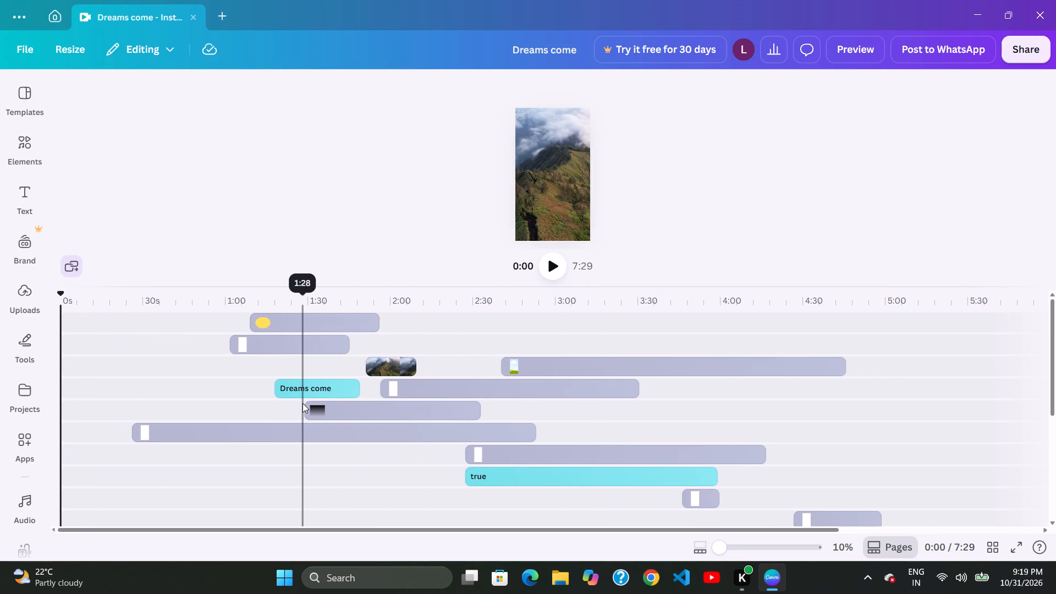
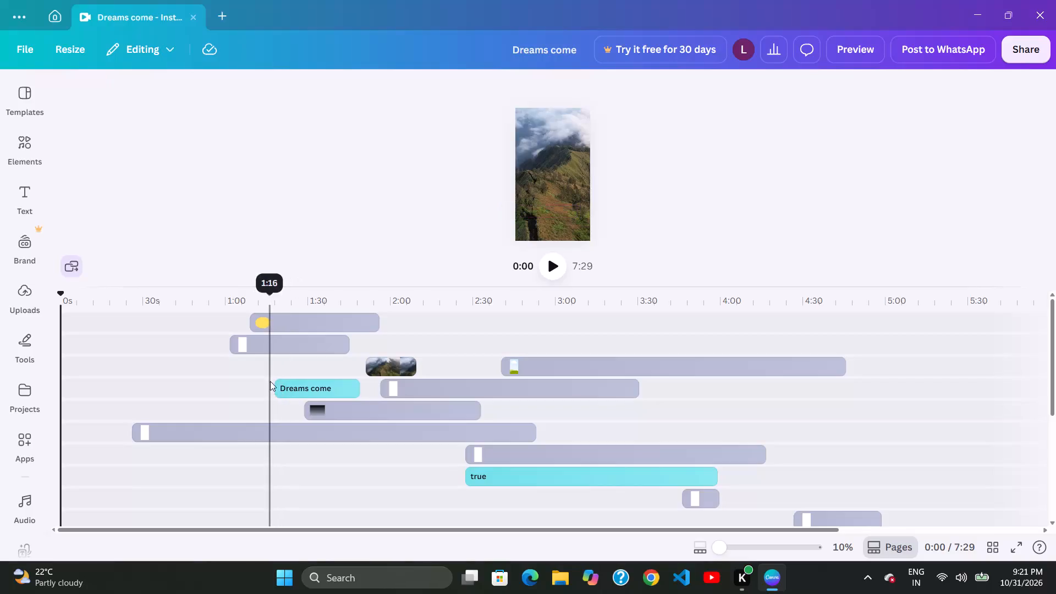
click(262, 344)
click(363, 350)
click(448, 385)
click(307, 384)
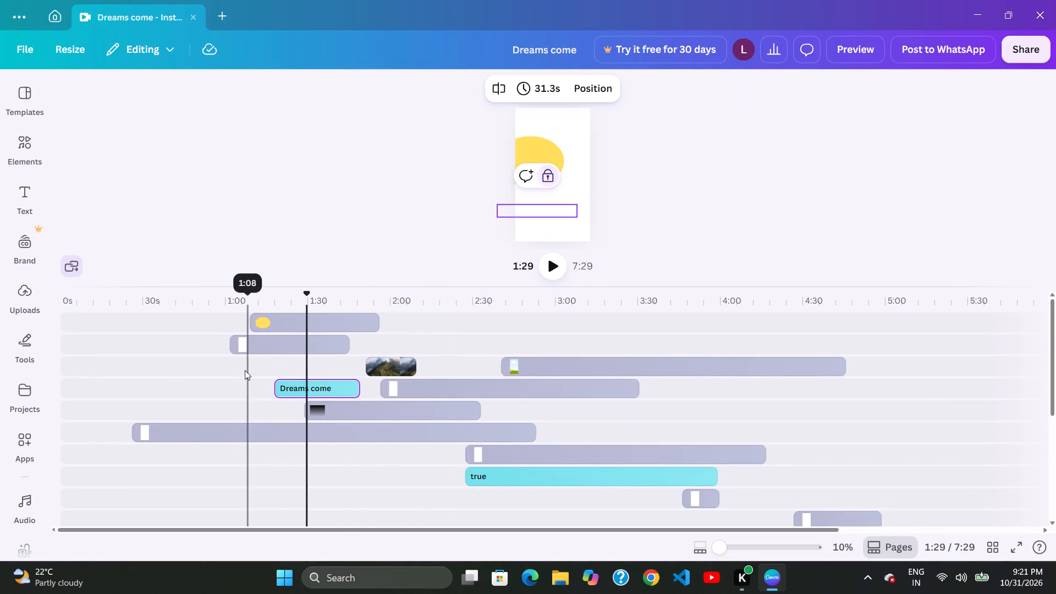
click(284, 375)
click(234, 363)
Lengthen the white element directly below the yellow shape to 52.2 s by extending its end.
click(250, 349)
click(273, 345)
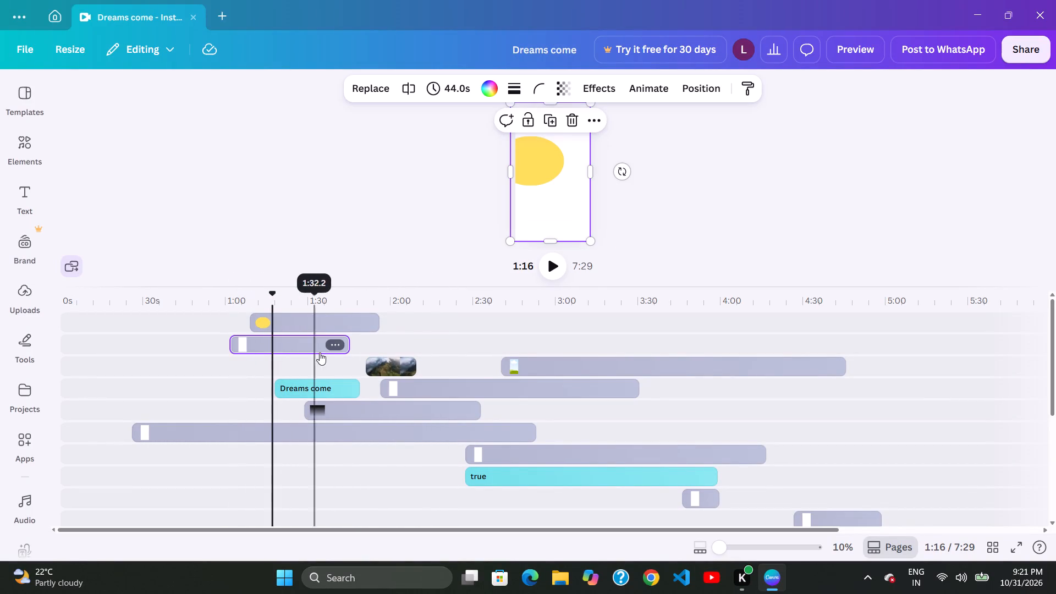
click(337, 346)
drag(340, 346, 364, 346)
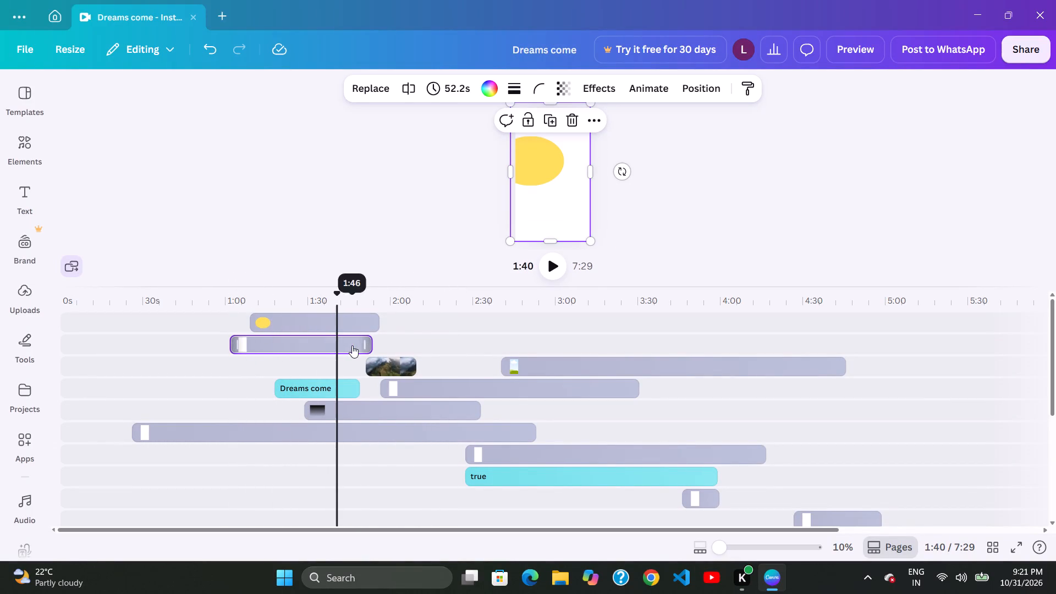
Extend the end of the yellow shape on the timeline so it lasts 1:00.
click(360, 322)
drag(374, 322, 397, 324)
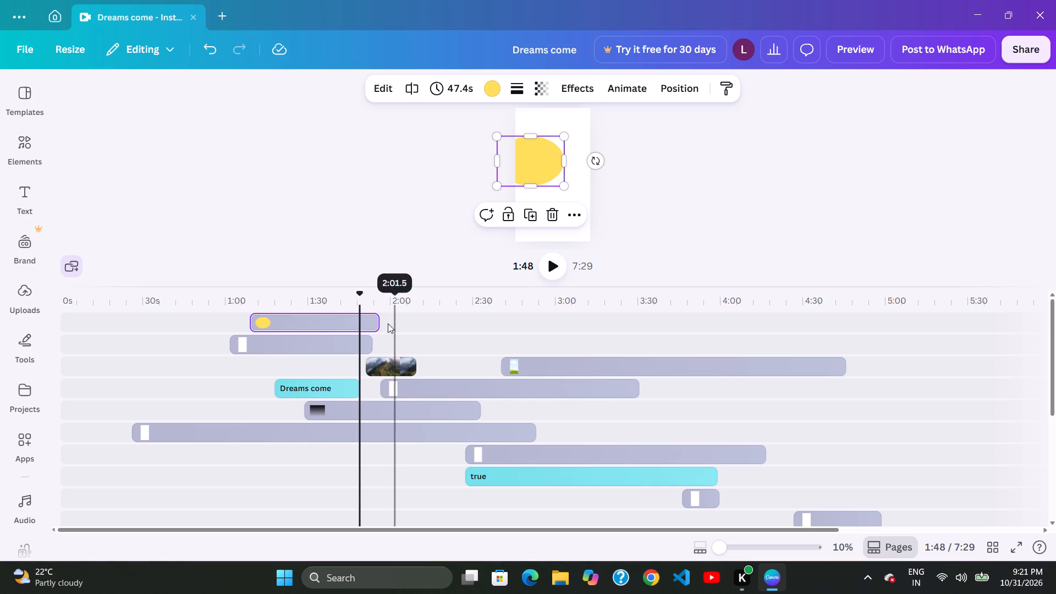
drag(376, 321, 411, 329)
Extend the mountain video clip on the third track to 20.9 s.
click(397, 355)
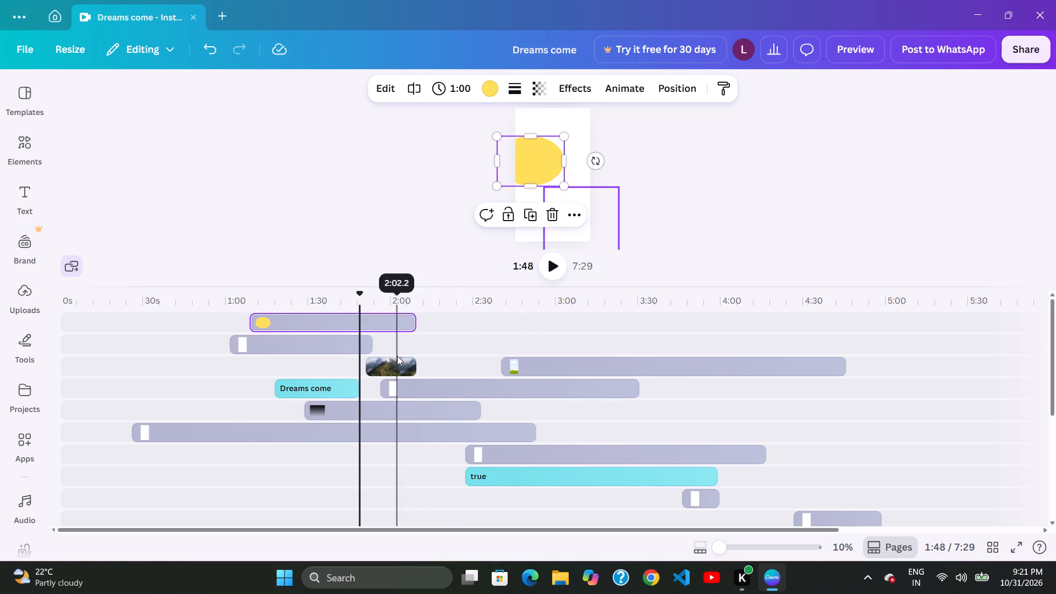
drag(409, 361, 475, 369)
drag(369, 365, 305, 366)
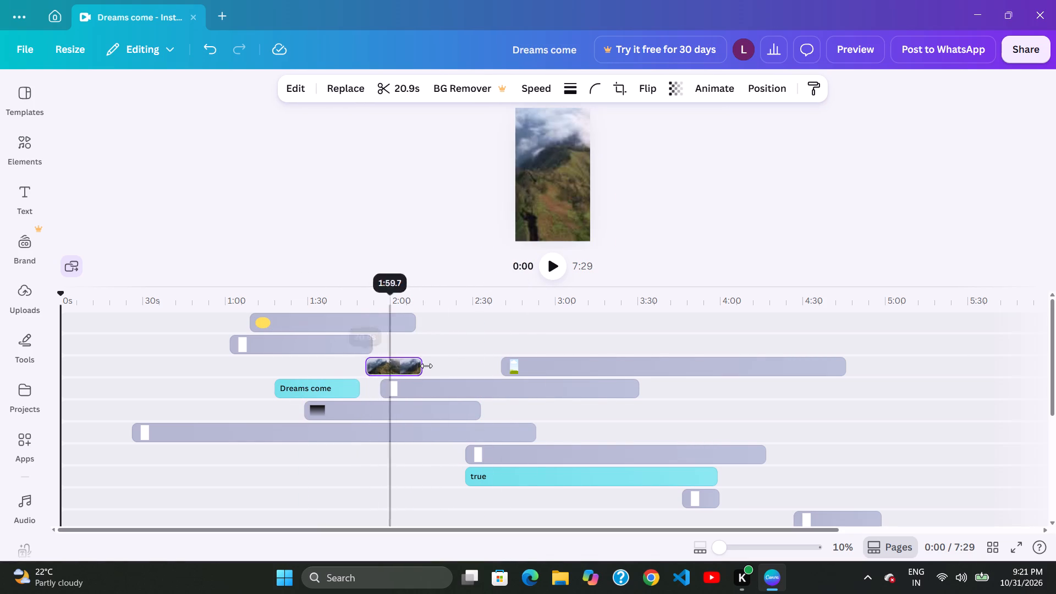
Pull the start of the cloud graphic earlier so it lasts 2:18.
click(516, 366)
drag(508, 365, 467, 367)
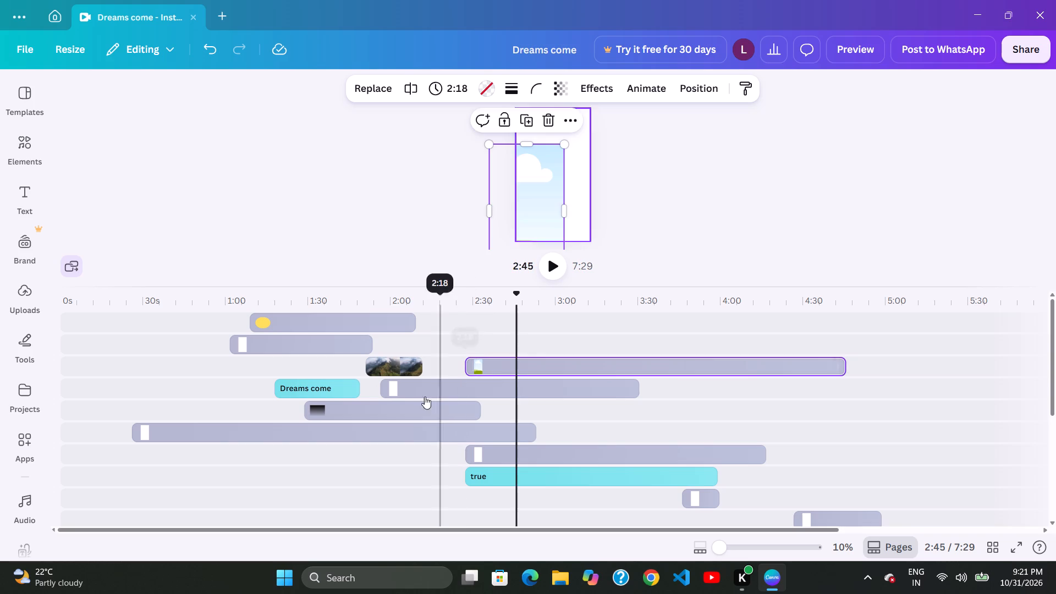
Extend the end of the black gradient shape so it lasts 1:59.
click(335, 402)
drag(468, 411, 475, 411)
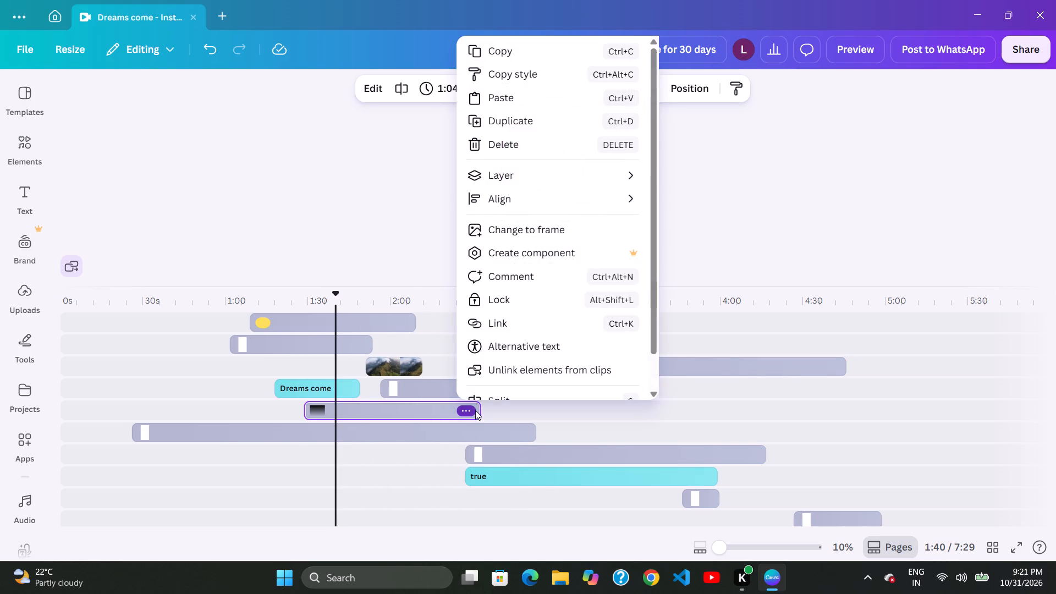
click(478, 408)
drag(473, 408, 543, 413)
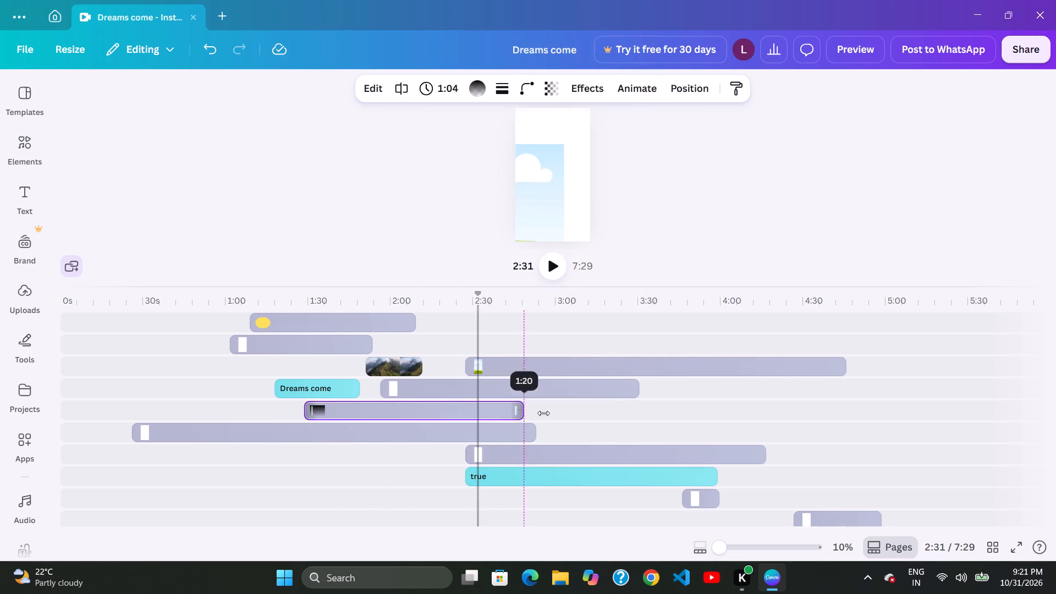
drag(543, 413, 624, 415)
Extend the end of the long white element below the gradient shape to a duration of 2:47.
click(514, 431)
drag(535, 427, 589, 430)
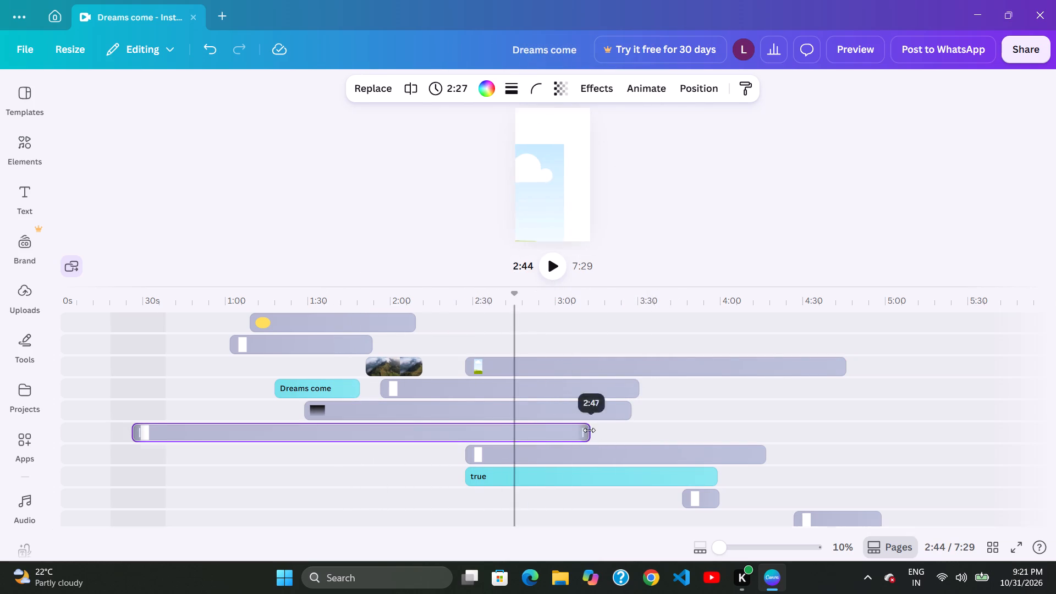
Pull the start of the white element above the "true" text earlier so it lasts 3:22.
click(487, 446)
drag(475, 450, 221, 452)
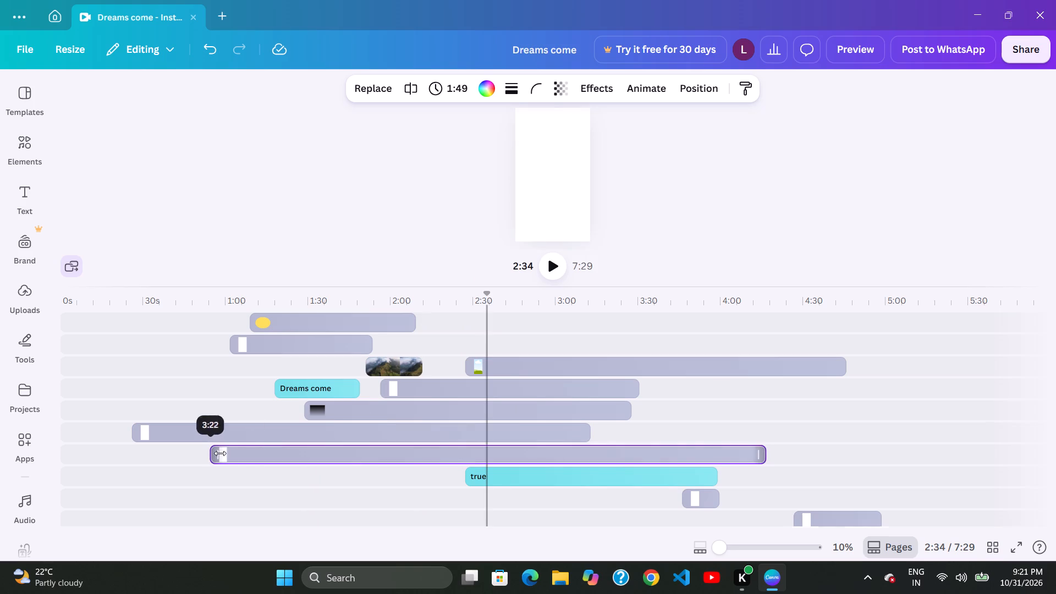
Extend the "true" text backward so it starts at about 1:08, in line with the yellow shape.
click(498, 472)
drag(468, 473, 249, 473)
Pull the start of the short white element below the "true" text earlier so it lasts 2:58.
click(690, 501)
drag(688, 498, 286, 498)
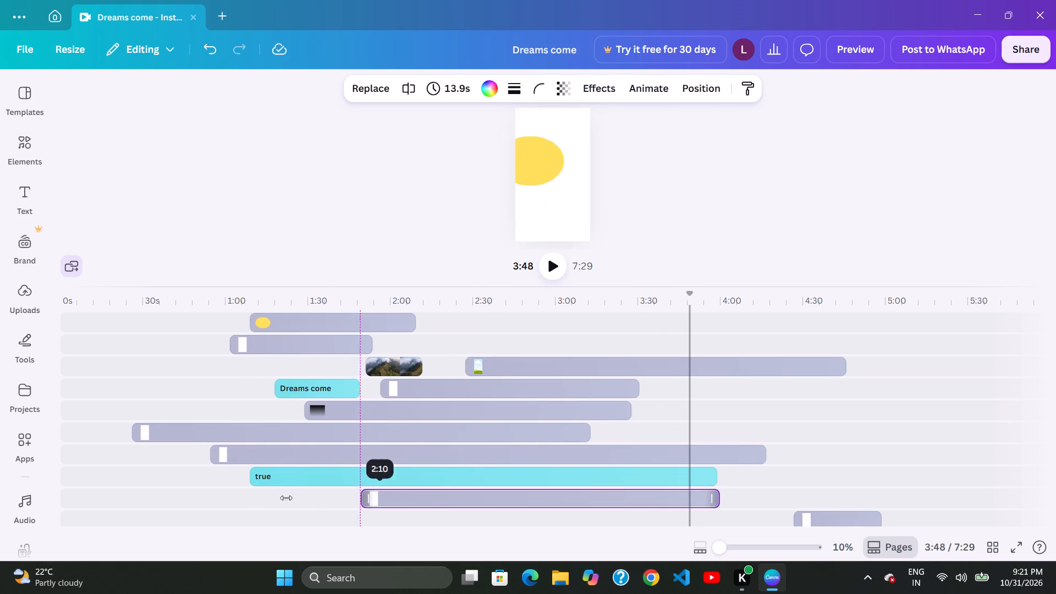
drag(286, 498, 237, 497)
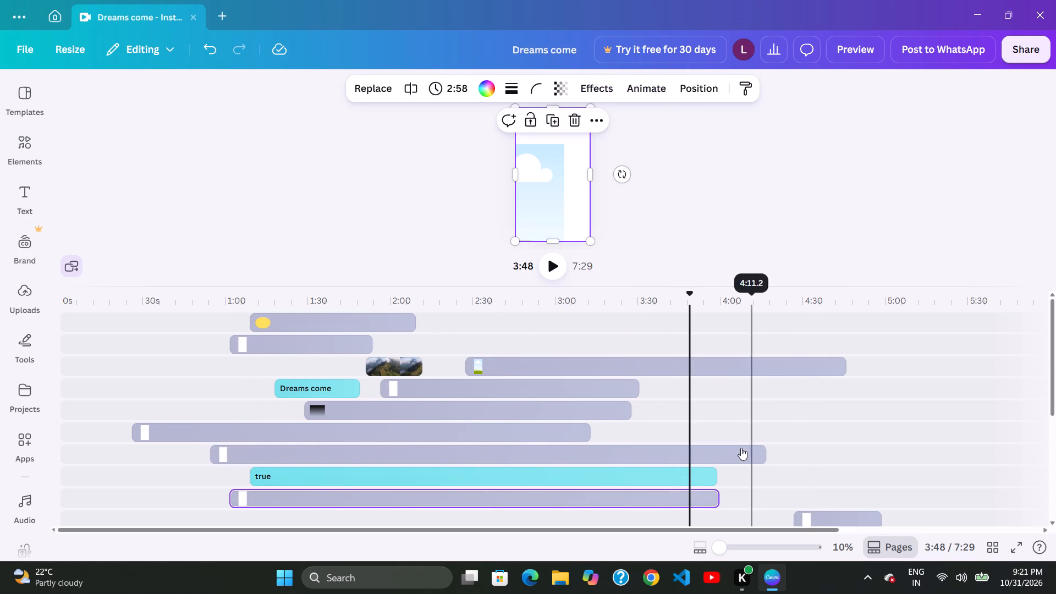
Enlarge the timeline area slightly to make room for more tracks.
drag(689, 287, 682, 264)
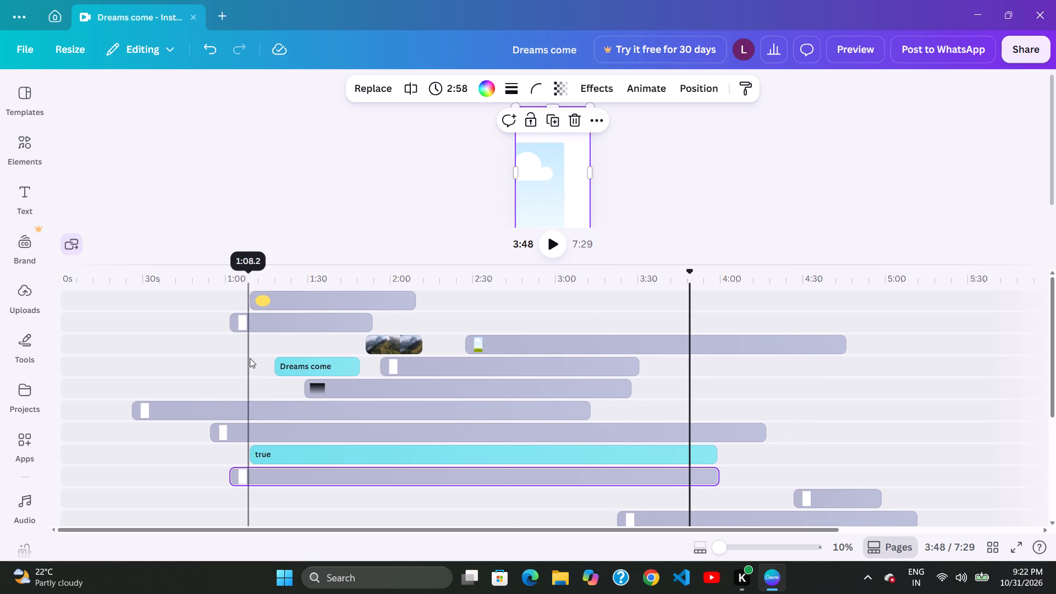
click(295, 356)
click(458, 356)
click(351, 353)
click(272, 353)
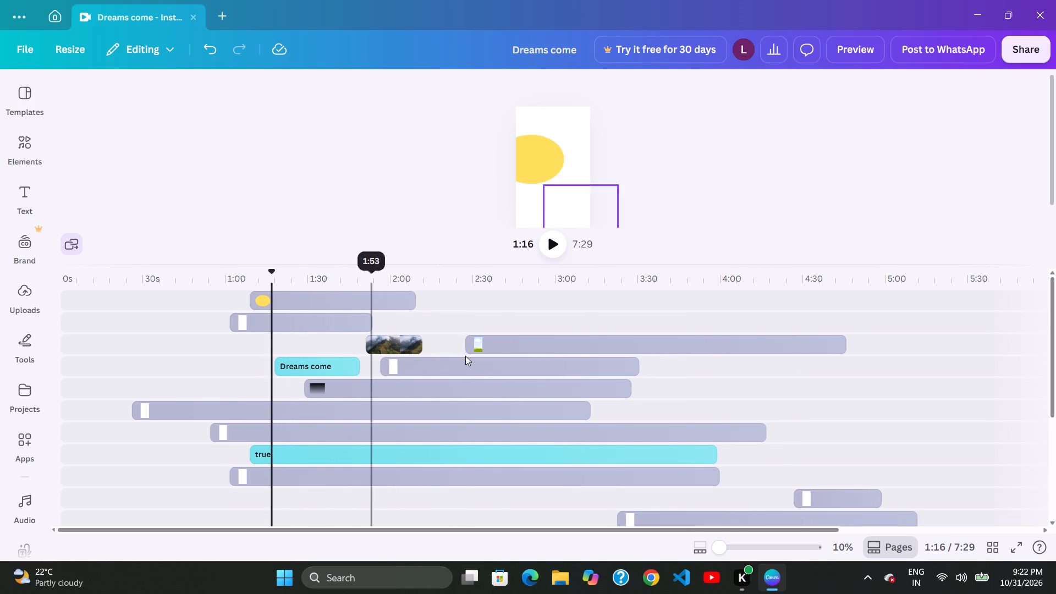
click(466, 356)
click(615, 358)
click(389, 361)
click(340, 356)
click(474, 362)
Pull the start of the white element following the "Dreams come" text earlier so it lasts 1:36.
click(580, 375)
drag(382, 367, 376, 368)
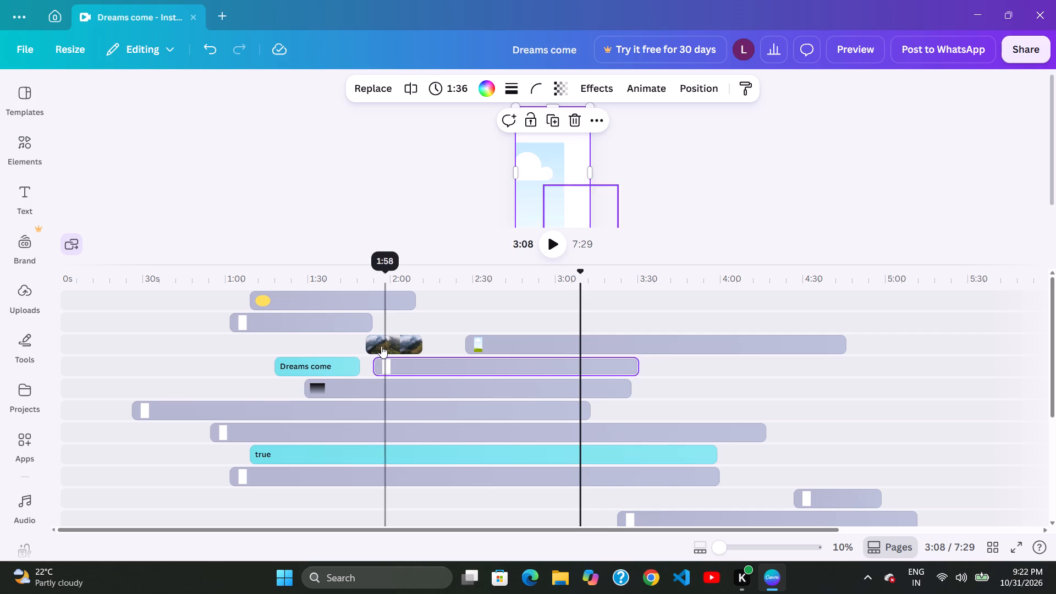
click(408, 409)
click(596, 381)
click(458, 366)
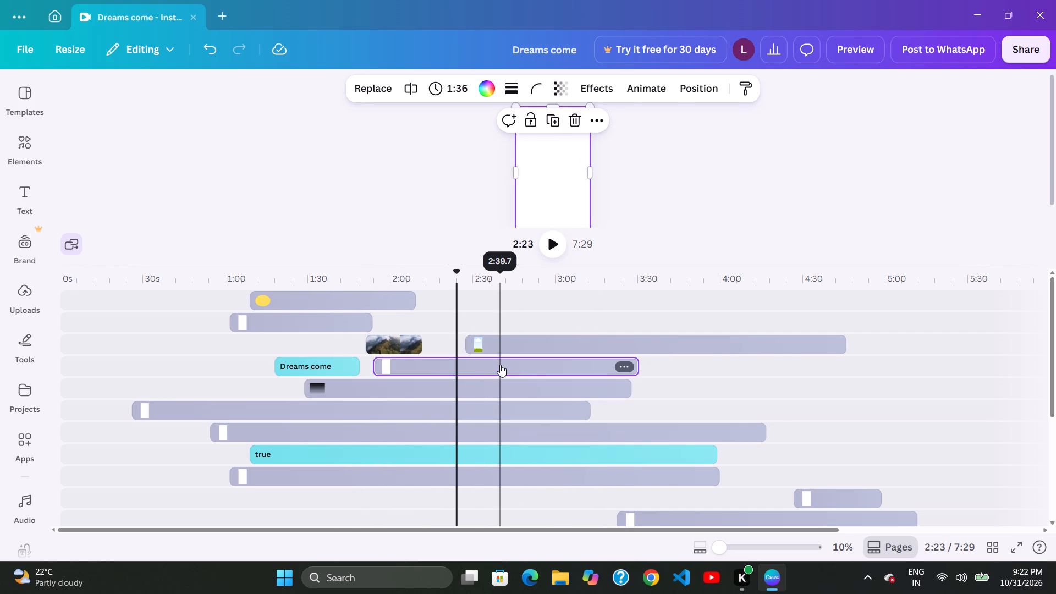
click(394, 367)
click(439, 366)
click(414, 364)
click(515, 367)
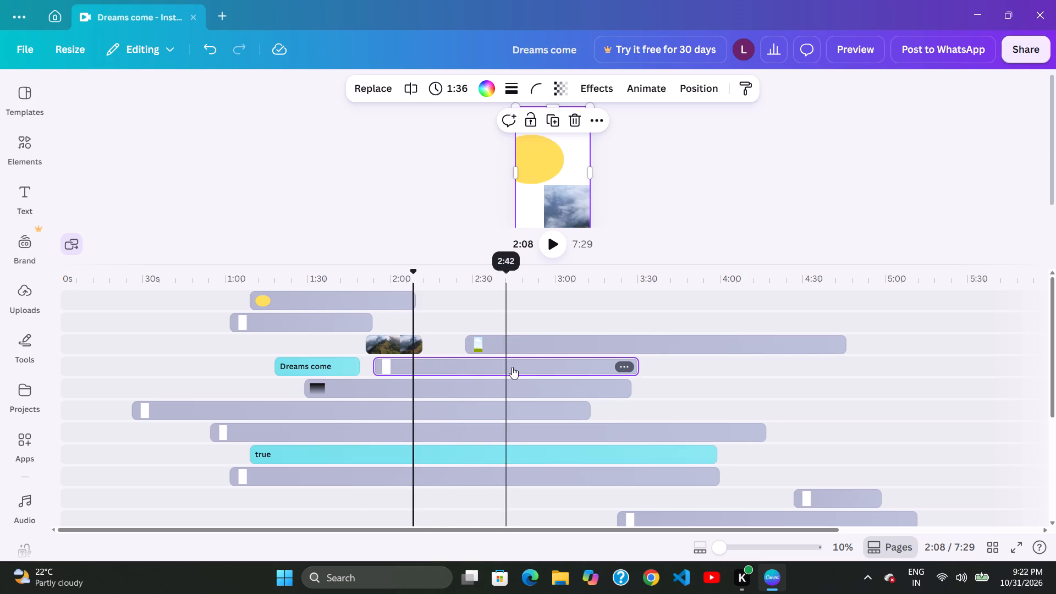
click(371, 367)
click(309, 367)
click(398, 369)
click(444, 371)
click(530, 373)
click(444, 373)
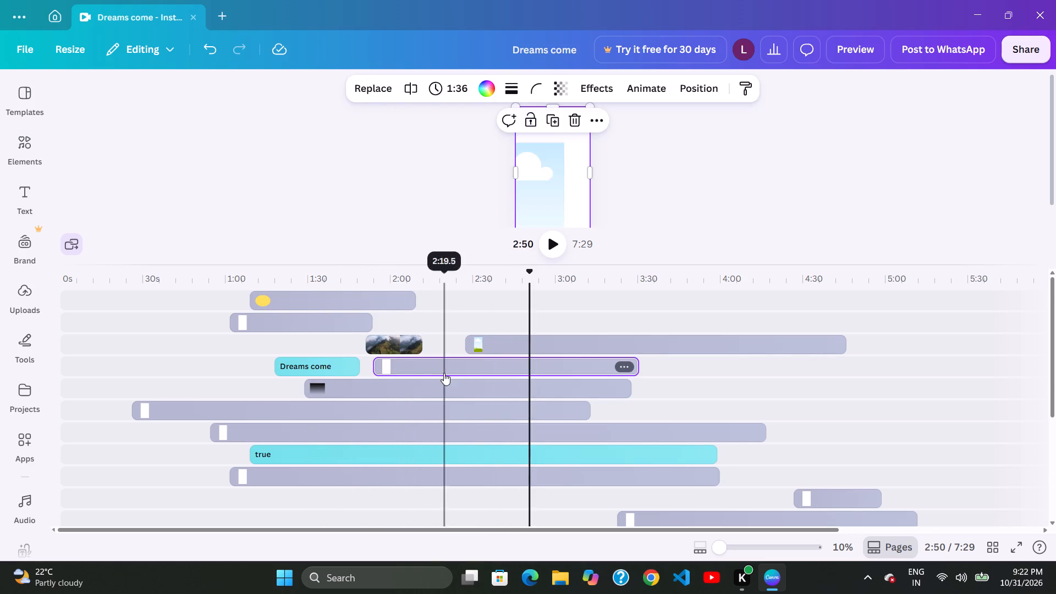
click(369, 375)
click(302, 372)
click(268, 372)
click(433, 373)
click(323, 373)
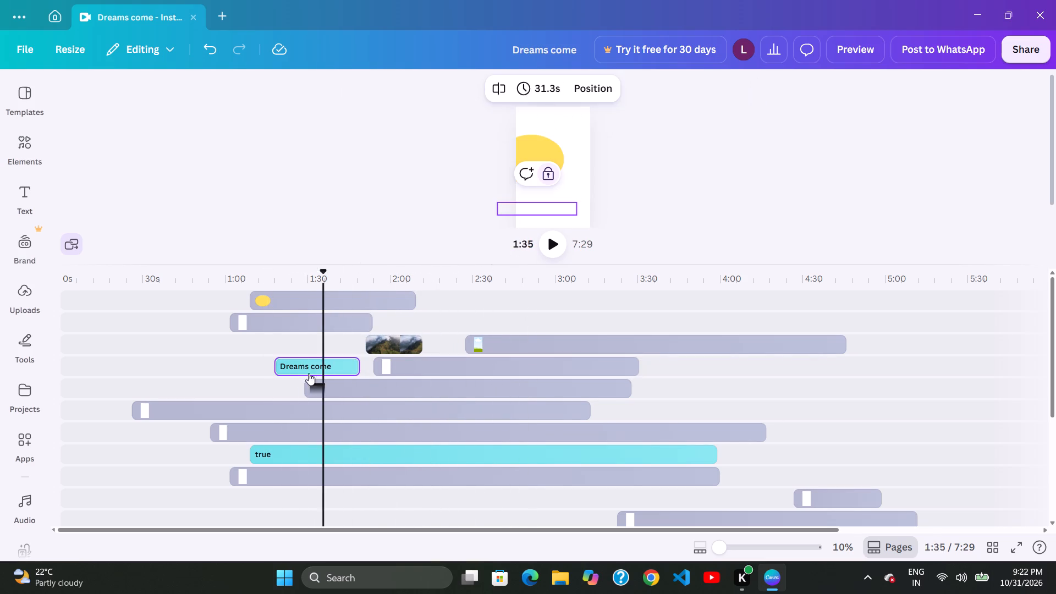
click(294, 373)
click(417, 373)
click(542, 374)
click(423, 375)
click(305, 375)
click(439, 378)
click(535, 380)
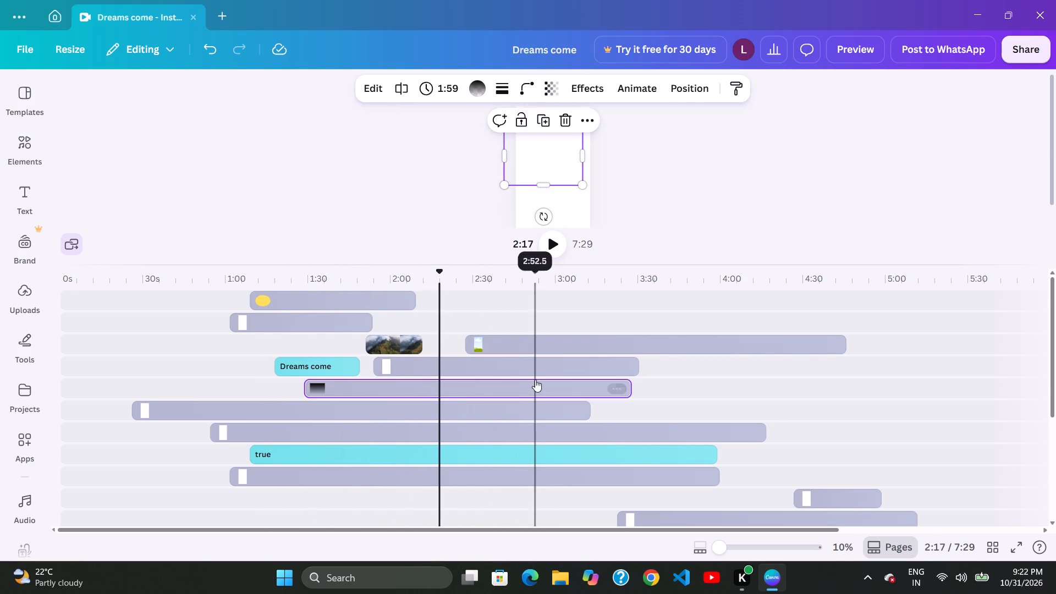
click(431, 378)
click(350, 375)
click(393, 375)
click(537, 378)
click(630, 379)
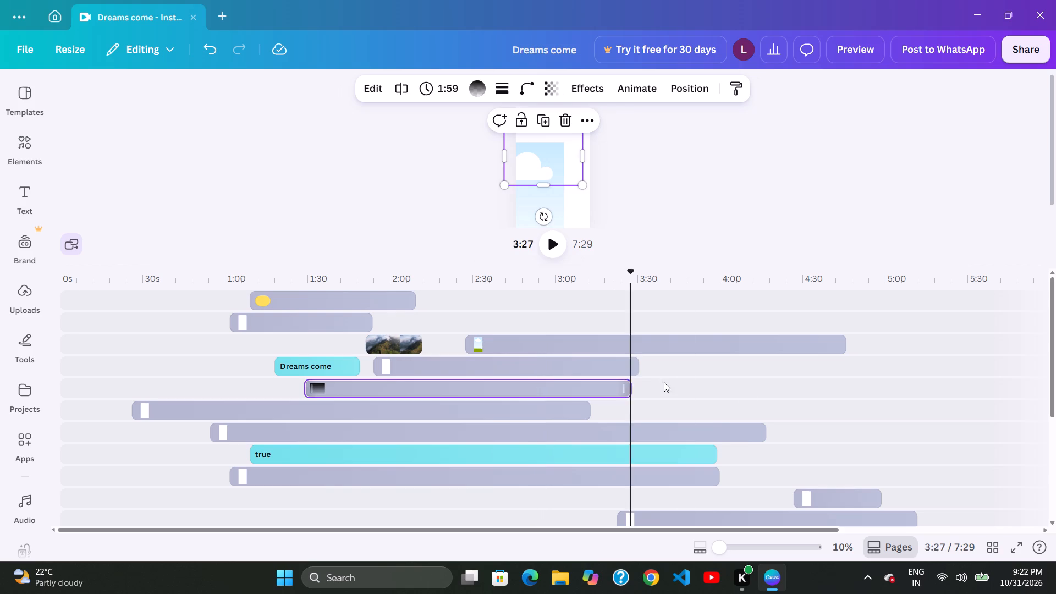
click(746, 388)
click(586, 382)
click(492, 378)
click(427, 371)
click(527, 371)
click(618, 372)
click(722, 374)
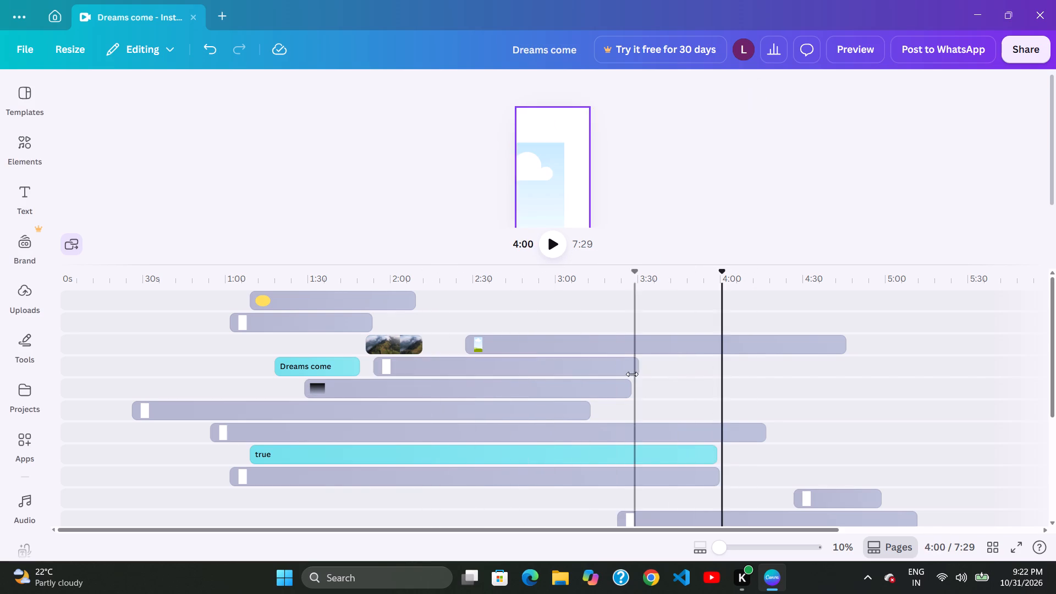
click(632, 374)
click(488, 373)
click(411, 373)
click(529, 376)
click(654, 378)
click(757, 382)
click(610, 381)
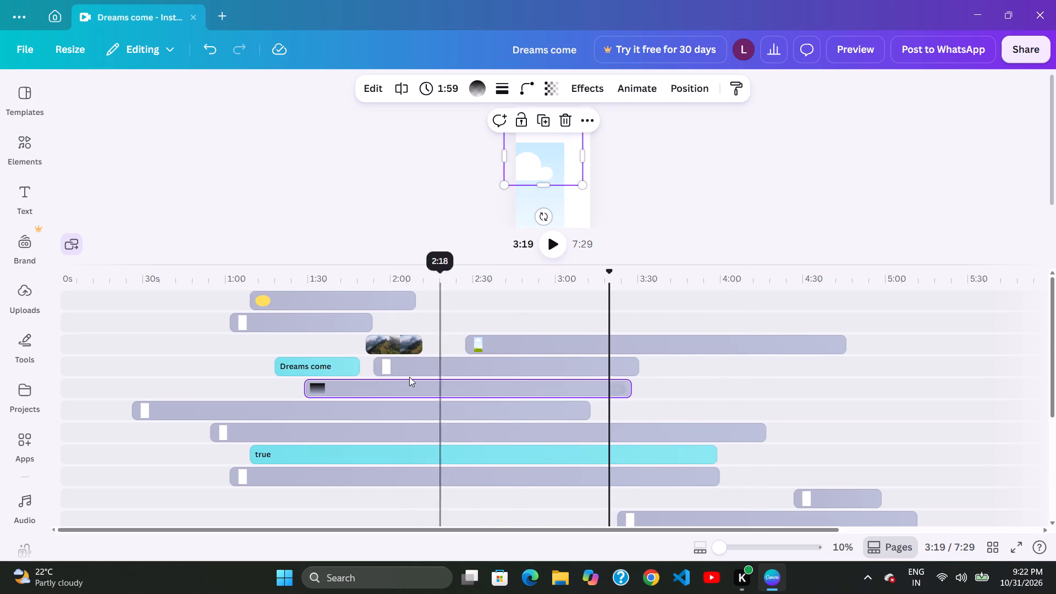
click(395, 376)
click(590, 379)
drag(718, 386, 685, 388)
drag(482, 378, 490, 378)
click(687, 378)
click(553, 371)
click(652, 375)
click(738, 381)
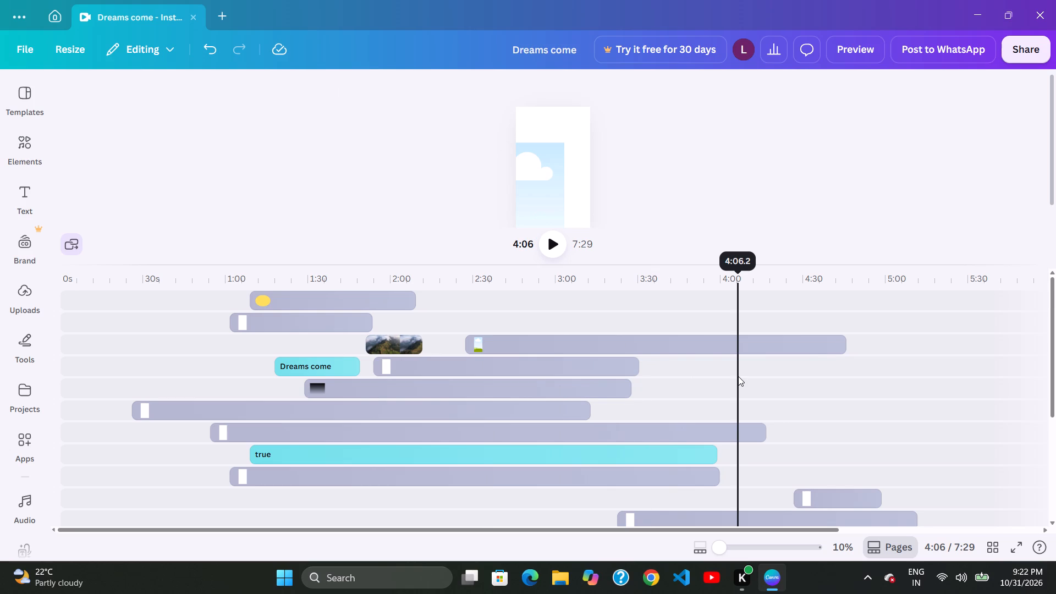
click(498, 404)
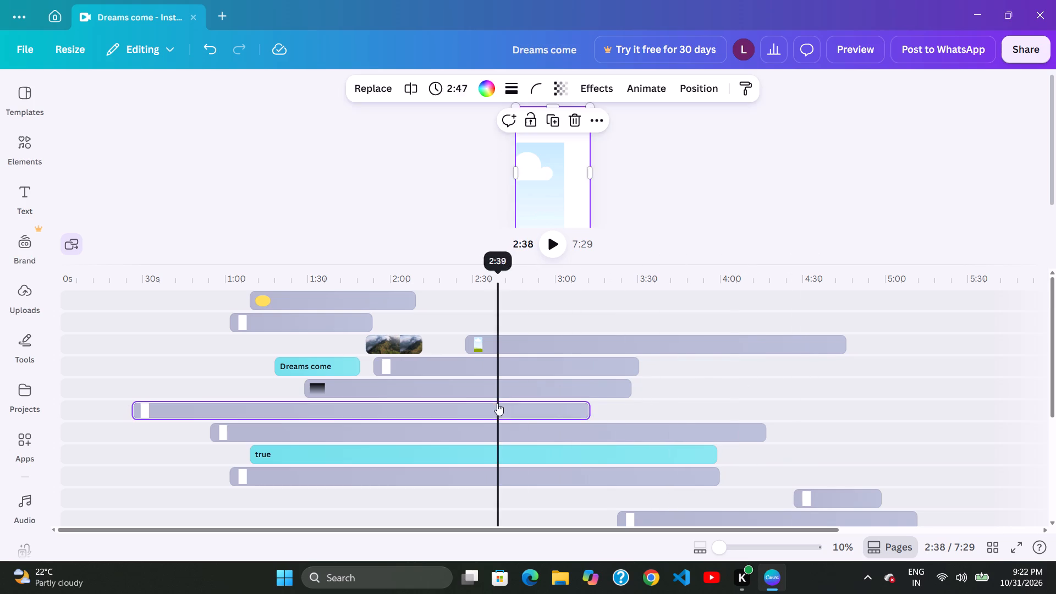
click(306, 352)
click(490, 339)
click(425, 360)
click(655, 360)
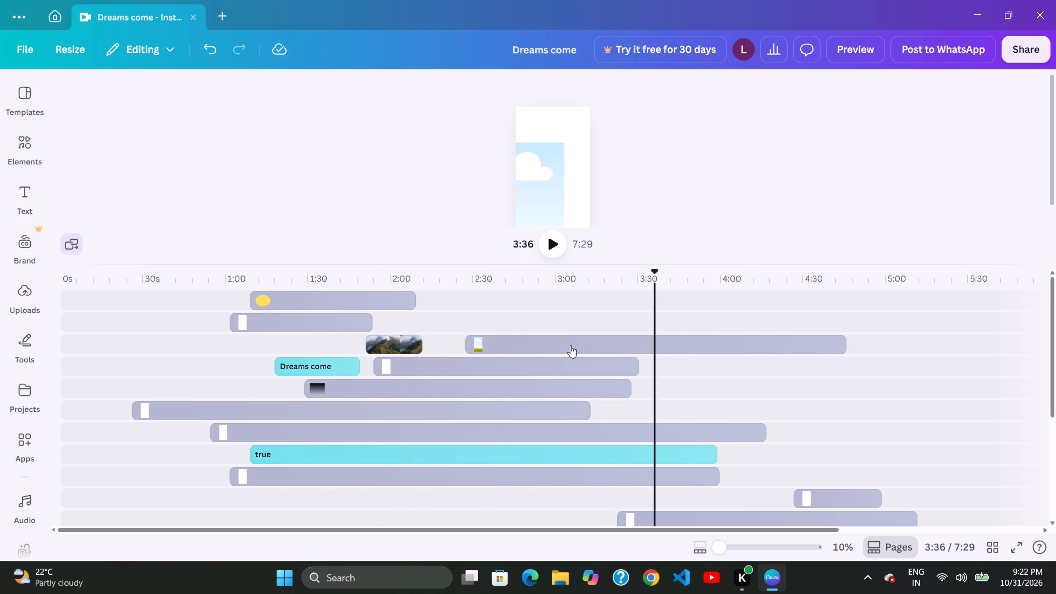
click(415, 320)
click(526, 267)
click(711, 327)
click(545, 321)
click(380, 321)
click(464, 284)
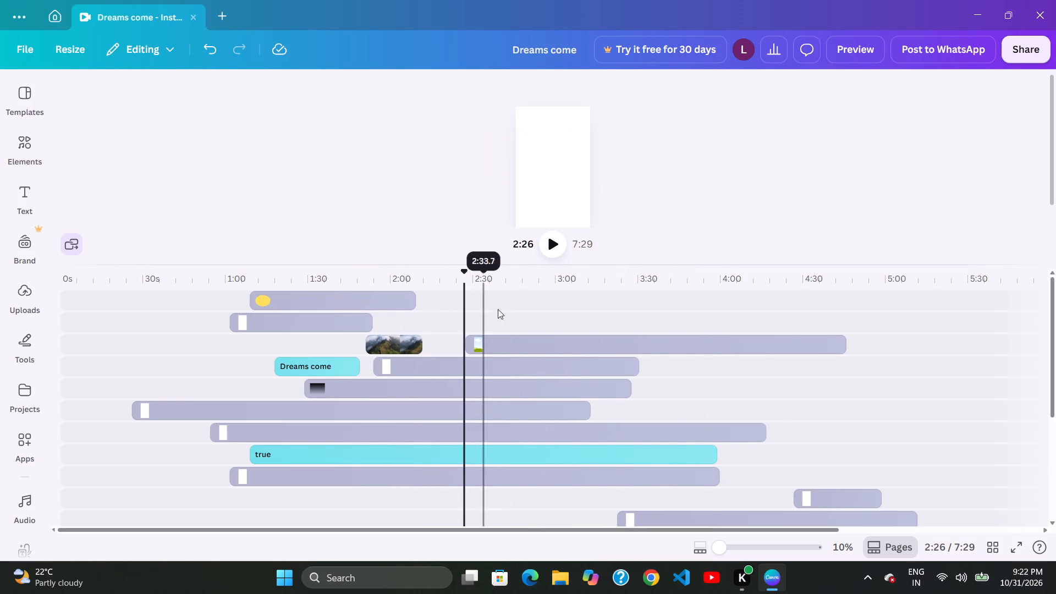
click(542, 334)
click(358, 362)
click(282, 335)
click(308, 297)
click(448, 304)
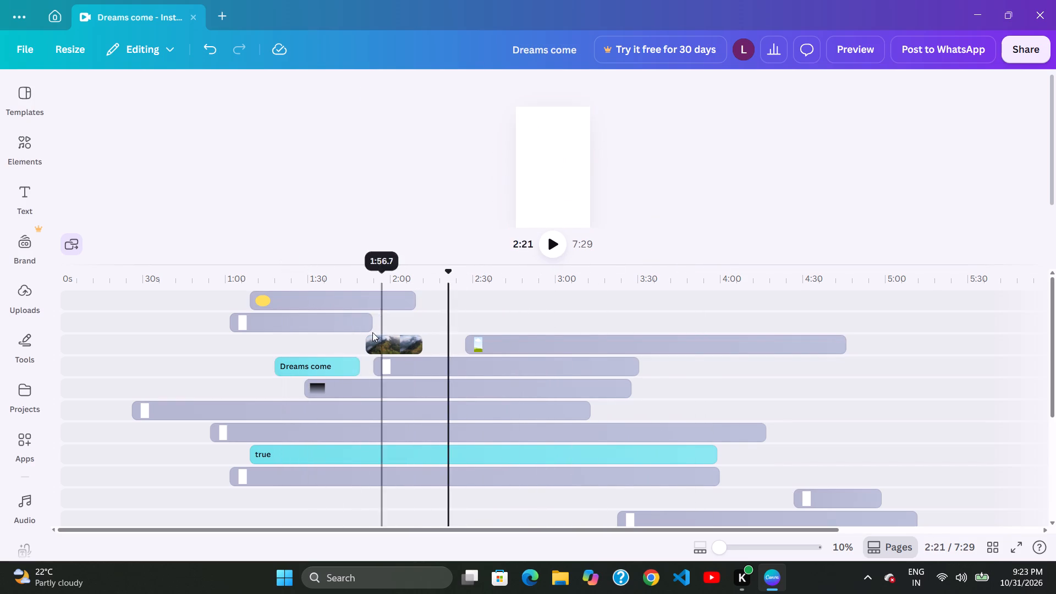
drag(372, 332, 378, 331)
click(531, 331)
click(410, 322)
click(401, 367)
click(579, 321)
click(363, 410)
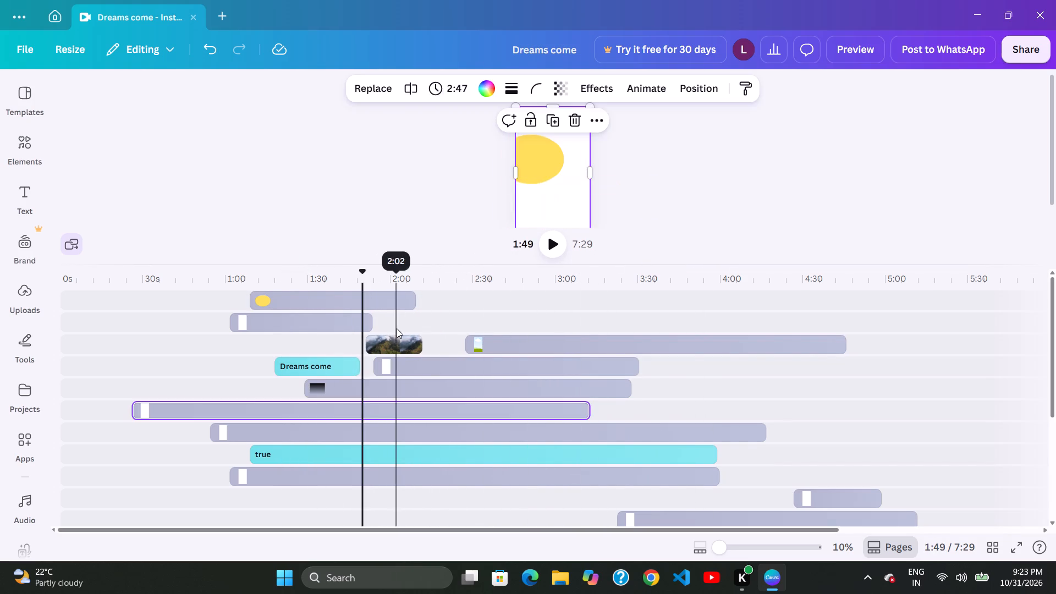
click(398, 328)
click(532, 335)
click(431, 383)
Nudge the long white element and the gradient shape slightly earlier on their tracks.
drag(543, 383, 543, 388)
drag(492, 417, 486, 414)
drag(398, 391, 397, 385)
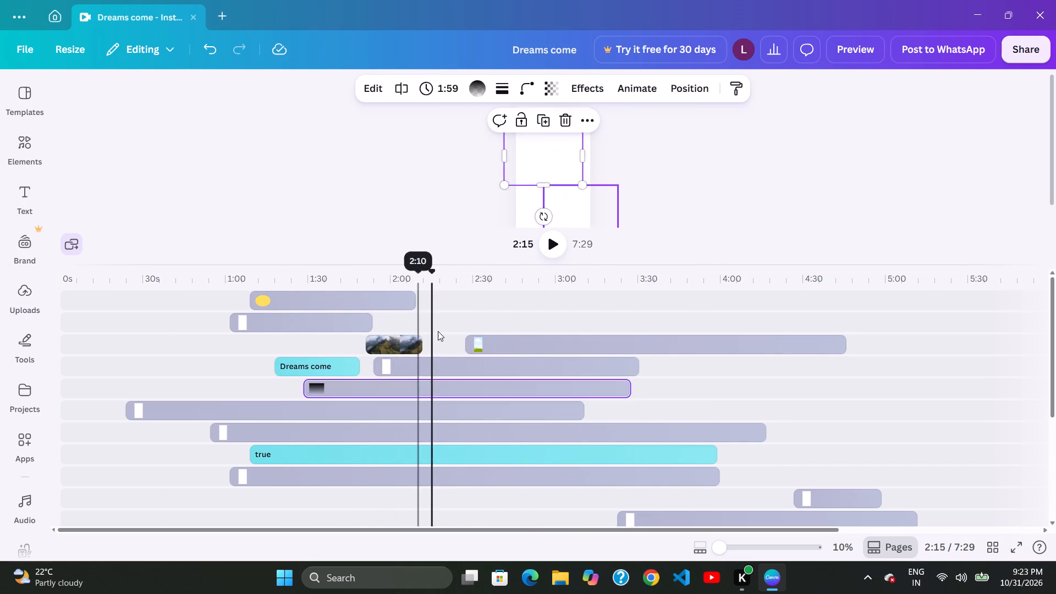
click(437, 332)
click(300, 348)
click(424, 304)
click(384, 363)
drag(300, 381, 310, 381)
drag(419, 406, 424, 405)
Move the "true" text earlier to start at about 1:01, in line with the white element below it.
click(485, 331)
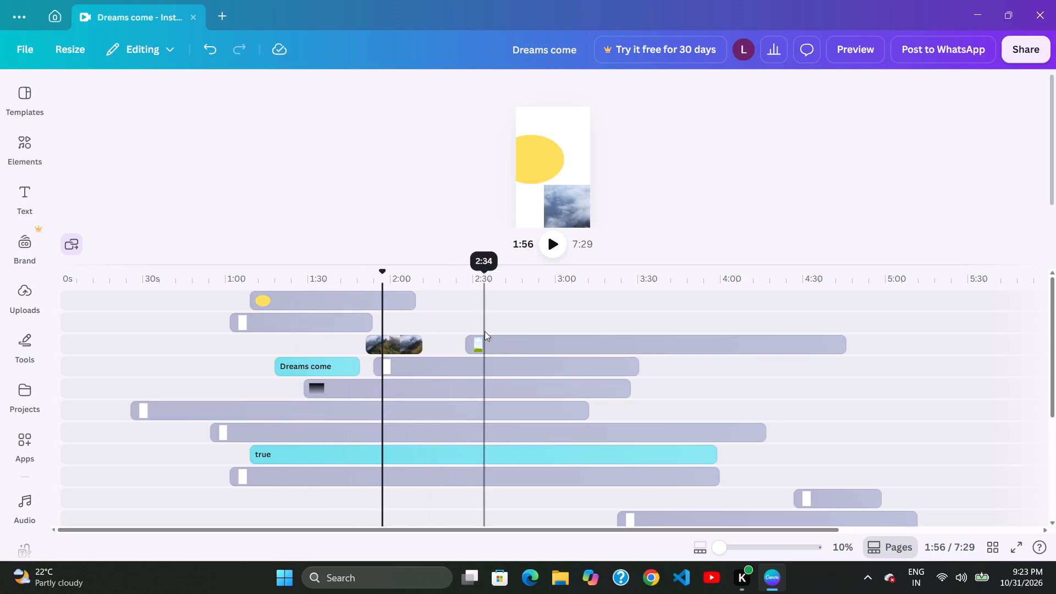
click(323, 336)
click(462, 353)
click(585, 391)
drag(537, 447, 513, 443)
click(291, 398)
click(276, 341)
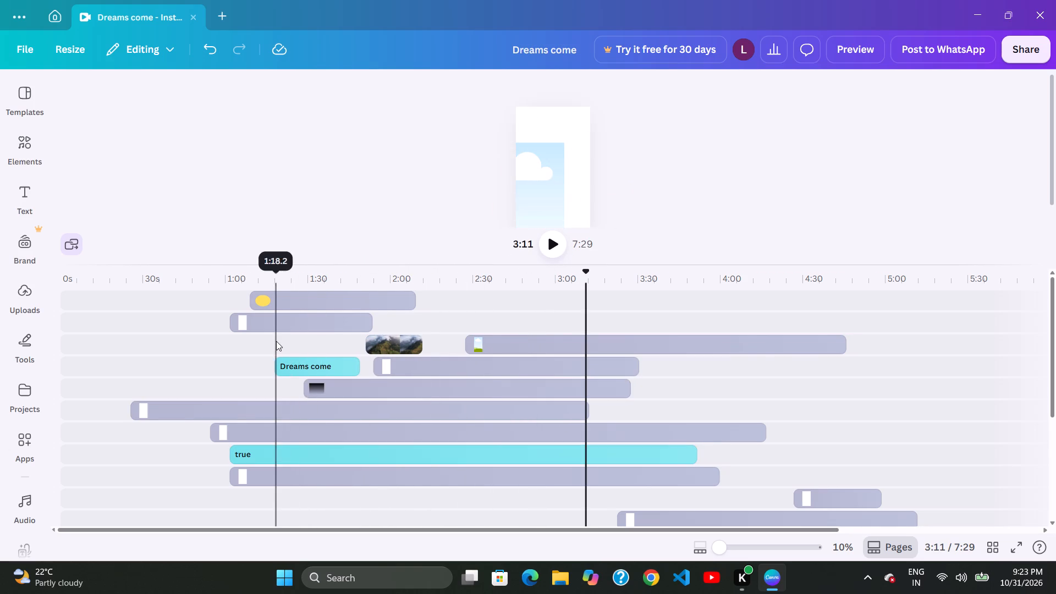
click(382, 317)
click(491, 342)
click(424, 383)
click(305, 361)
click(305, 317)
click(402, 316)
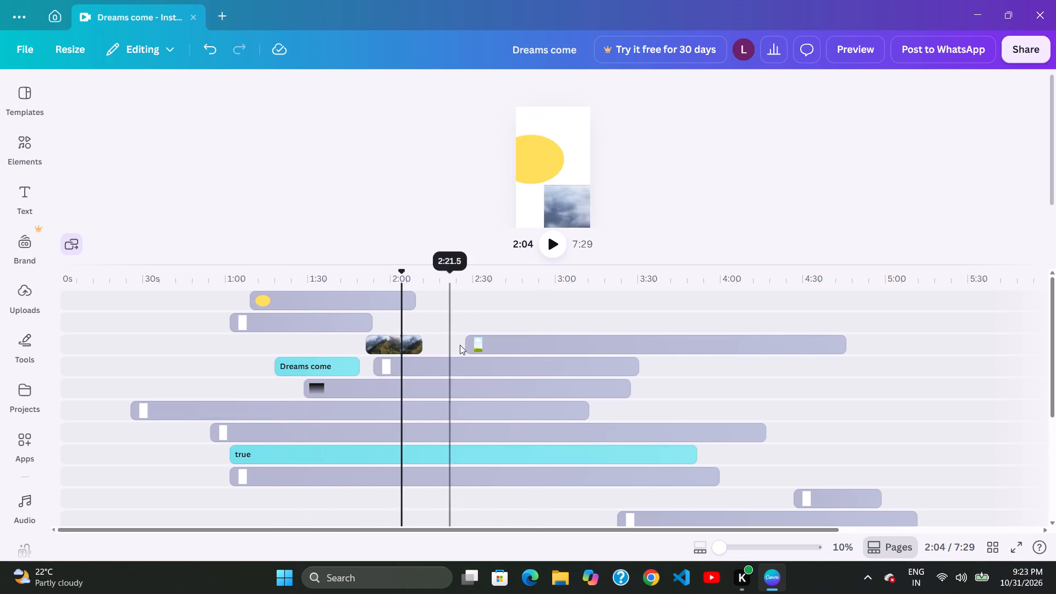
Move the gradient shape earlier on its track to start at about 1:23.
click(461, 345)
drag(489, 388, 480, 390)
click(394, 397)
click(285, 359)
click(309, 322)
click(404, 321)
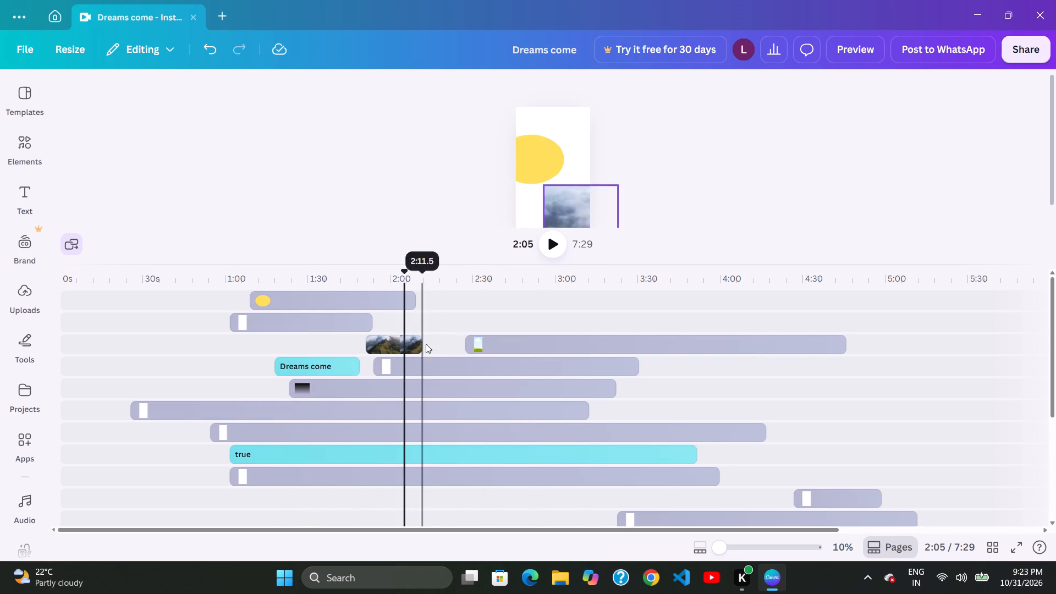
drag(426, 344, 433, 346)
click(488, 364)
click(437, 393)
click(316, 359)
Shift the yellow shape slightly later so its end lines up with the end of the mountain clip.
click(302, 315)
click(379, 304)
click(457, 302)
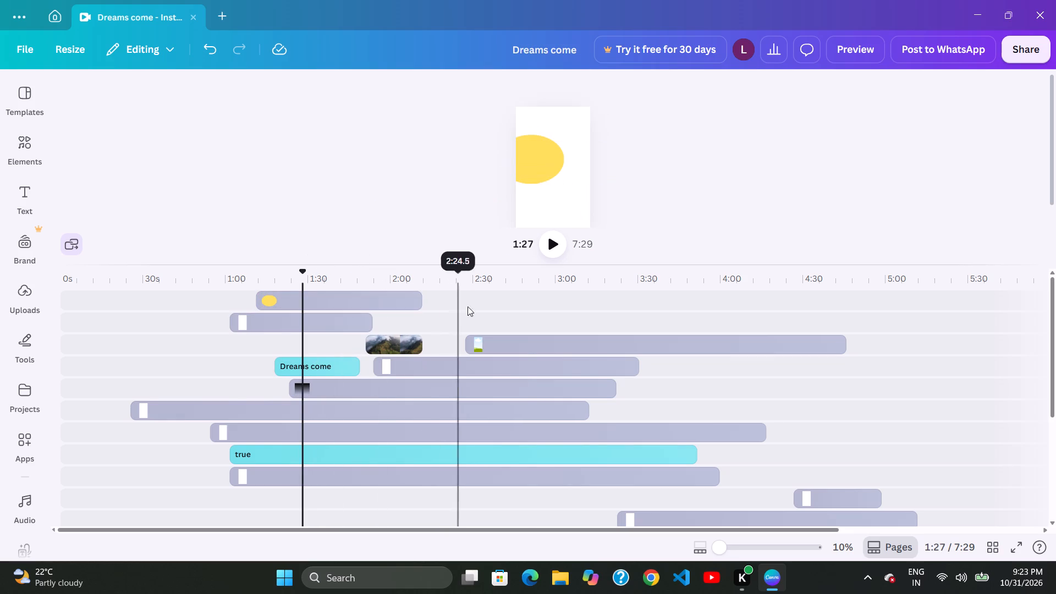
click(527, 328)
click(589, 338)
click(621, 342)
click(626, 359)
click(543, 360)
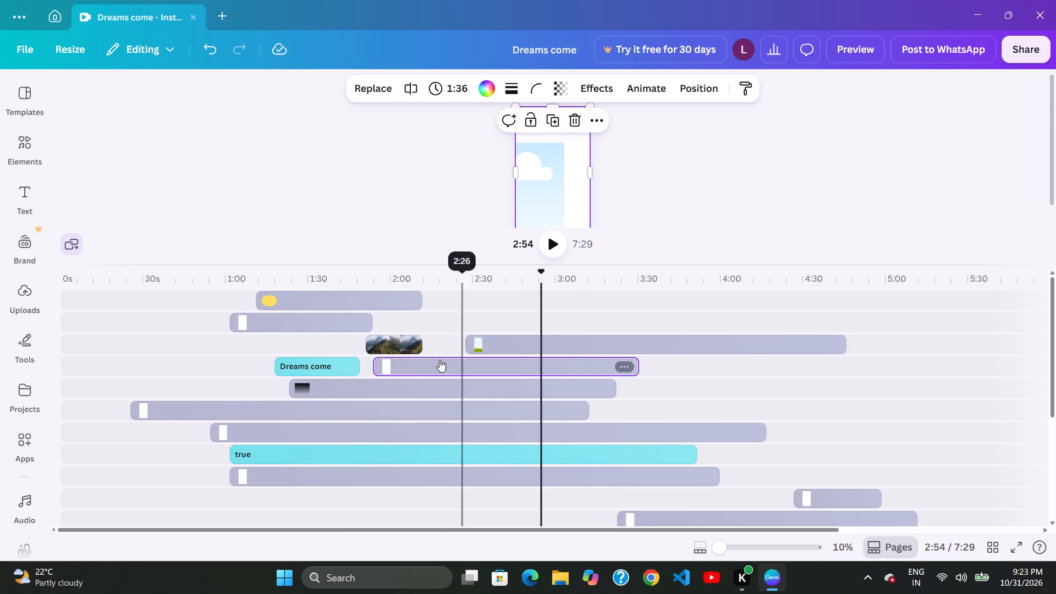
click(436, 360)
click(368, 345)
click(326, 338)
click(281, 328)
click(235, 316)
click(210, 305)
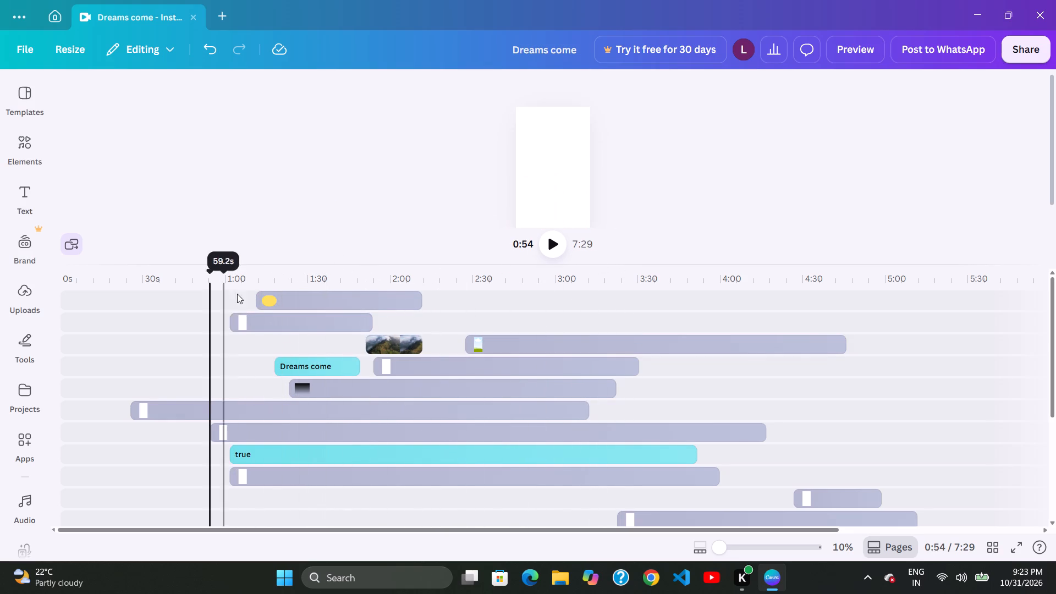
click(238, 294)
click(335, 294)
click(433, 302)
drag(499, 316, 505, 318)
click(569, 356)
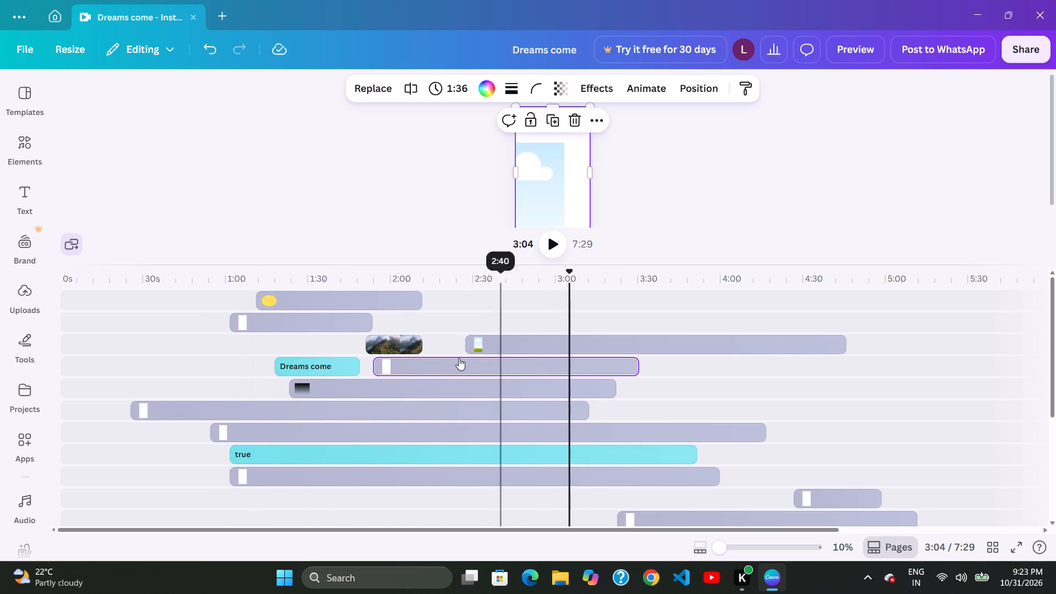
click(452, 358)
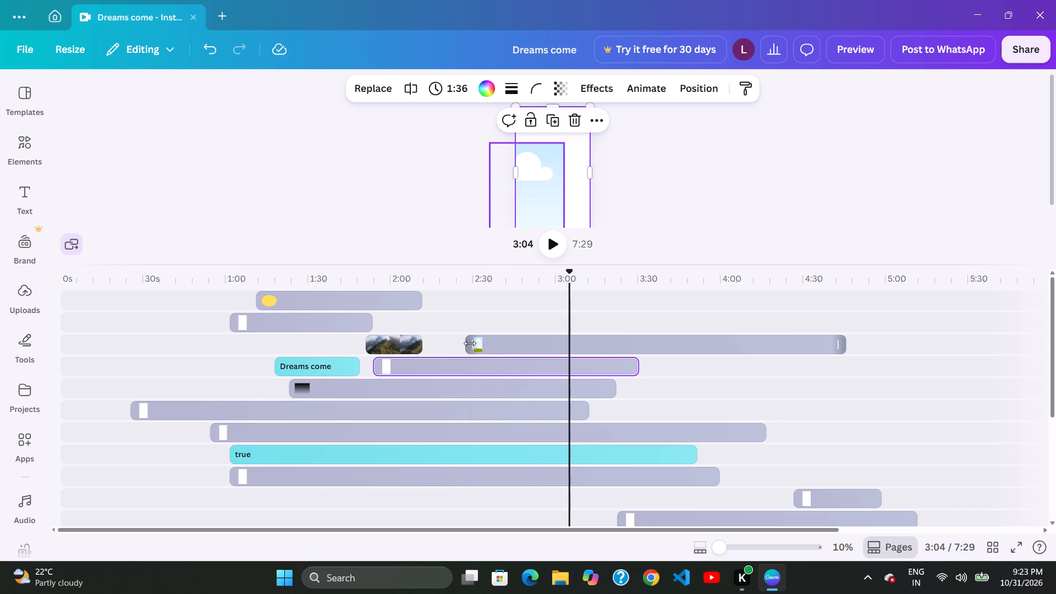
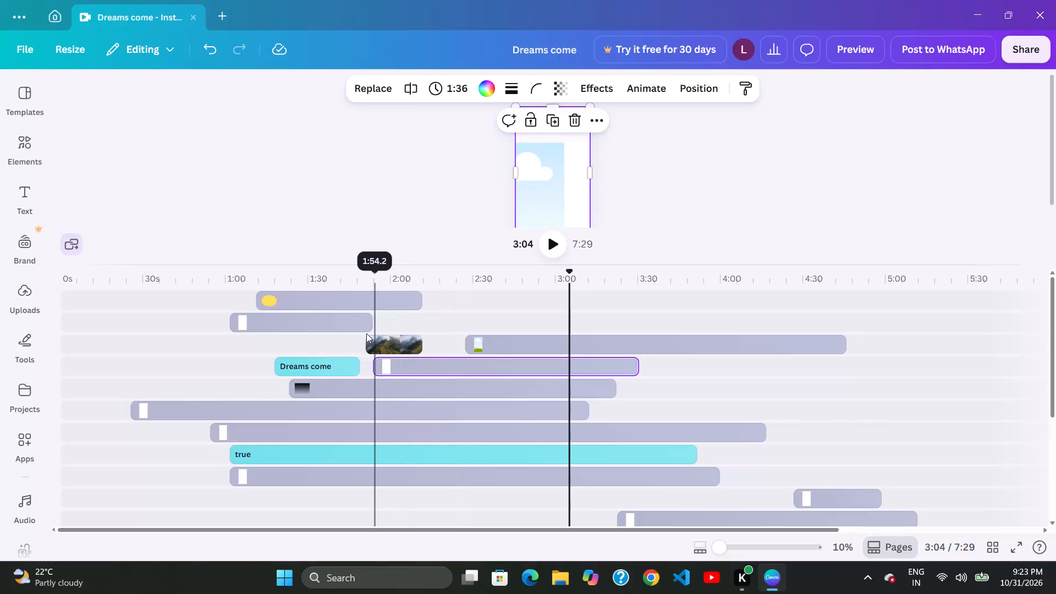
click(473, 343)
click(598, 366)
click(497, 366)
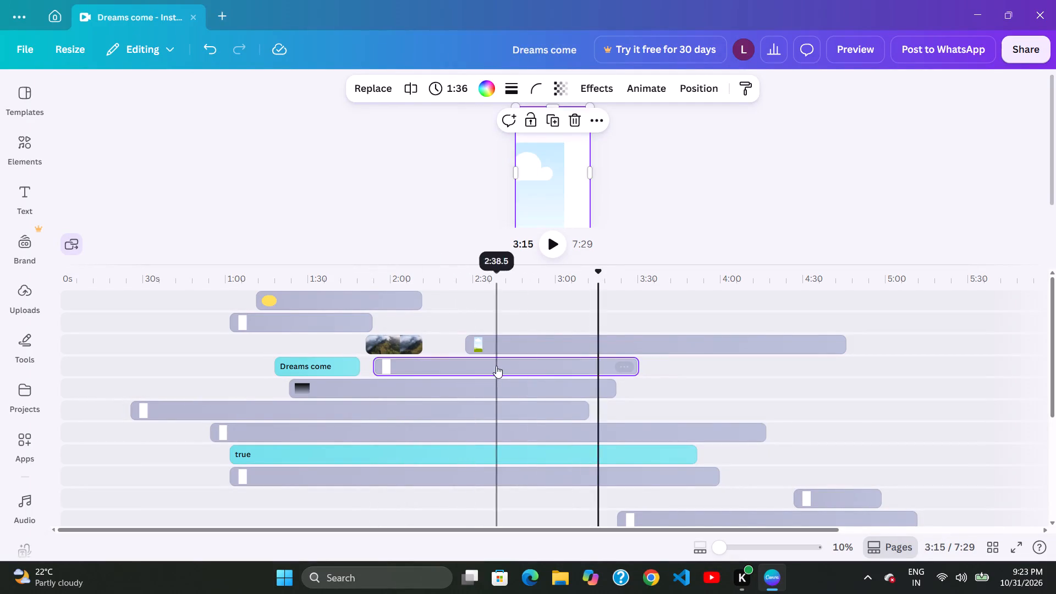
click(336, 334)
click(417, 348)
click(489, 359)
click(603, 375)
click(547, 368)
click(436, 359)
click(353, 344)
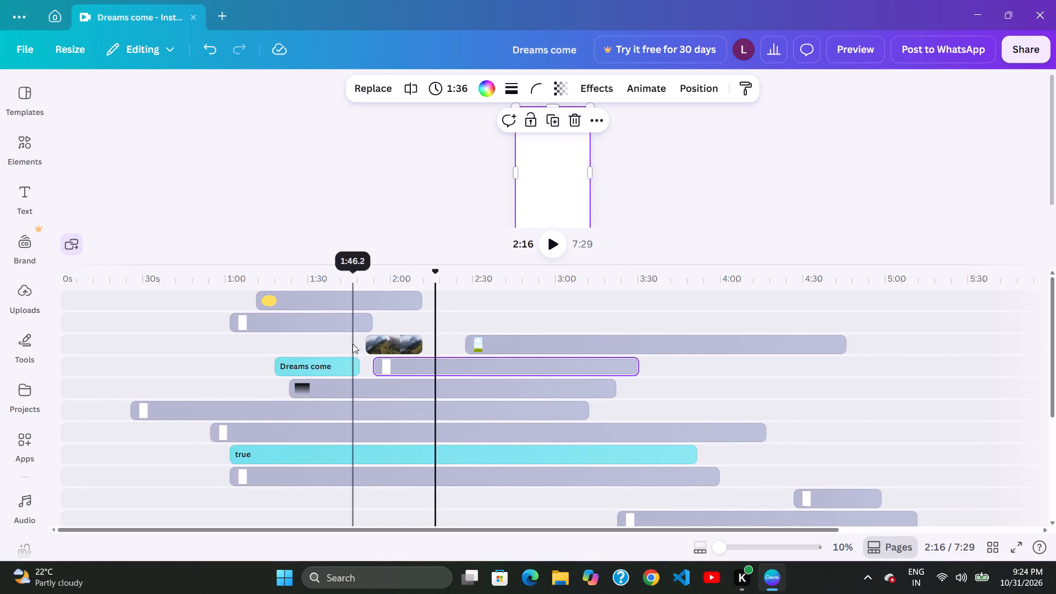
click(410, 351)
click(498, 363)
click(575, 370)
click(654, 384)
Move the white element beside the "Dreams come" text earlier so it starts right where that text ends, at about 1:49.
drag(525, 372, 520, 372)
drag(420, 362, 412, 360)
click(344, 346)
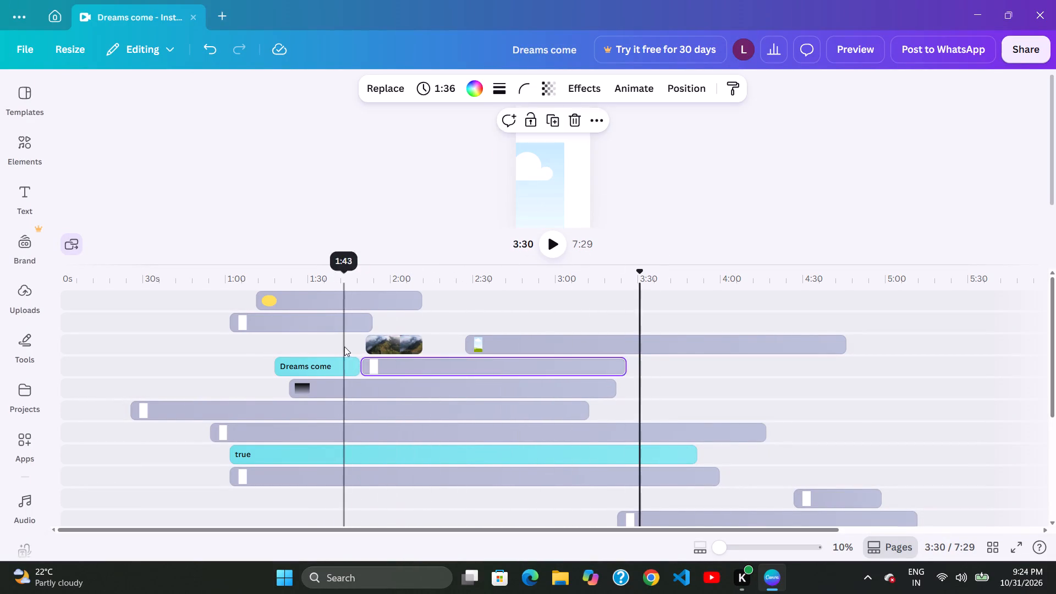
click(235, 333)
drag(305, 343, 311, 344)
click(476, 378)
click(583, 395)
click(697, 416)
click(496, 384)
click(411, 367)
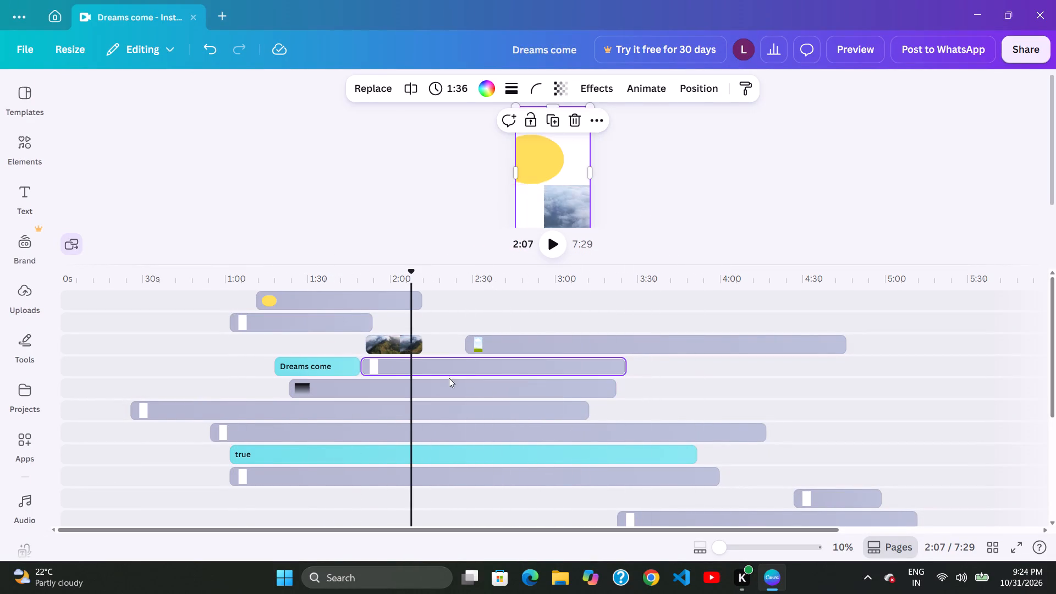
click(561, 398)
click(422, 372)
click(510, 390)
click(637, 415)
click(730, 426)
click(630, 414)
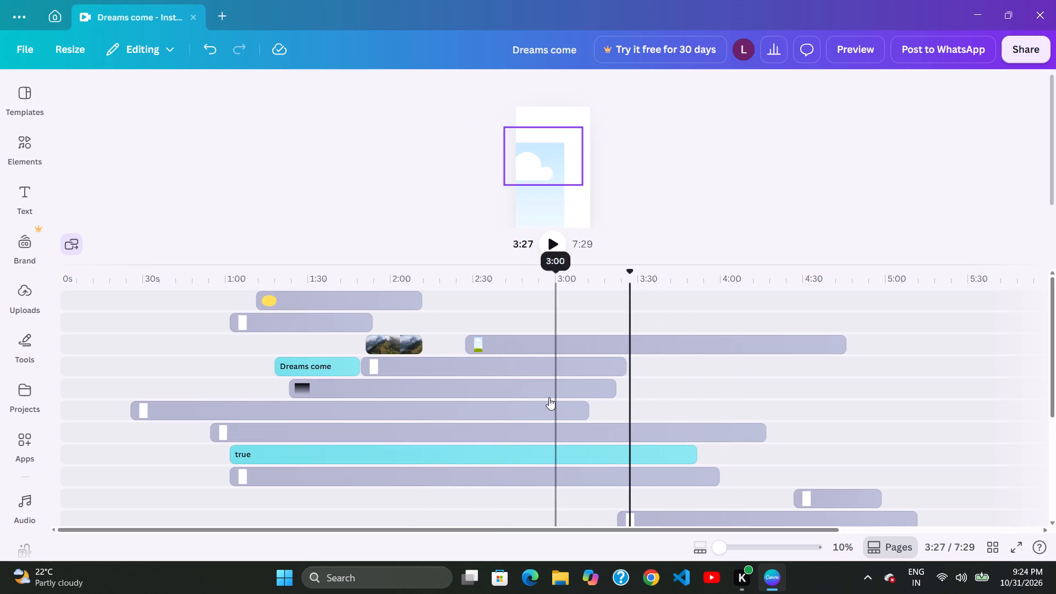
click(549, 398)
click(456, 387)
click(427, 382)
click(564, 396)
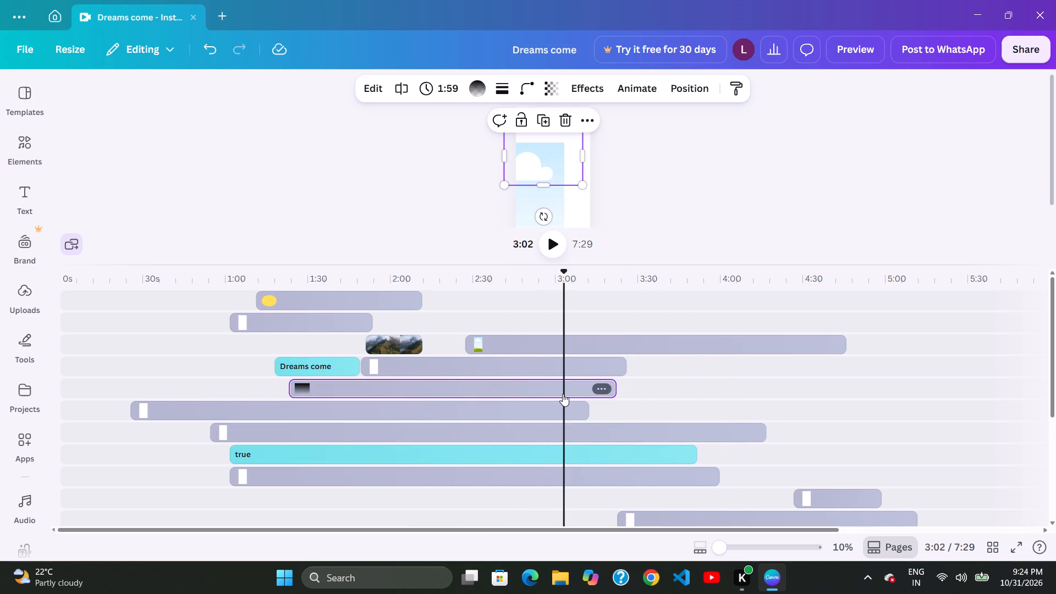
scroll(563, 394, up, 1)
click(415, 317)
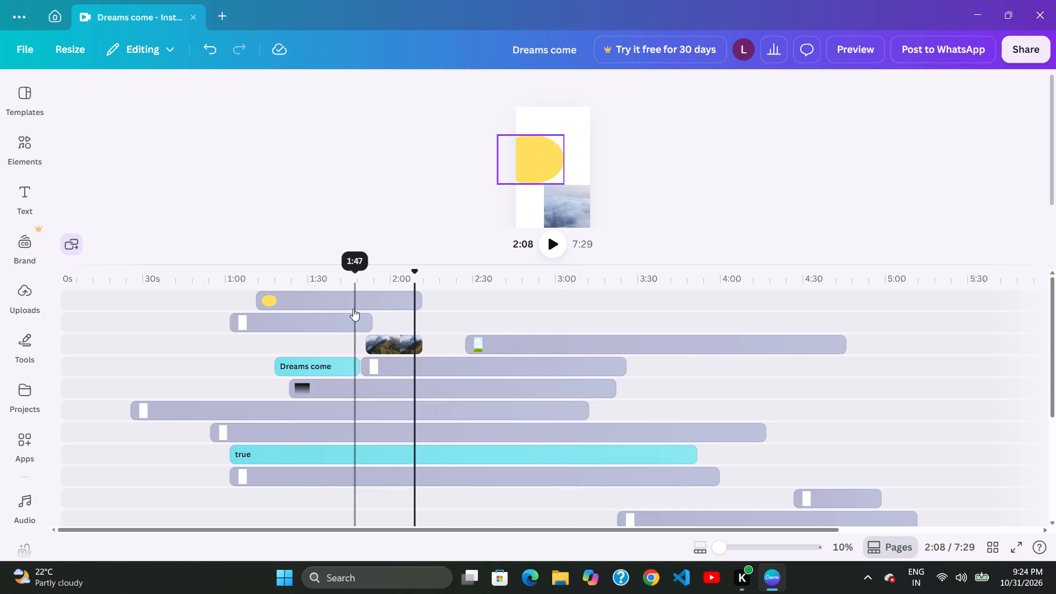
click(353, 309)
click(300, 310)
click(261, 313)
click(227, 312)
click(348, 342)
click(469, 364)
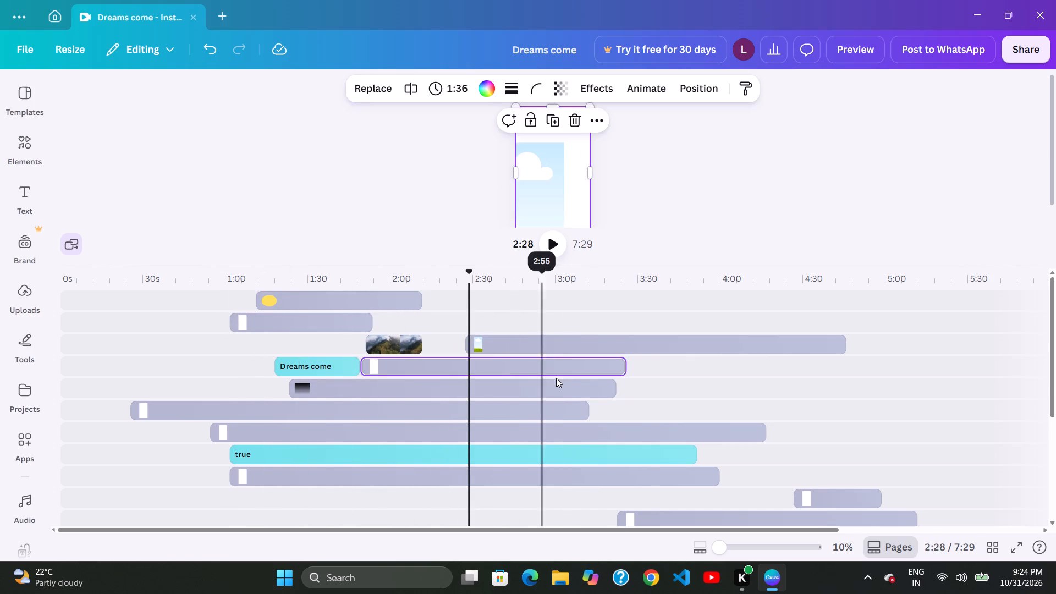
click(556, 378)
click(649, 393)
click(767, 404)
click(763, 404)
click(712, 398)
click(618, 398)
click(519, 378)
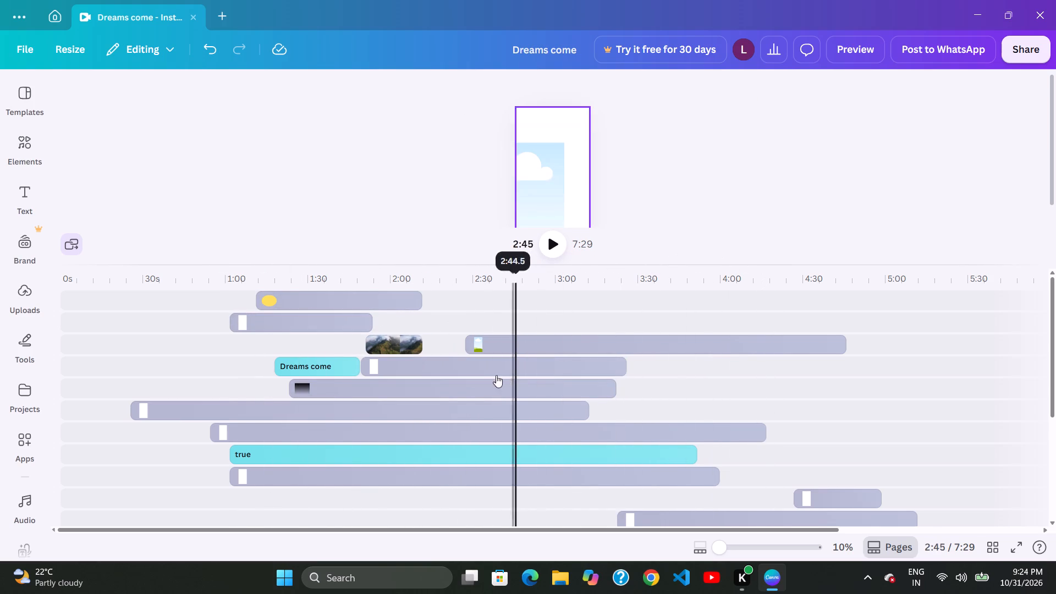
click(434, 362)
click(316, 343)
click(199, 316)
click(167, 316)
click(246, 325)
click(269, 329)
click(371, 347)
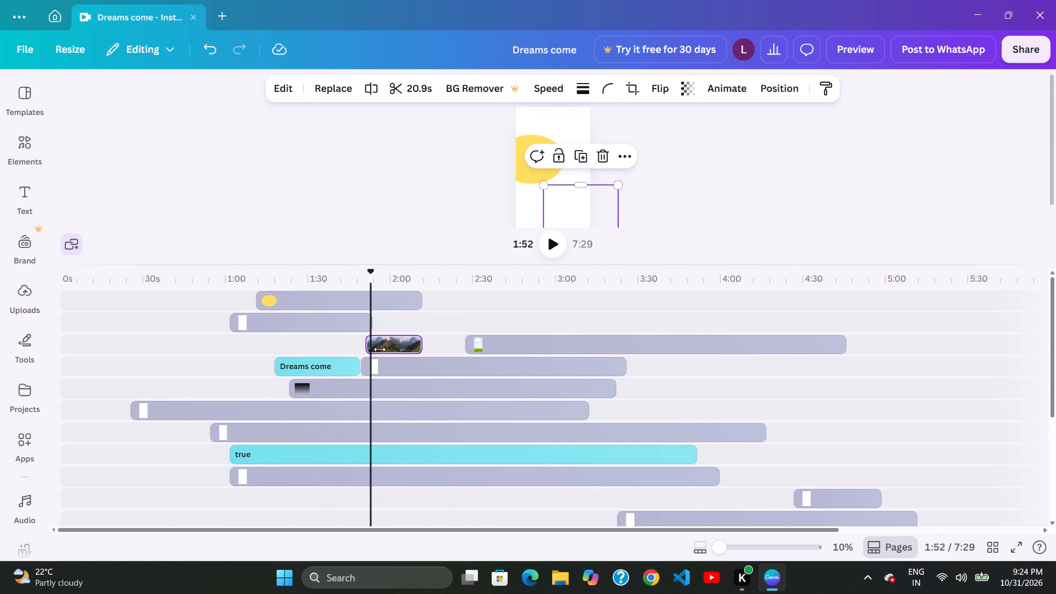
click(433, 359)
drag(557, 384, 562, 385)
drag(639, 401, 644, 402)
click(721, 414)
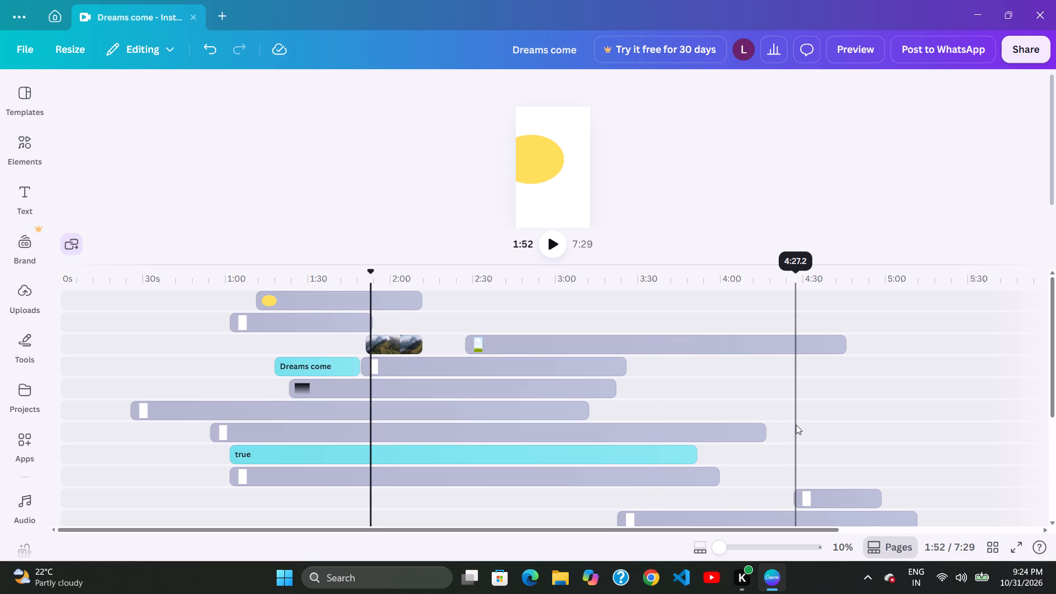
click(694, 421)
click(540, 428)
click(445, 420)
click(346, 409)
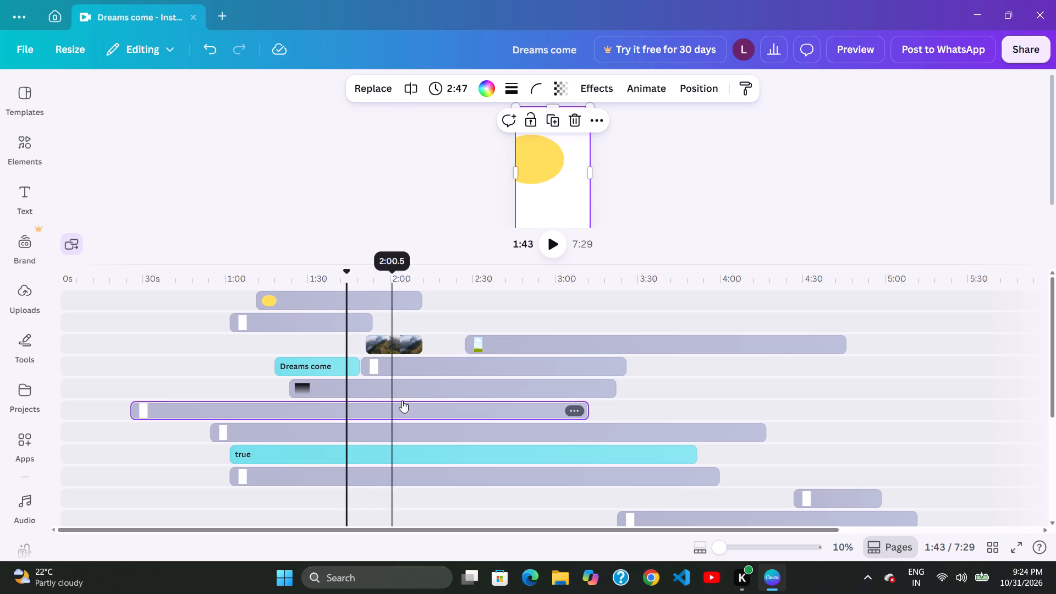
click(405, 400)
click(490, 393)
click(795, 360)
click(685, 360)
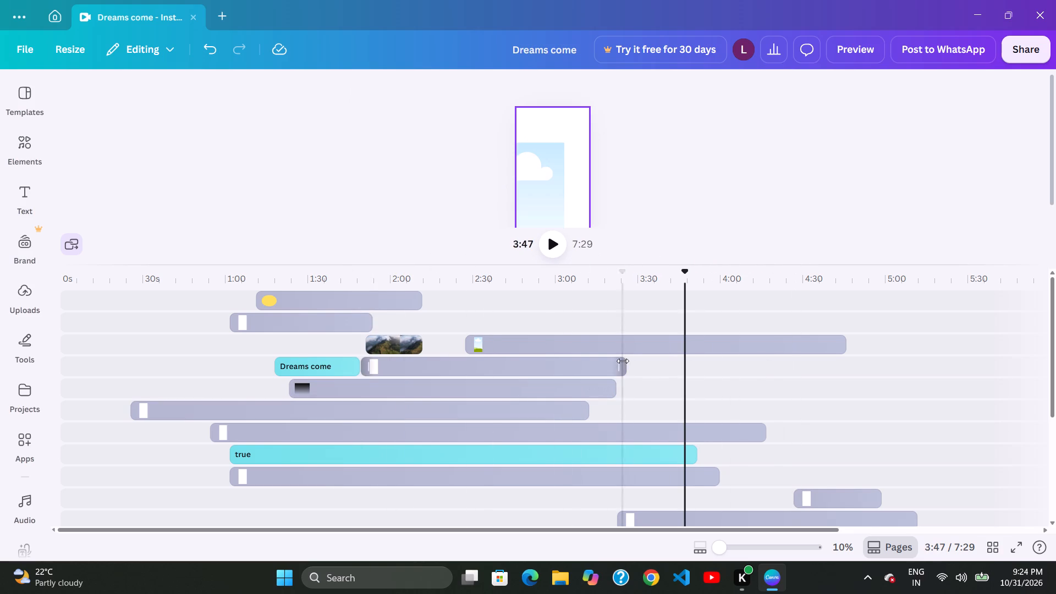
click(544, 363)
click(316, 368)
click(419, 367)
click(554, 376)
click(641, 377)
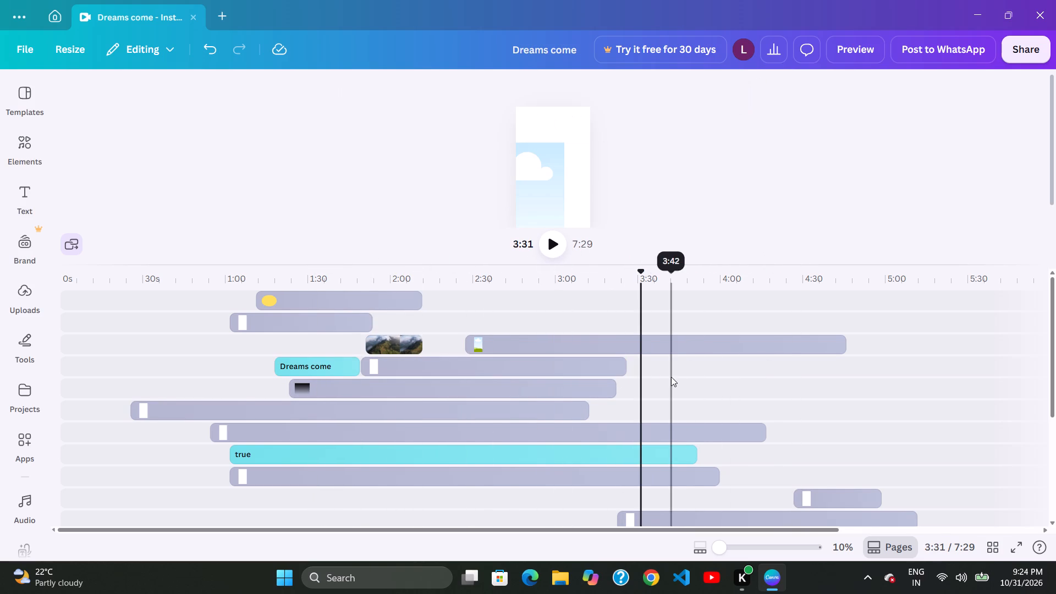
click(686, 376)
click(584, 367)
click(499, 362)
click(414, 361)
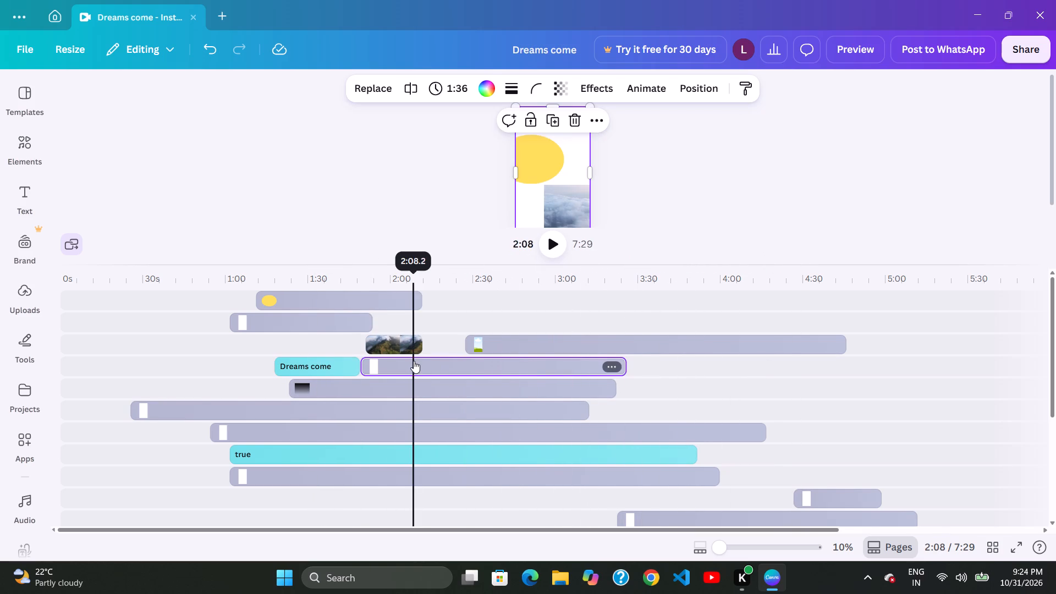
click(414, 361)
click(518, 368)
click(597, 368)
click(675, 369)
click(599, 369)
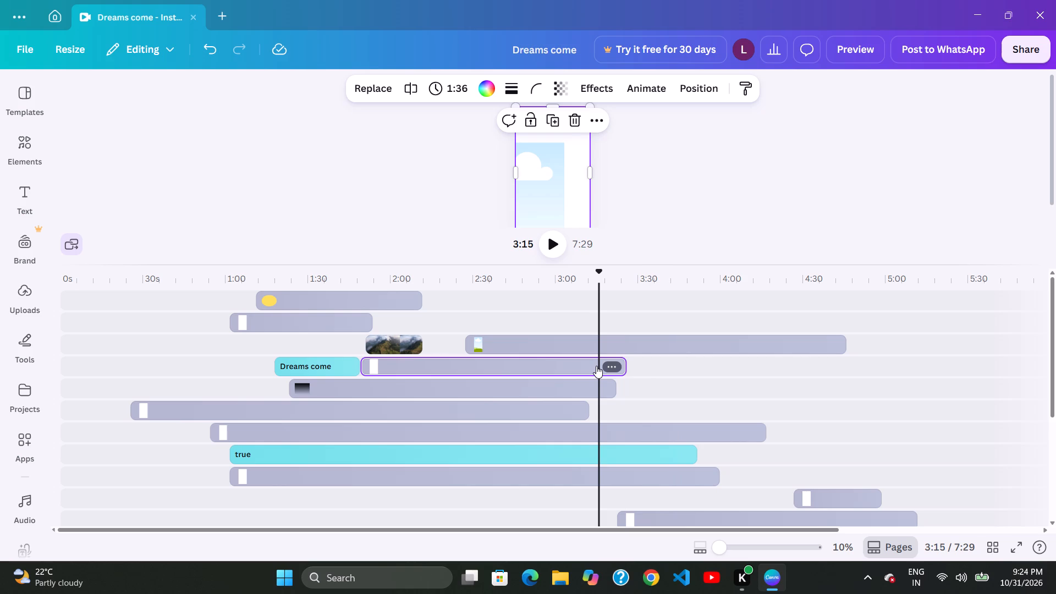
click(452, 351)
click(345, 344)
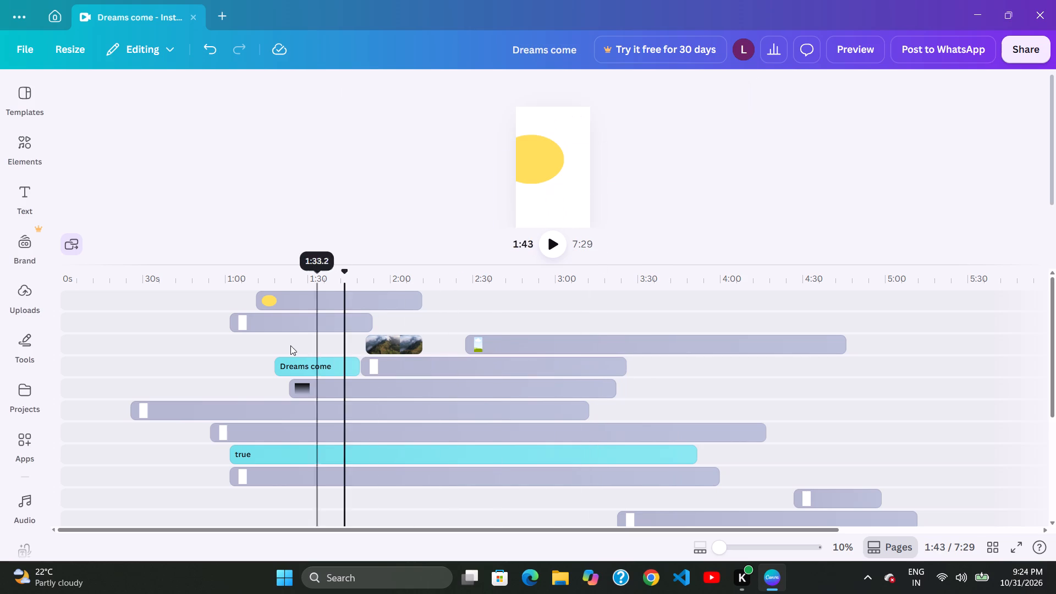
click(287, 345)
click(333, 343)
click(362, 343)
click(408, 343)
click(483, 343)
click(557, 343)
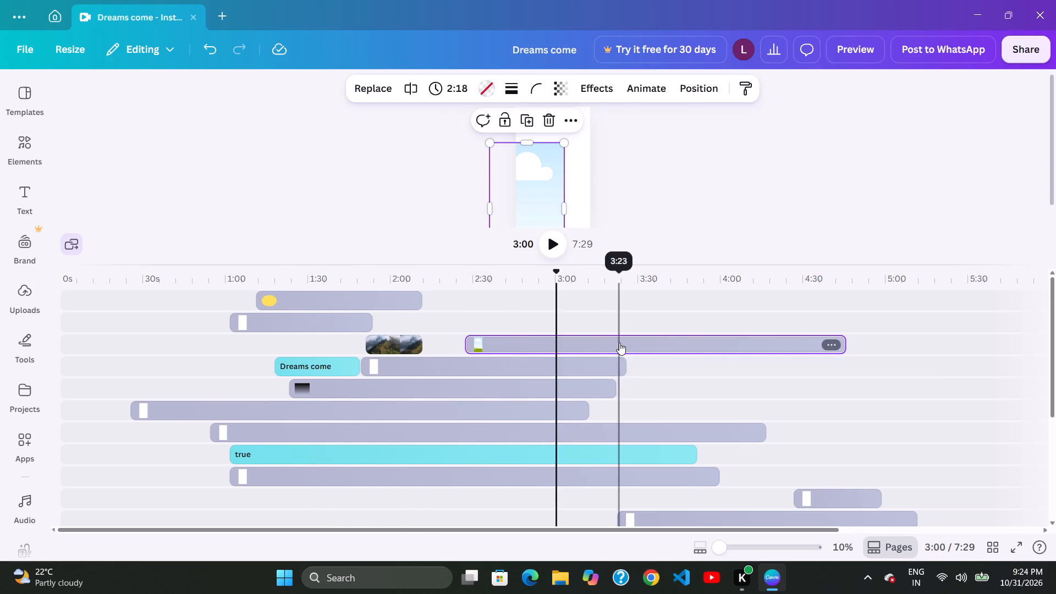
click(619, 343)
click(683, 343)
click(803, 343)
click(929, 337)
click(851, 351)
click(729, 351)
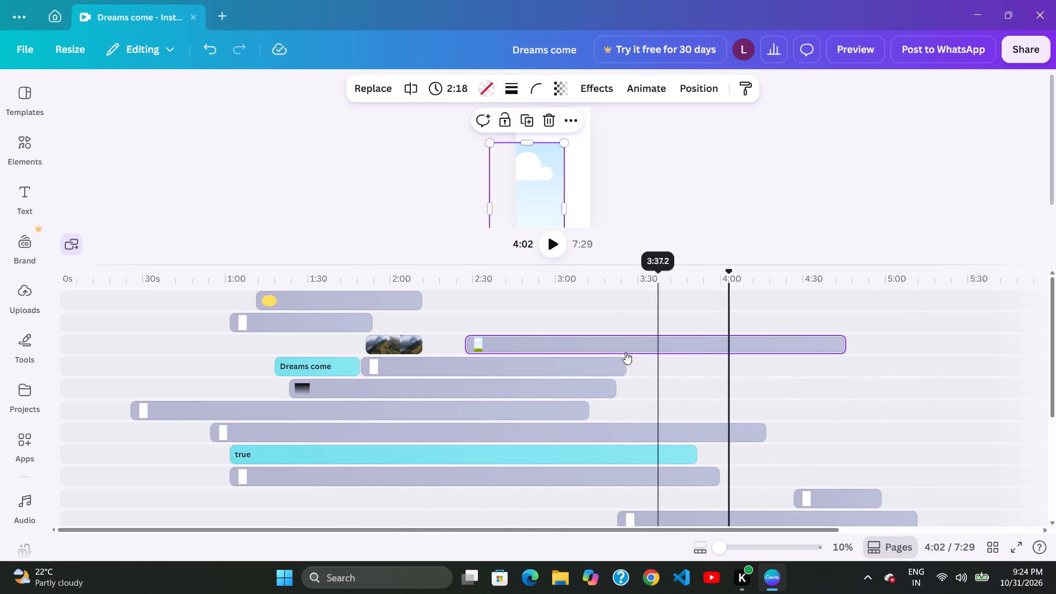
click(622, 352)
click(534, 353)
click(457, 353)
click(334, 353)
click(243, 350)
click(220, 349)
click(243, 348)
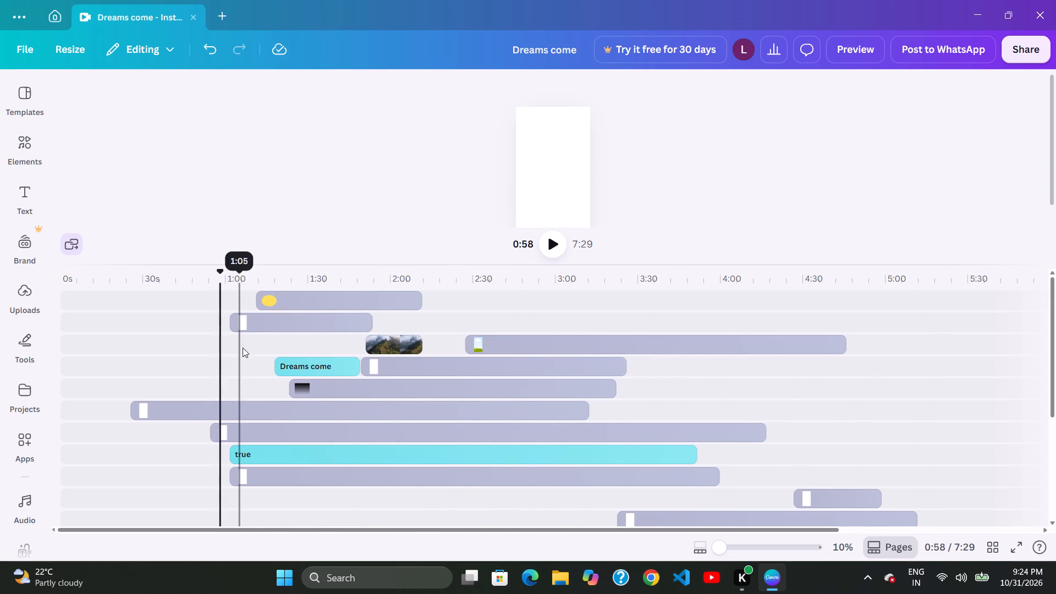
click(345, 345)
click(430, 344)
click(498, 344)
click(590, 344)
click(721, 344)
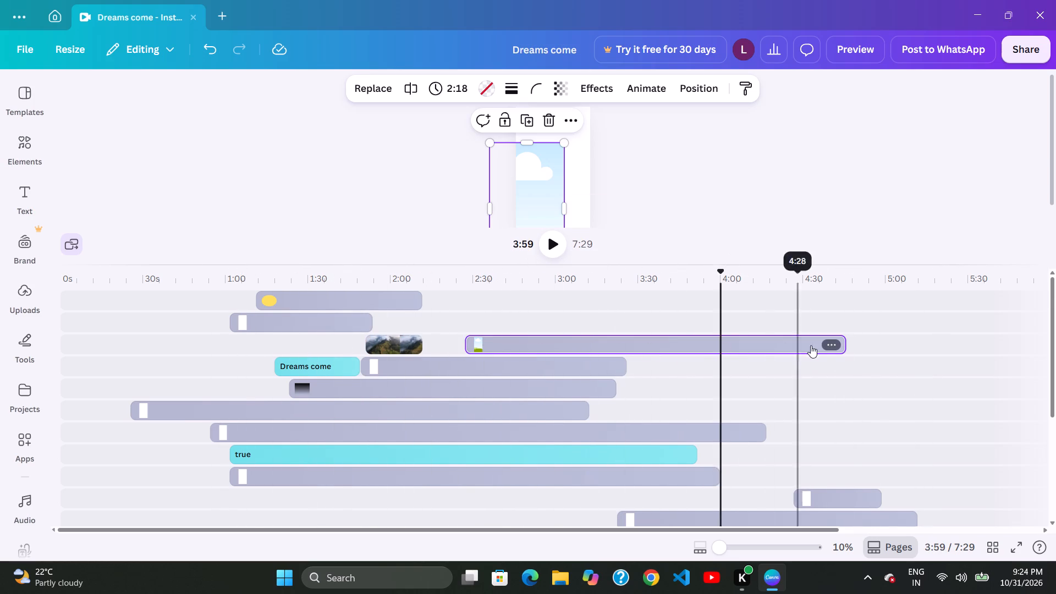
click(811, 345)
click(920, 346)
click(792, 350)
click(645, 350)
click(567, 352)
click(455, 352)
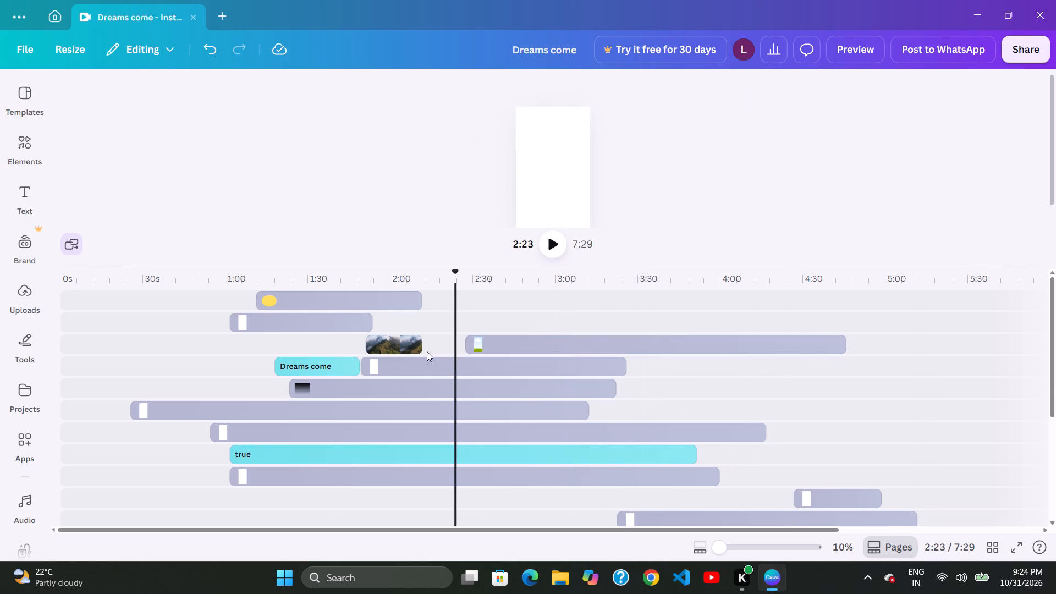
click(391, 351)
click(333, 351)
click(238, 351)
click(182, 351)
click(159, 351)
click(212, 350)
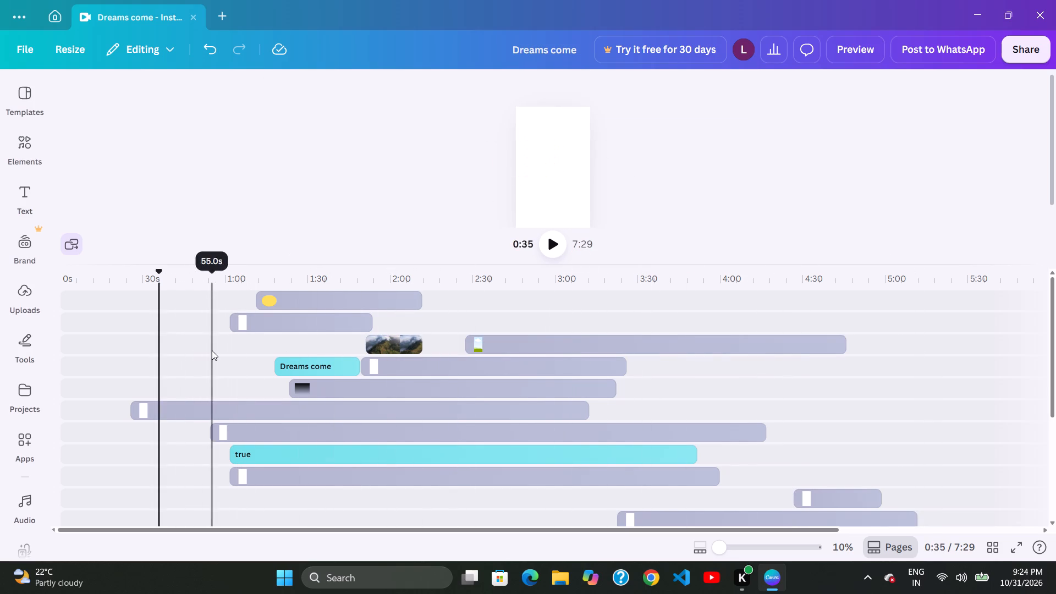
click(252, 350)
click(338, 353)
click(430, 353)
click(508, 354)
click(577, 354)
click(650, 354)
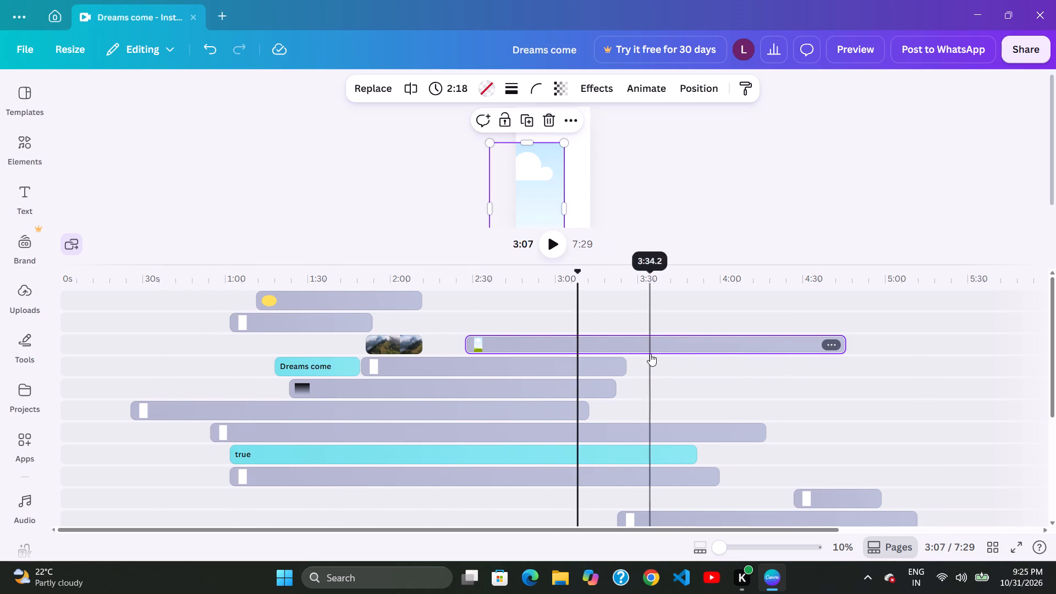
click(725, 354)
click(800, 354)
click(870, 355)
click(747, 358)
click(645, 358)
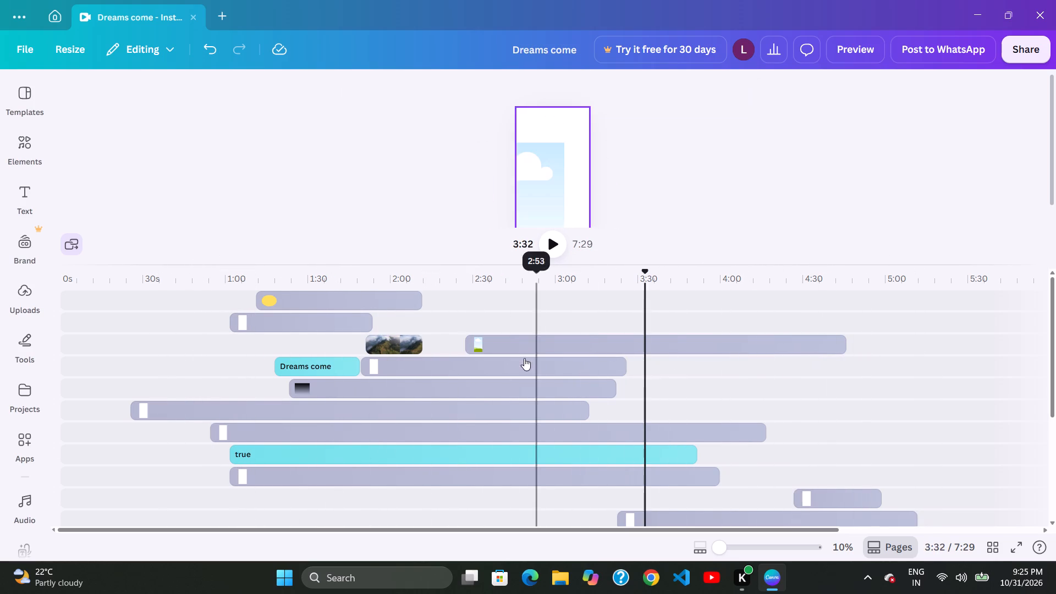
Shift the white element on the "Dreams come" text's track slightly later so it starts at about 1:52.
click(524, 358)
click(319, 358)
click(203, 358)
click(315, 358)
click(412, 359)
click(576, 359)
click(388, 358)
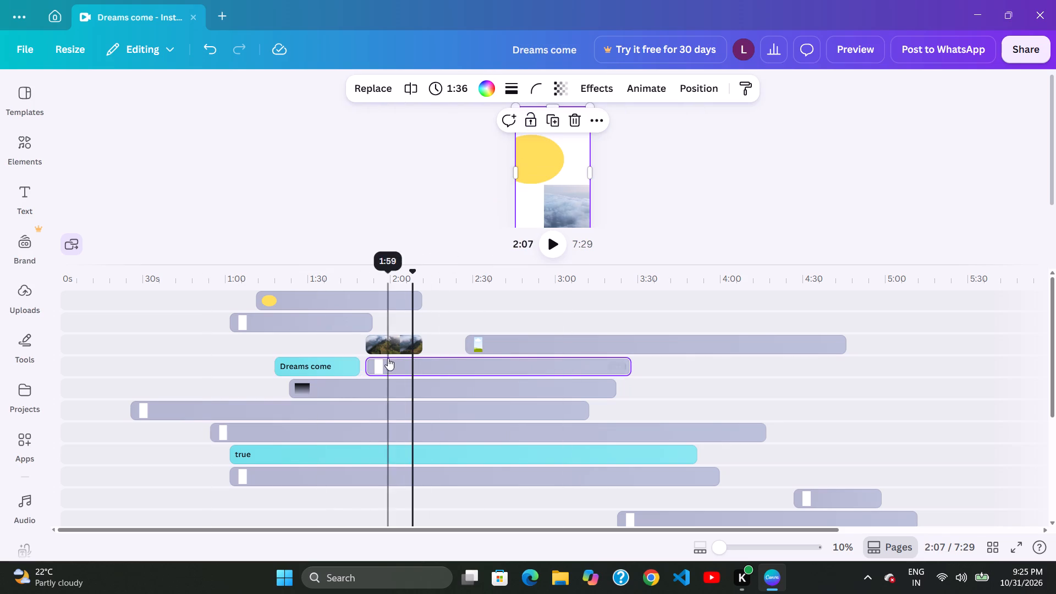
click(372, 362)
click(475, 368)
click(617, 368)
click(439, 364)
click(360, 361)
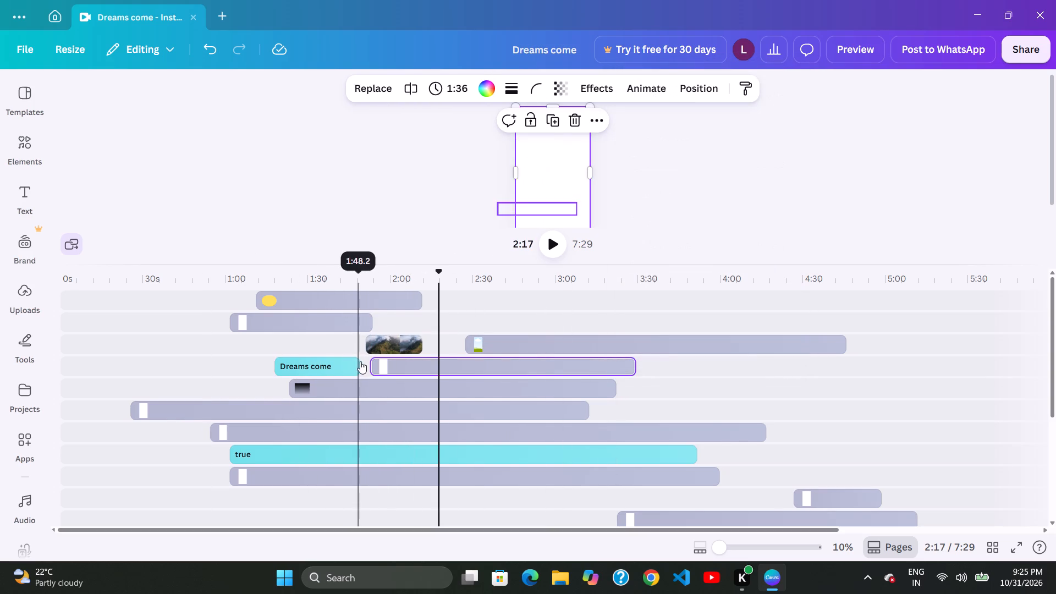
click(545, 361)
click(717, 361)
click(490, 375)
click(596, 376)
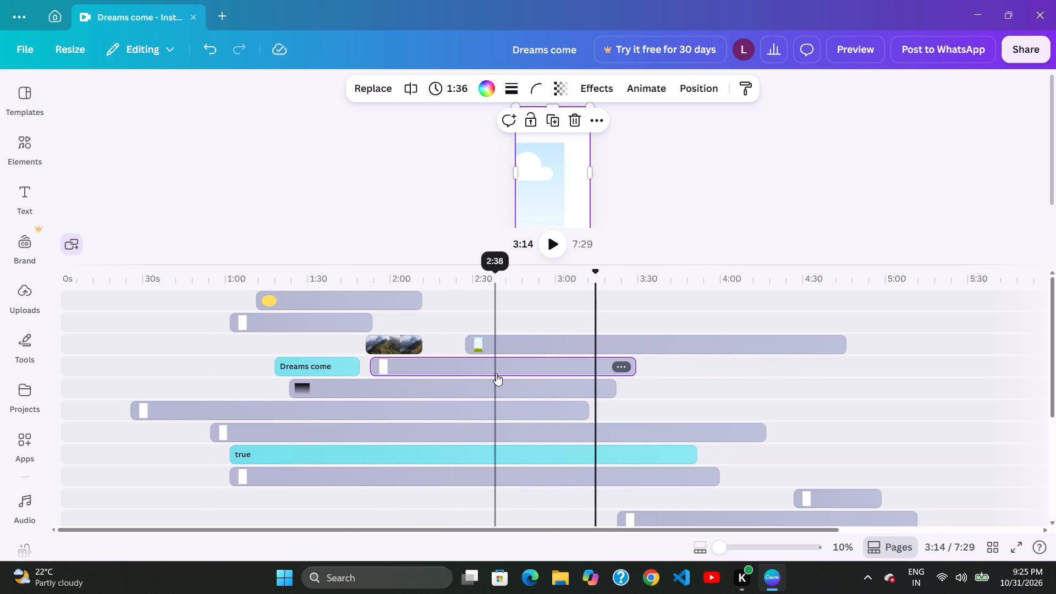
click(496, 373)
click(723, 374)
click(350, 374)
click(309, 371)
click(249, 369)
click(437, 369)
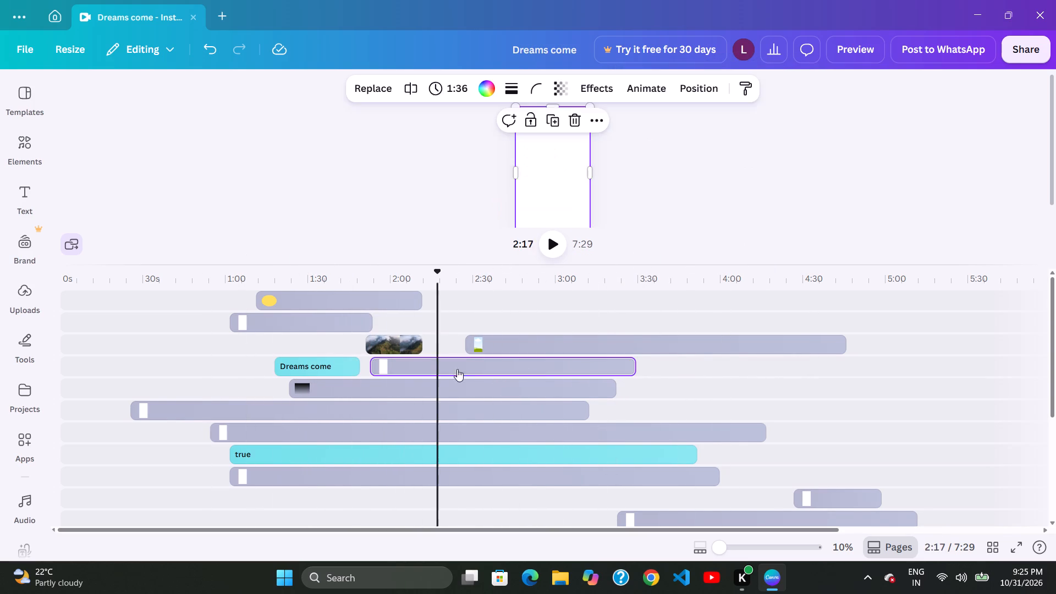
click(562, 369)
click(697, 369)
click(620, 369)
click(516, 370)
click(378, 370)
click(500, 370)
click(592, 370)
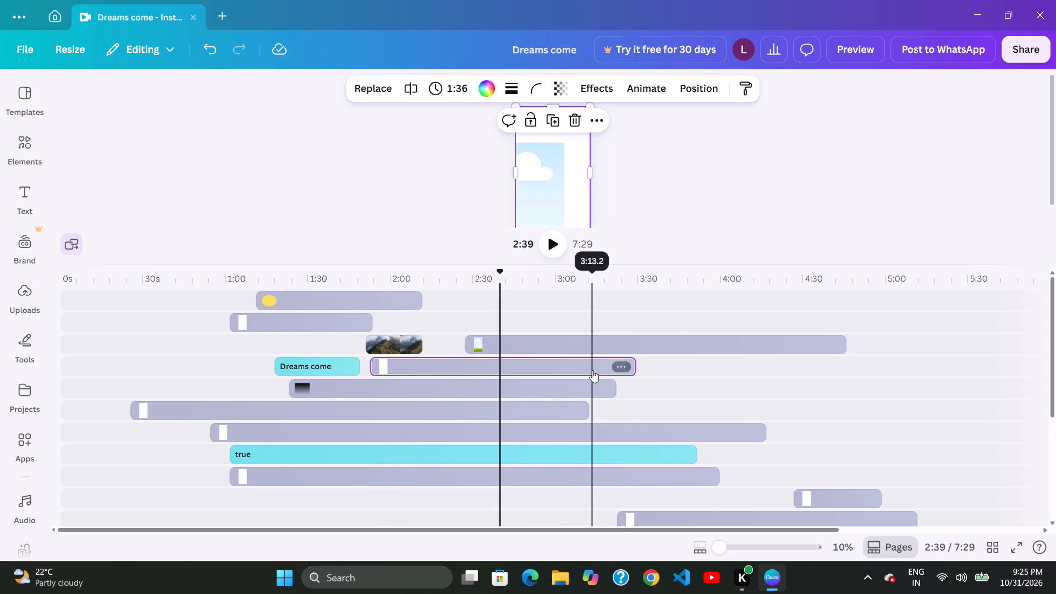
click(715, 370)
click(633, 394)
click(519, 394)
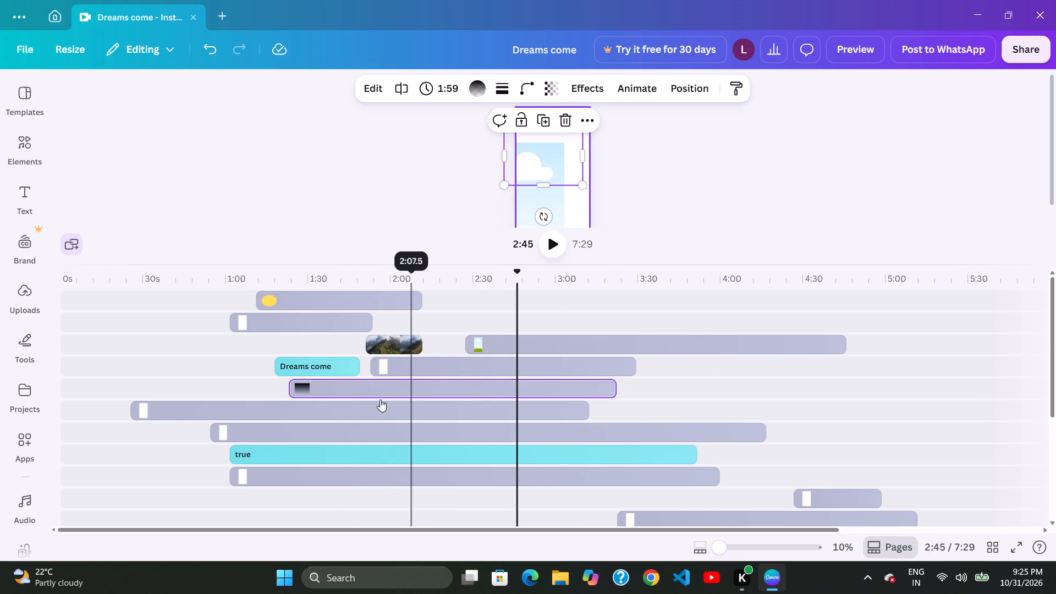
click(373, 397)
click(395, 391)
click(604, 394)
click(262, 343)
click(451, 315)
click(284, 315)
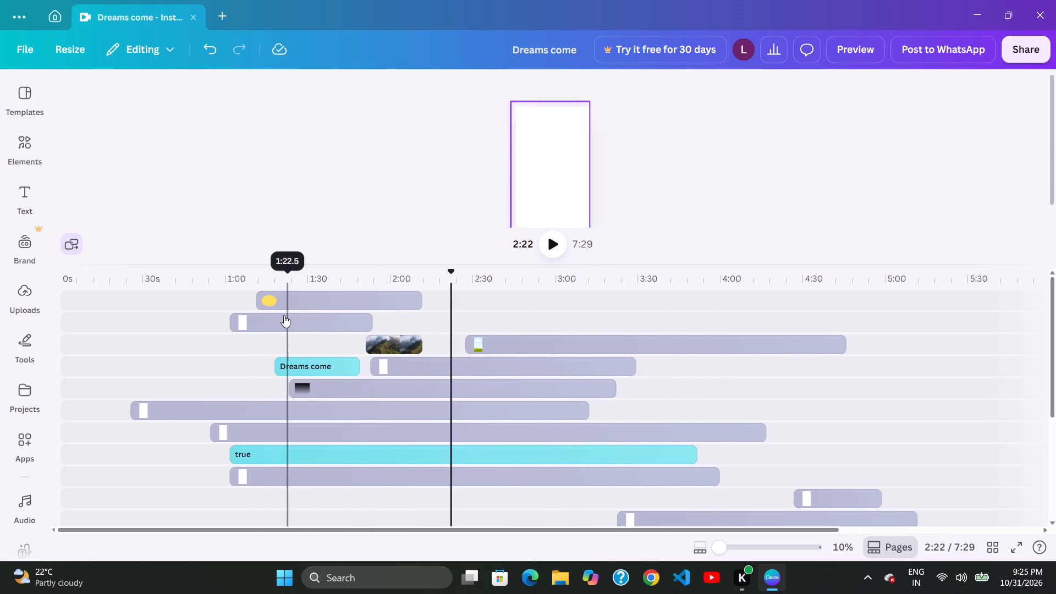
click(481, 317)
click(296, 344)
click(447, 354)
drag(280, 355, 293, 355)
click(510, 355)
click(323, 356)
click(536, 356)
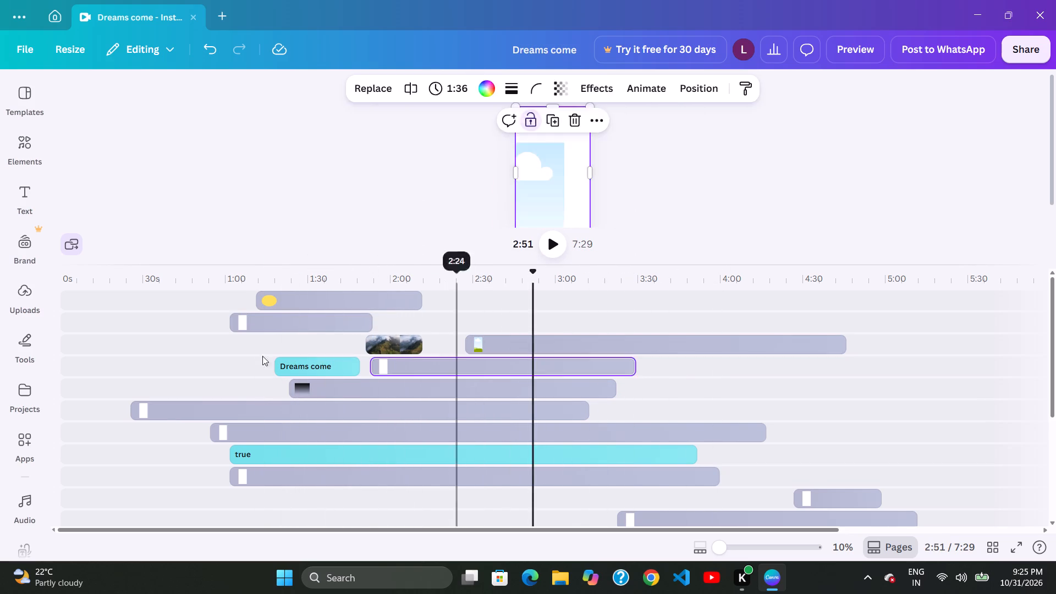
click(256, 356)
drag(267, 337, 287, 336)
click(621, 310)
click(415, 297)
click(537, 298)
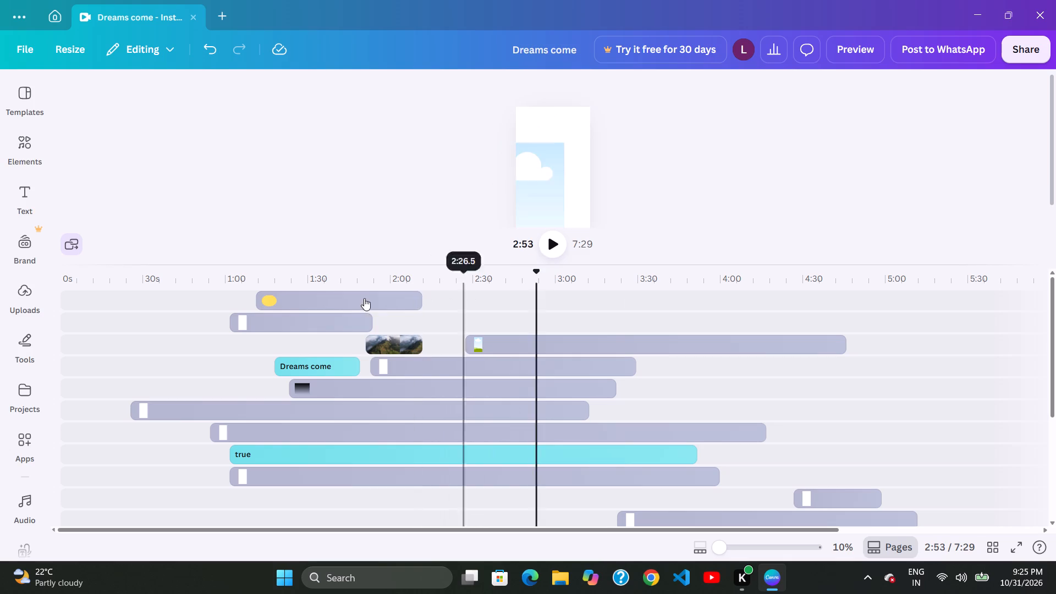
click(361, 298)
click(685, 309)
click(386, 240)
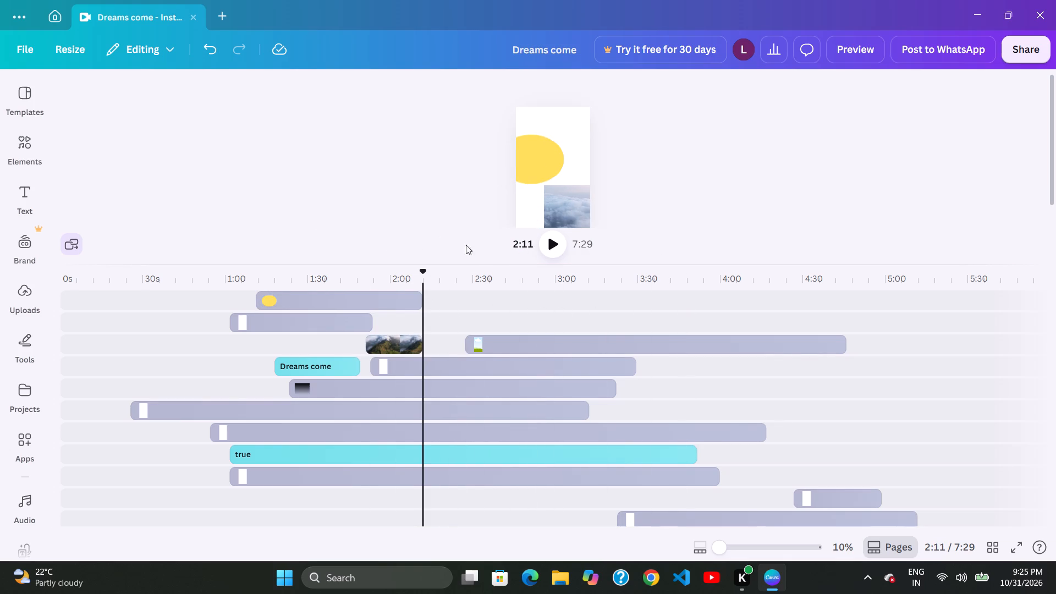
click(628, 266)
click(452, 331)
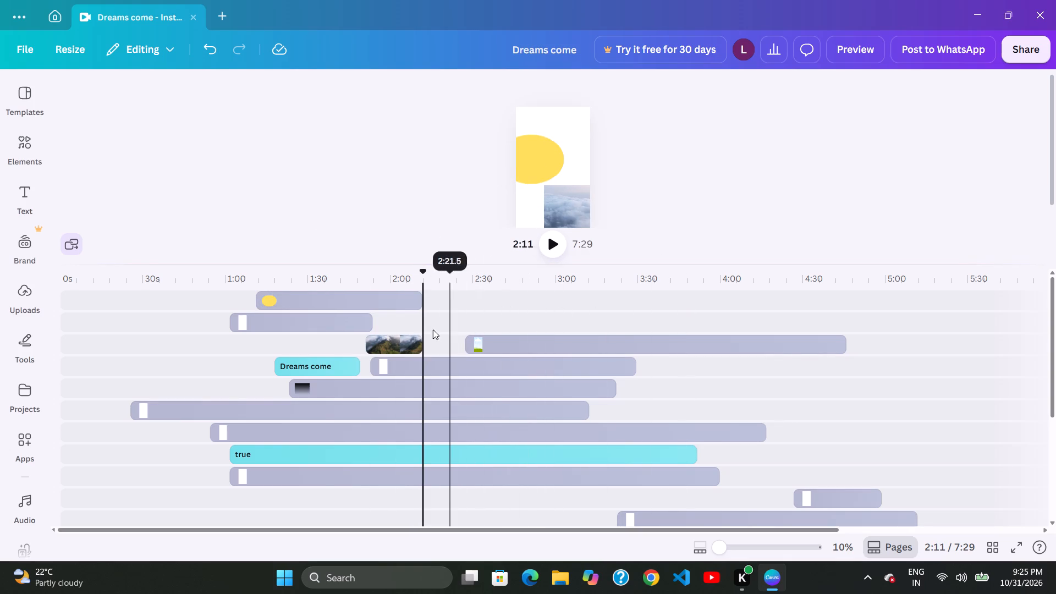
Move the white element on the second track to start with the yellow shape and extend its end to about 2:08.
drag(316, 316, 343, 321)
click(617, 322)
drag(389, 324, 403, 326)
click(419, 317)
click(754, 327)
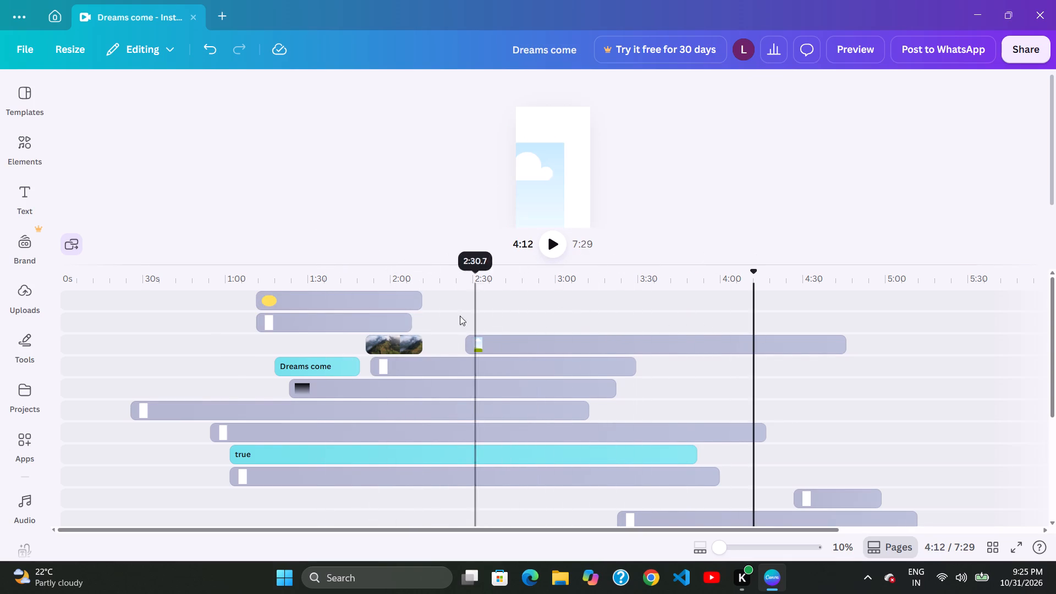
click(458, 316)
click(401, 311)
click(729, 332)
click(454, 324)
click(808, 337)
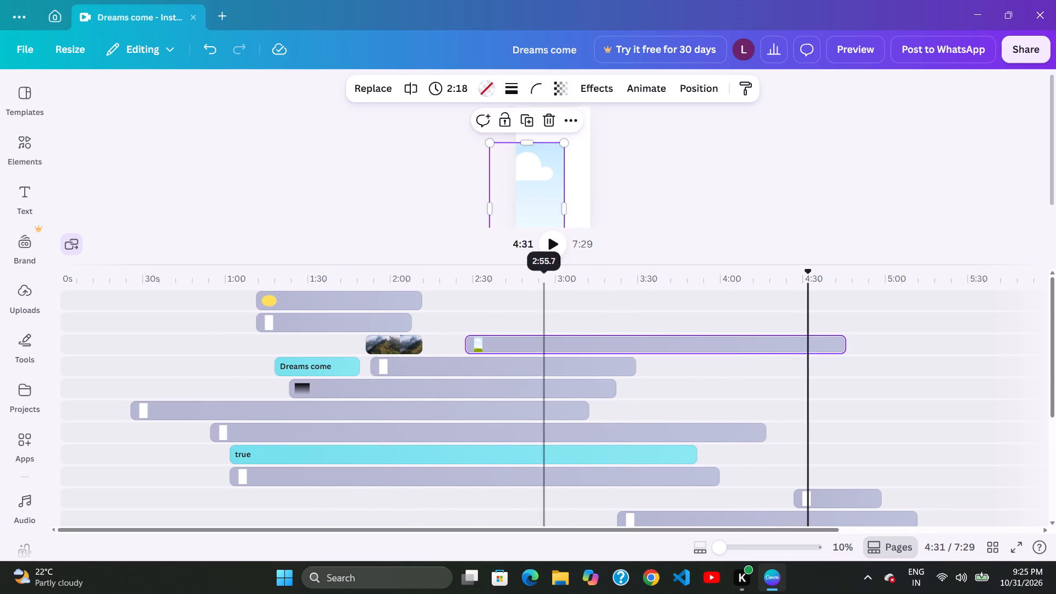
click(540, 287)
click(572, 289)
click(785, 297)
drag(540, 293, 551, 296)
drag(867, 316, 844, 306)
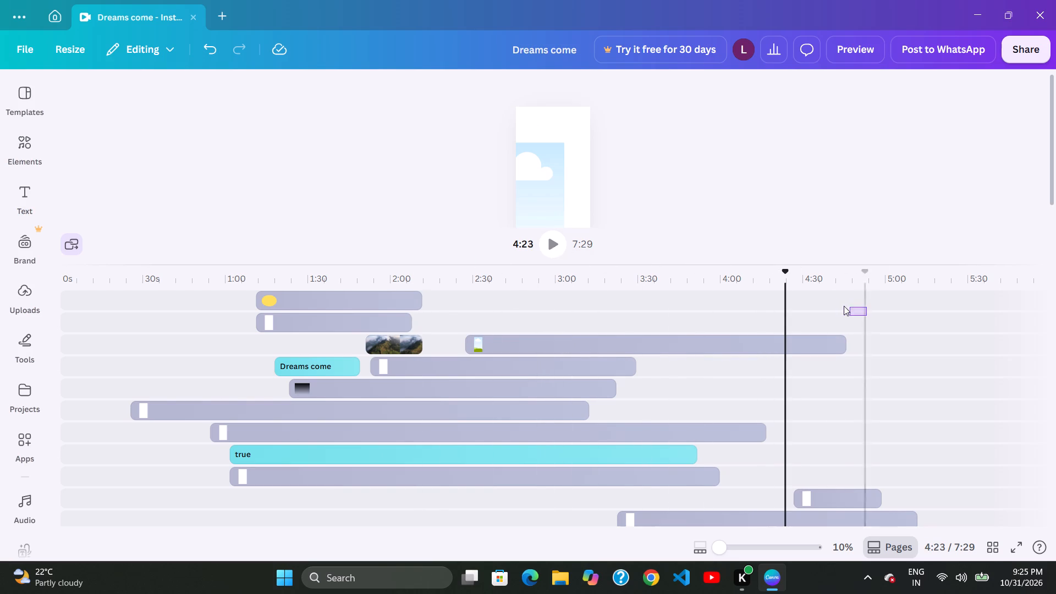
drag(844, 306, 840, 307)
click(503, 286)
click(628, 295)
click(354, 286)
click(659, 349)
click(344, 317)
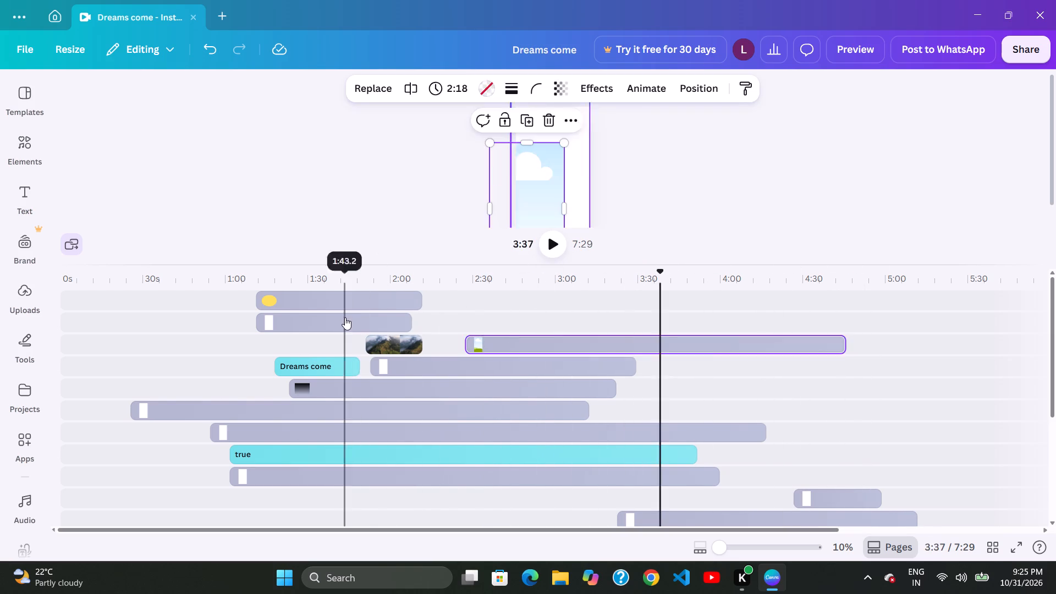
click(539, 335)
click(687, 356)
Shift the white element on the second track slightly earlier so it starts at about 1:09.
click(460, 328)
drag(359, 313, 353, 314)
click(396, 306)
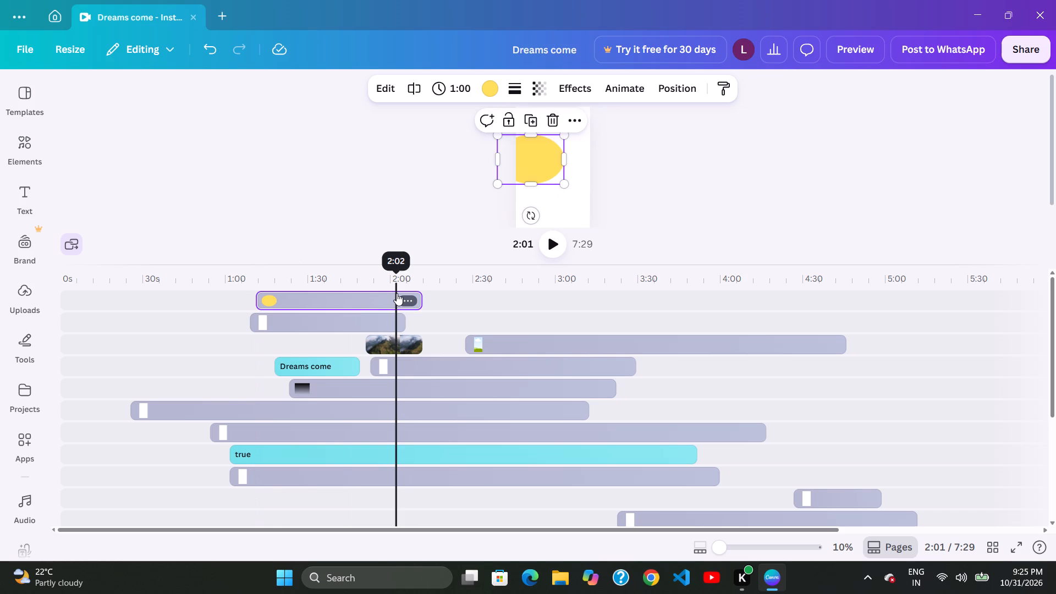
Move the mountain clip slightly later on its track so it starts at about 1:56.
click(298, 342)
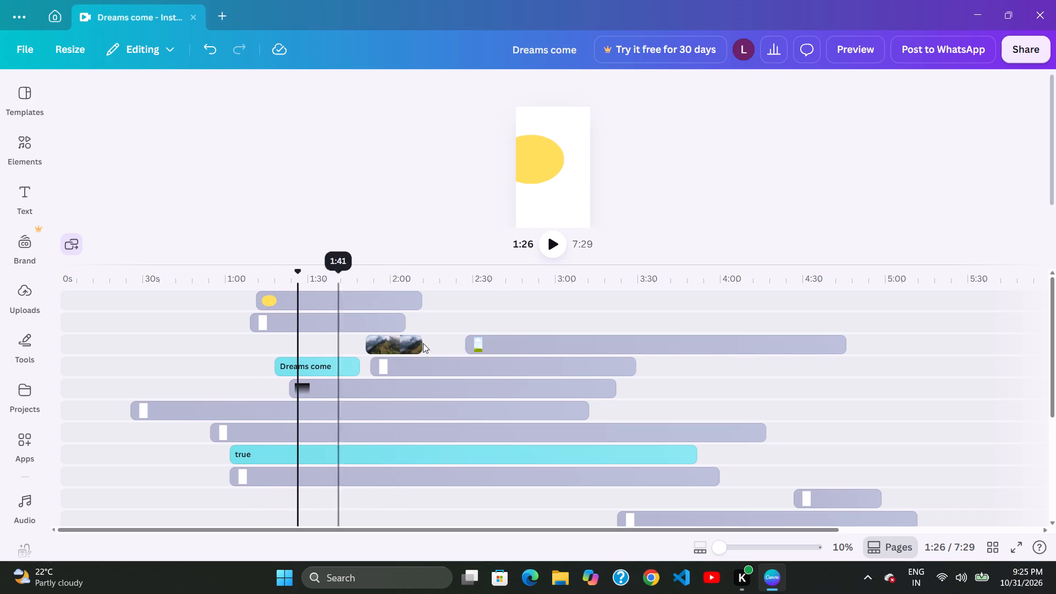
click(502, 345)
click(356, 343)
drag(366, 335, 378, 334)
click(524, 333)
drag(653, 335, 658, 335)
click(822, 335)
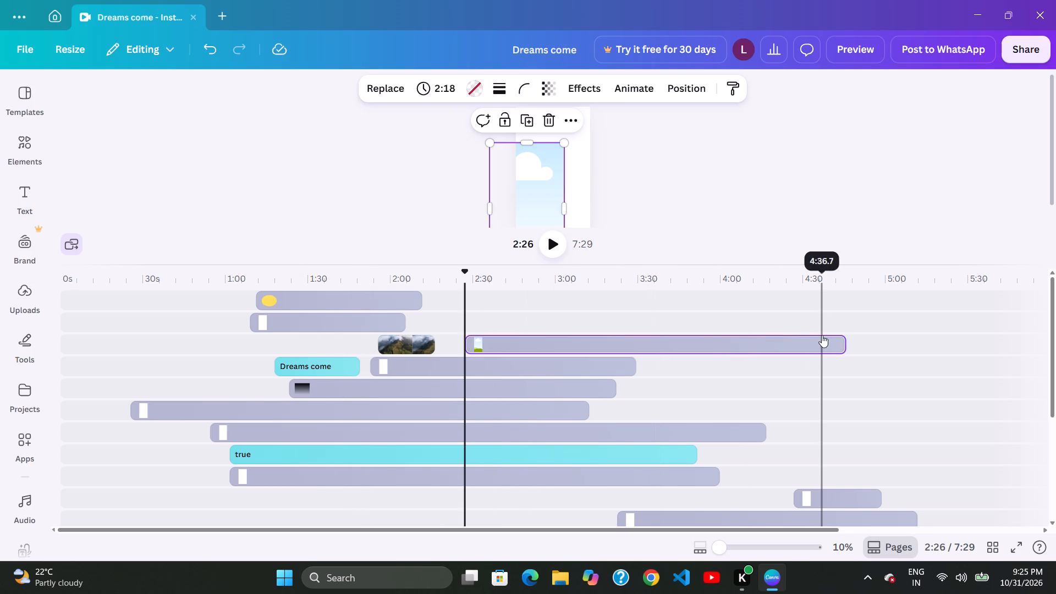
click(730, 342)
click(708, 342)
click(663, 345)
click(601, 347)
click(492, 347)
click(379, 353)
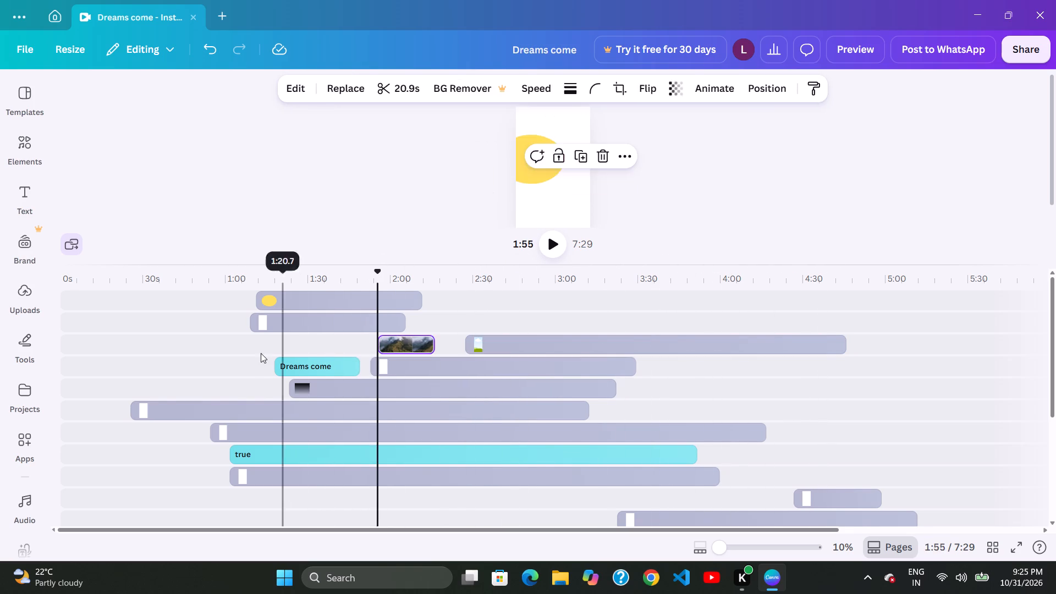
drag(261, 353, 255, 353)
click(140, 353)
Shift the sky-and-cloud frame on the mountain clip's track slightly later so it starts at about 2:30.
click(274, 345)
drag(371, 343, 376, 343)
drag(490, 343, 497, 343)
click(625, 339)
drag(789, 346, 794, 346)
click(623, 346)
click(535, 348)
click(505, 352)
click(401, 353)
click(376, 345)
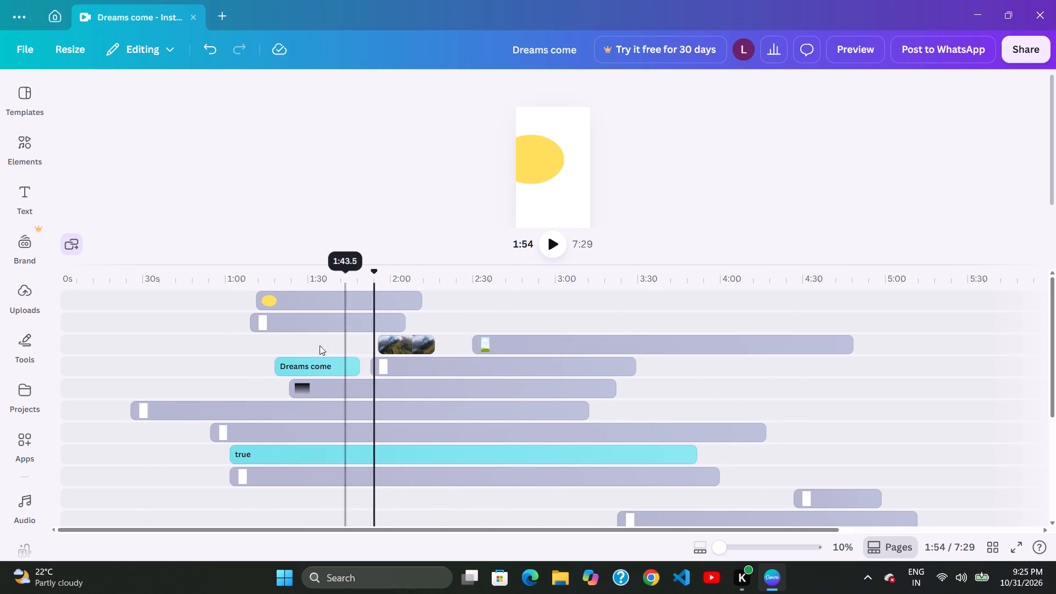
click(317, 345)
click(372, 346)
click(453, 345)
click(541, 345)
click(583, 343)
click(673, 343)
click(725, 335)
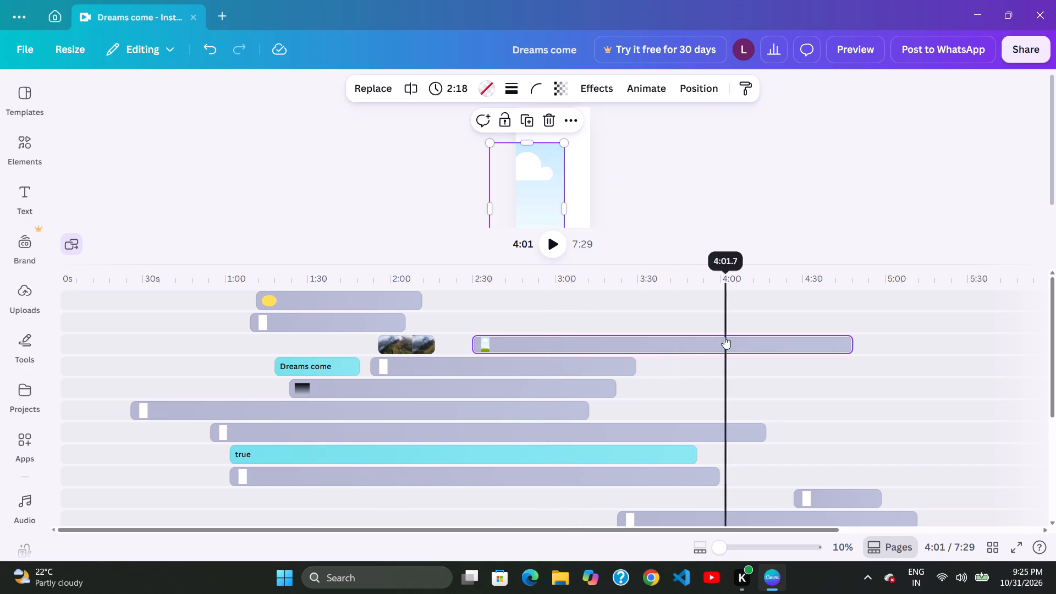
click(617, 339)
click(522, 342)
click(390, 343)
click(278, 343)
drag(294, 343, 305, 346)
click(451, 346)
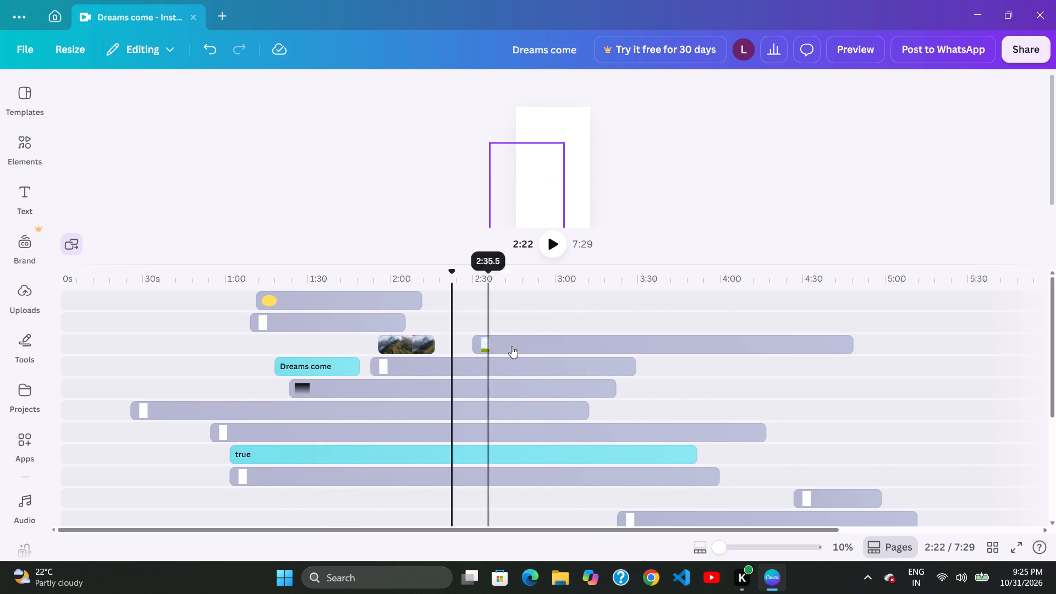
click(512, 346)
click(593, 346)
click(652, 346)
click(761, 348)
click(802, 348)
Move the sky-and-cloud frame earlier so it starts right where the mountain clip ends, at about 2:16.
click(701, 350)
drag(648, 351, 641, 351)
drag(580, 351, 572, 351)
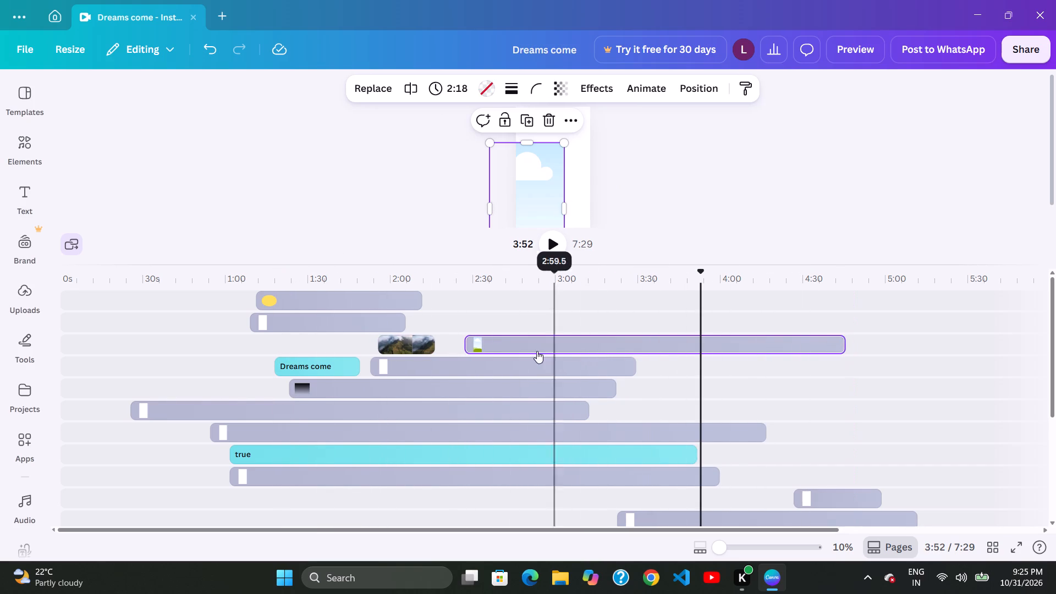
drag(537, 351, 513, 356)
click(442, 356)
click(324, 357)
Move the sky-and-cloud frame later on its track so it starts at about 2:40.
click(536, 335)
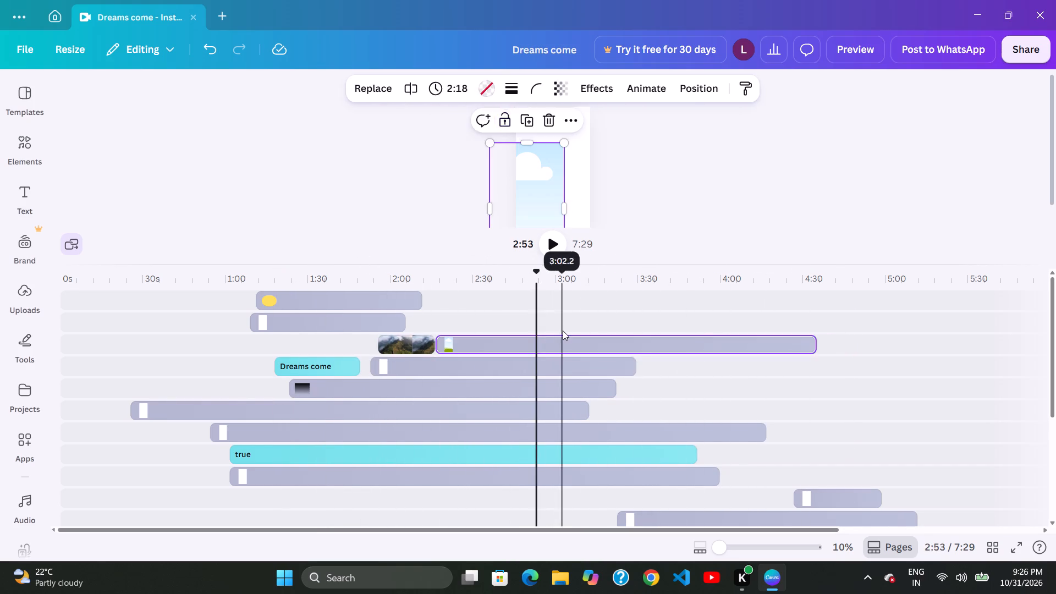
click(563, 331)
click(569, 331)
click(575, 337)
drag(592, 337, 614, 342)
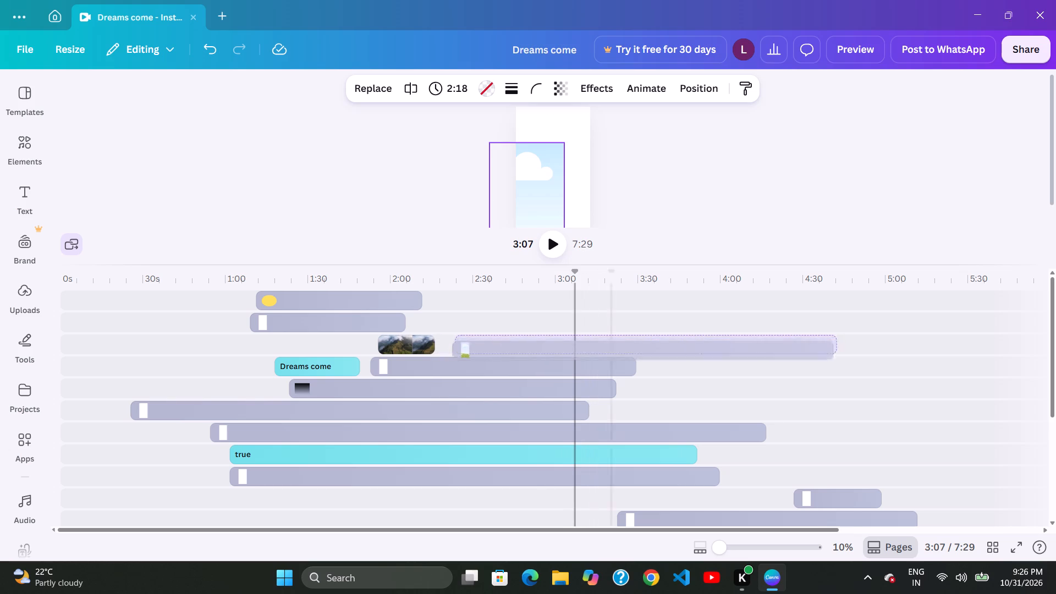
drag(614, 342, 655, 336)
click(518, 338)
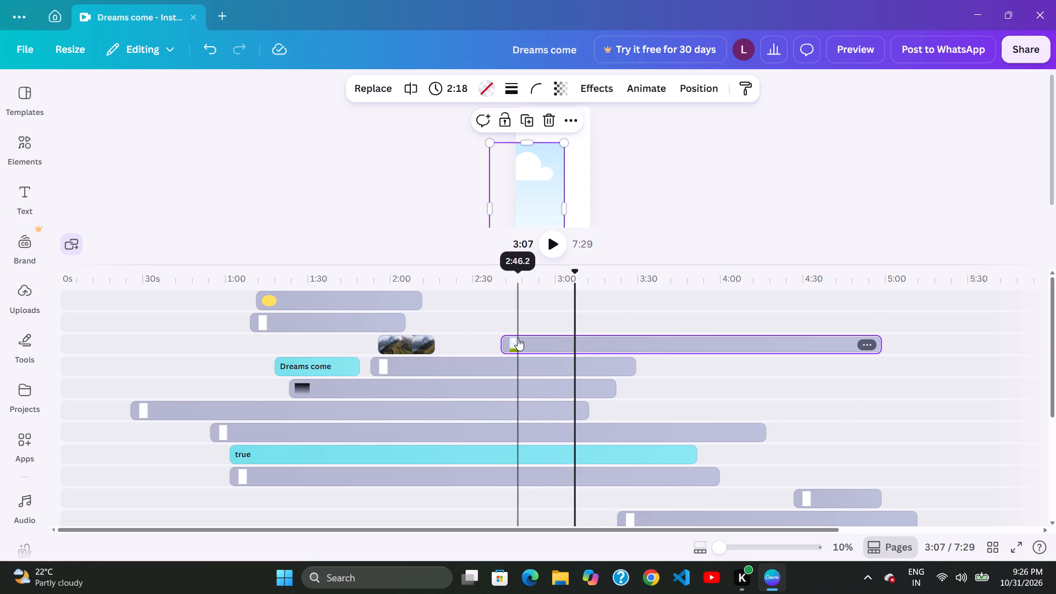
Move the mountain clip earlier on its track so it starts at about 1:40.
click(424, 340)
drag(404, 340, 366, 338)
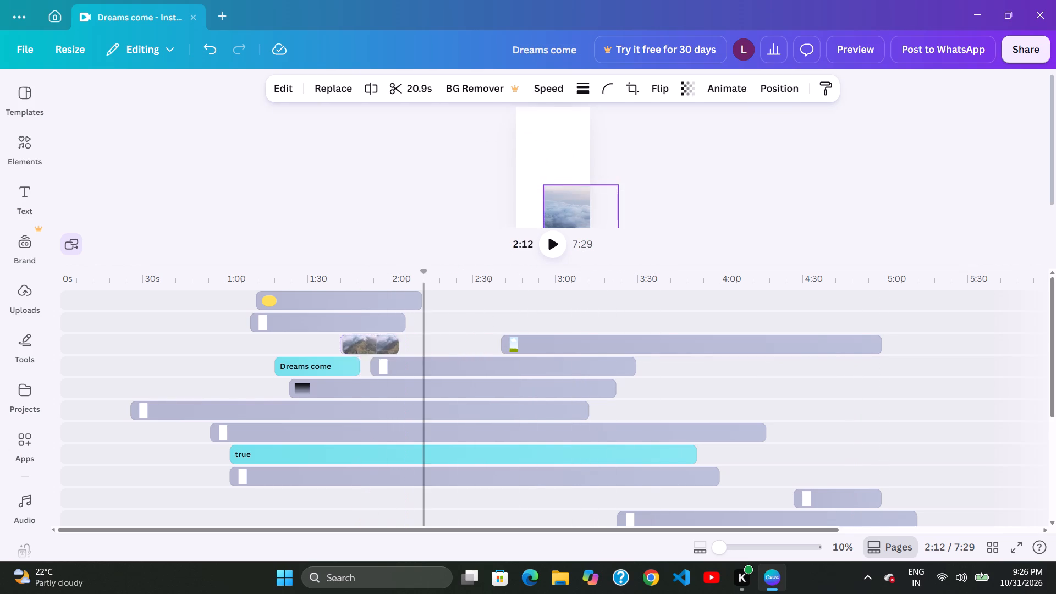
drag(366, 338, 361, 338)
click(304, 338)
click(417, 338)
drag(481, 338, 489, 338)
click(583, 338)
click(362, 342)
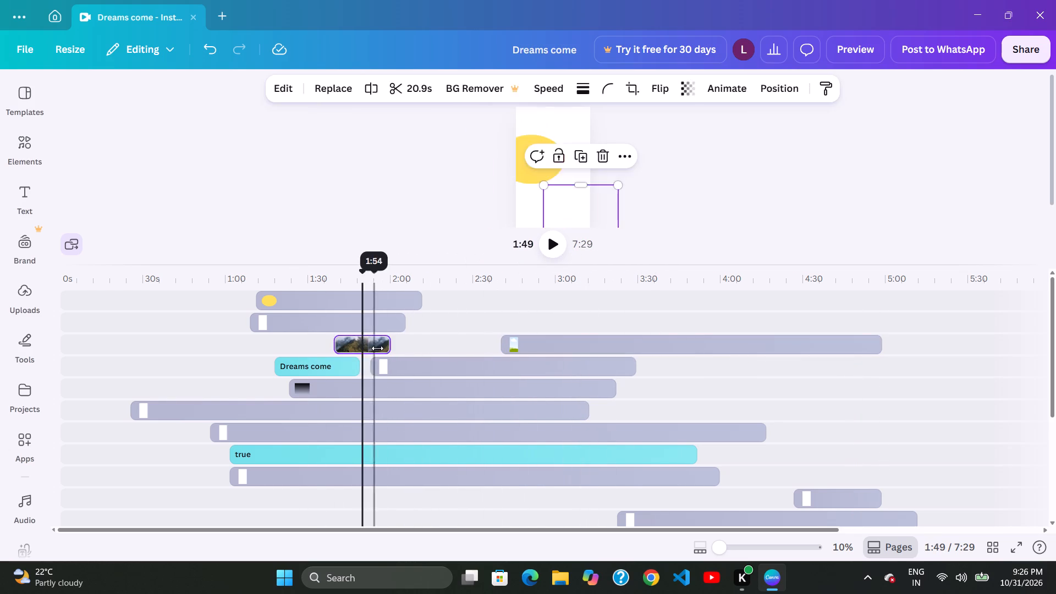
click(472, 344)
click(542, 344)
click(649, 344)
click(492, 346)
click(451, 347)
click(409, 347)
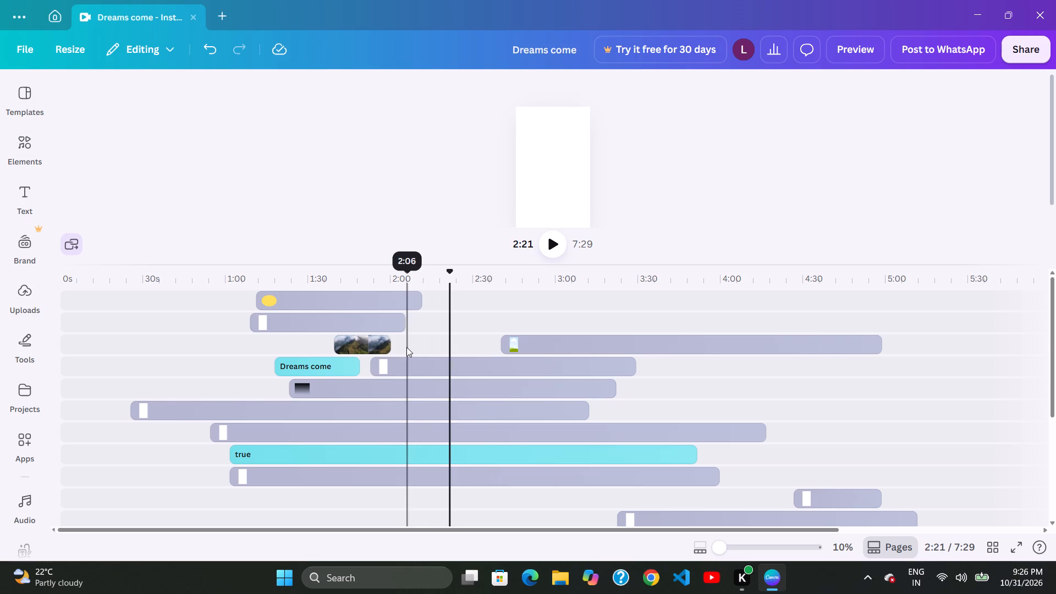
Move the mountain clip earlier on its track so it starts at about 1:32.
click(405, 347)
click(392, 347)
drag(389, 348, 377, 350)
click(357, 351)
drag(351, 351, 338, 353)
click(280, 354)
click(369, 354)
click(397, 354)
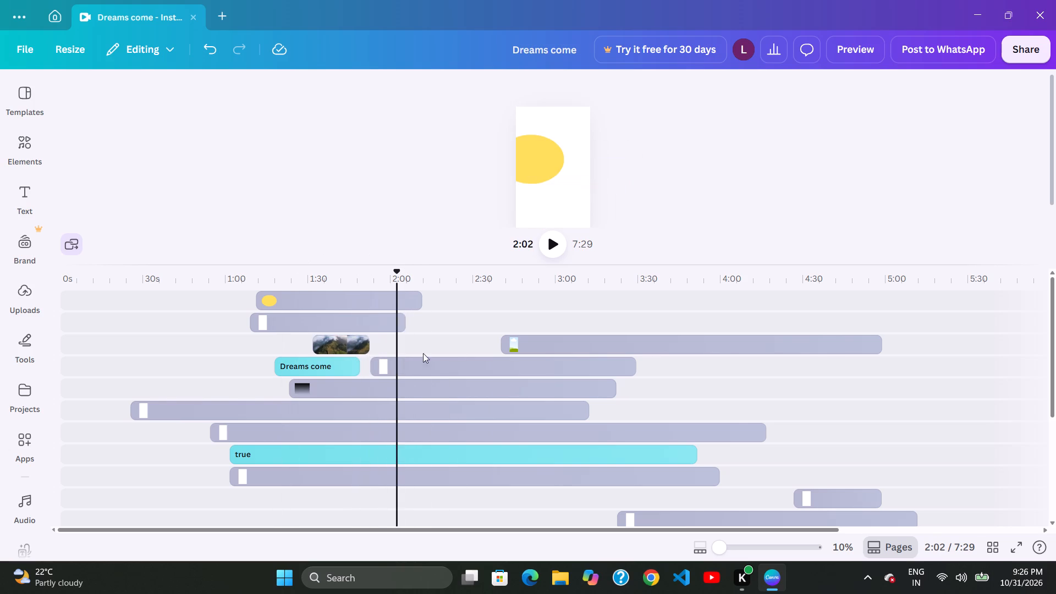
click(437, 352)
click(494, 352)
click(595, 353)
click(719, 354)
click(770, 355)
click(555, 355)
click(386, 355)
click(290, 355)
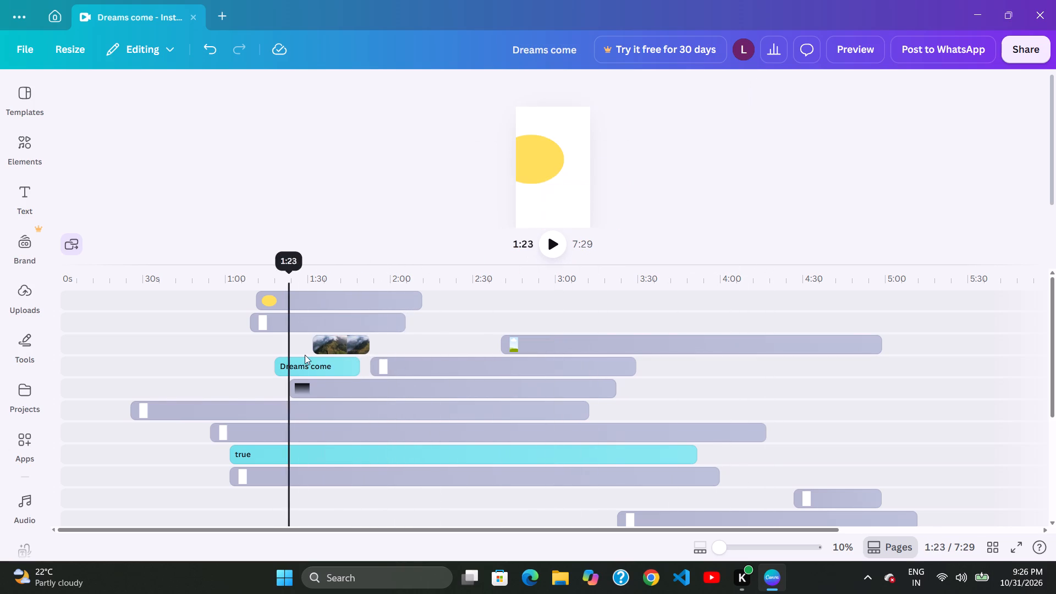
Move the white element on the "Dreams come" text's track later so it starts at about 2:06.
drag(351, 354, 356, 355)
drag(428, 355, 439, 356)
drag(511, 358, 530, 360)
drag(595, 357, 607, 357)
drag(690, 357, 696, 358)
click(754, 360)
drag(779, 363, 772, 363)
click(604, 363)
drag(521, 361, 513, 361)
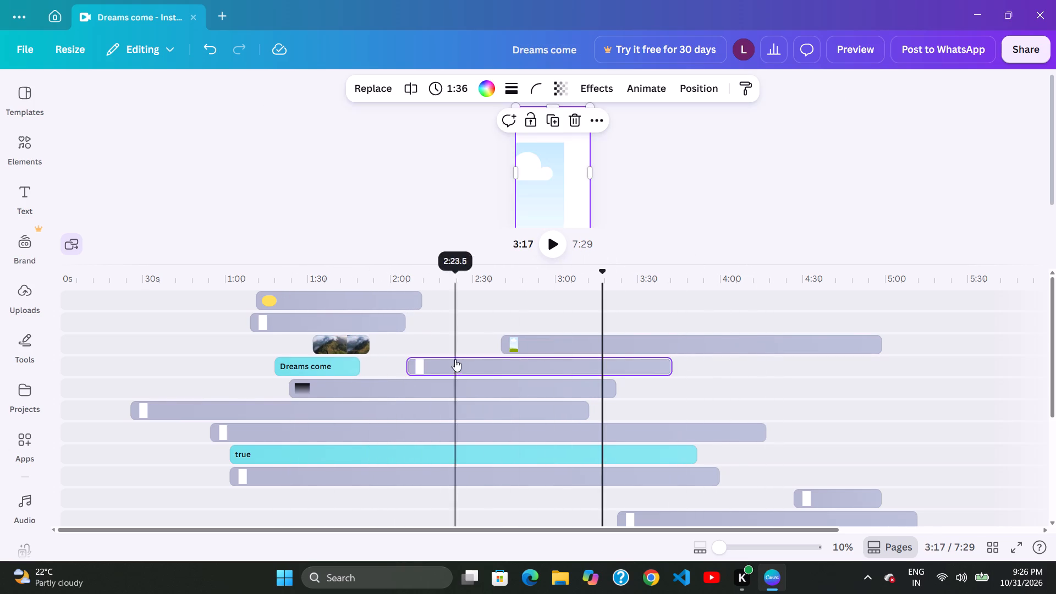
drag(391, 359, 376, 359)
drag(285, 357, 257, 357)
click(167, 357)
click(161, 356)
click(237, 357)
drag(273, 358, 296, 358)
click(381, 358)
Move the white element on the "Dreams come" text's track later so it starts at about 2:09.
drag(438, 356, 448, 356)
drag(575, 360, 584, 361)
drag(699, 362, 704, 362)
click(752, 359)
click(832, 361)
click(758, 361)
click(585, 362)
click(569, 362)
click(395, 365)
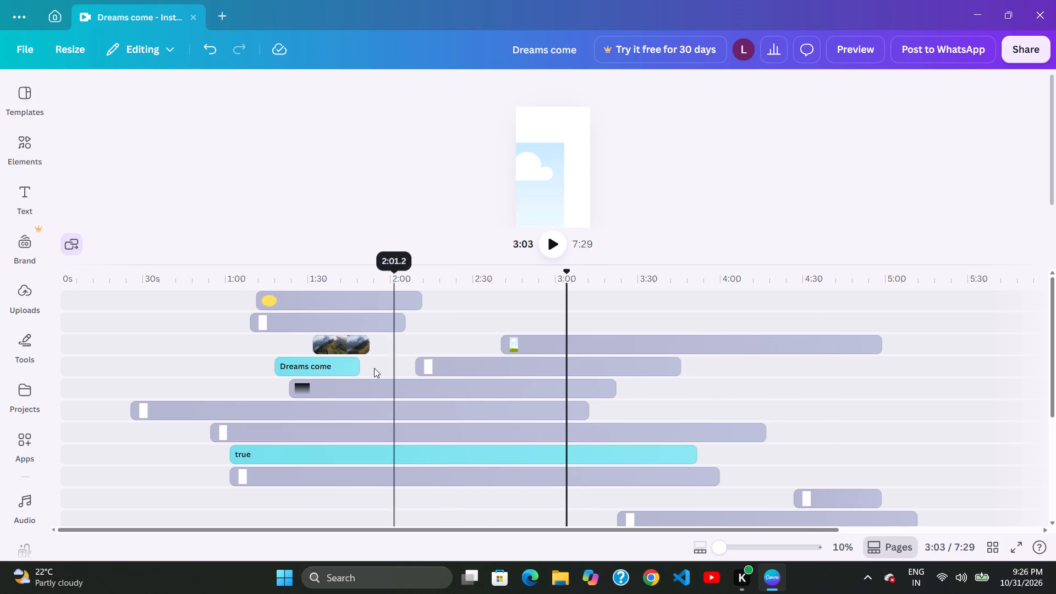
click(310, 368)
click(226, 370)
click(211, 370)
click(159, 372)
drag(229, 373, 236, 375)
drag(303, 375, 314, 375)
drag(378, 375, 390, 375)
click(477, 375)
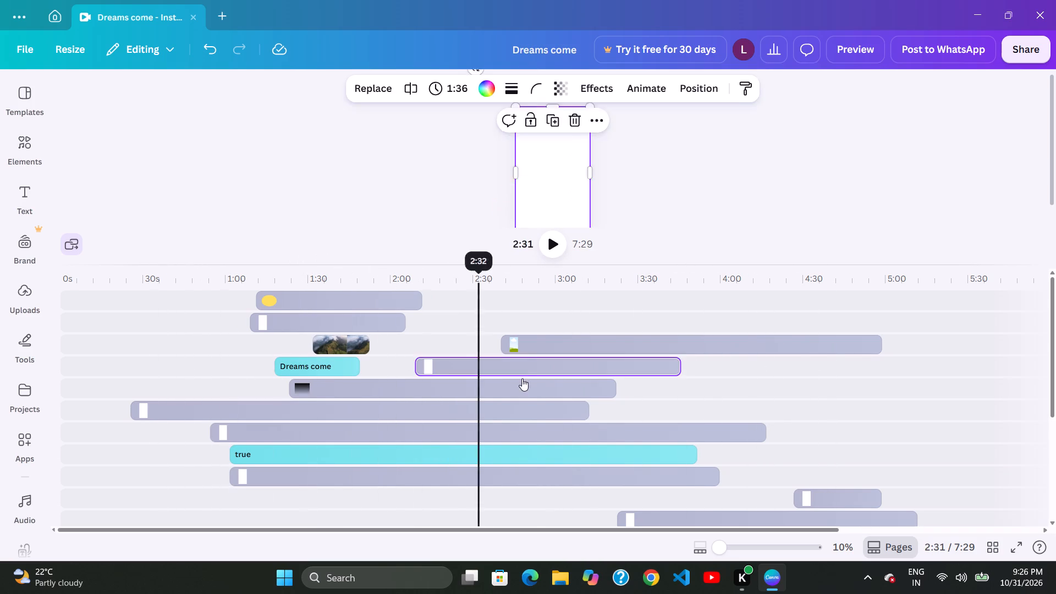
Move the black gradient shape slightly later on its track so it starts at about 1:25.
drag(545, 378, 552, 380)
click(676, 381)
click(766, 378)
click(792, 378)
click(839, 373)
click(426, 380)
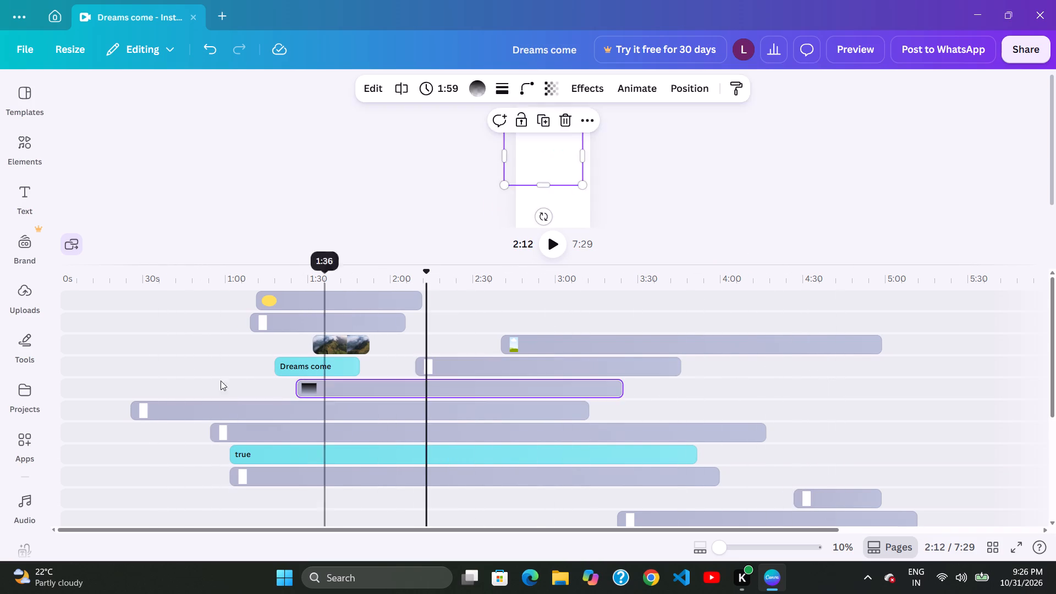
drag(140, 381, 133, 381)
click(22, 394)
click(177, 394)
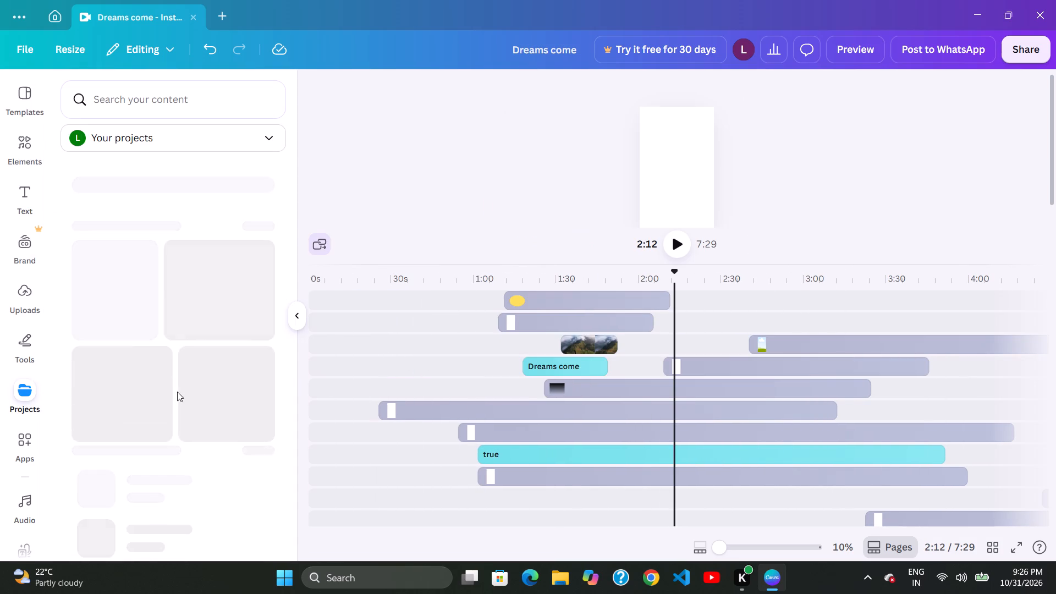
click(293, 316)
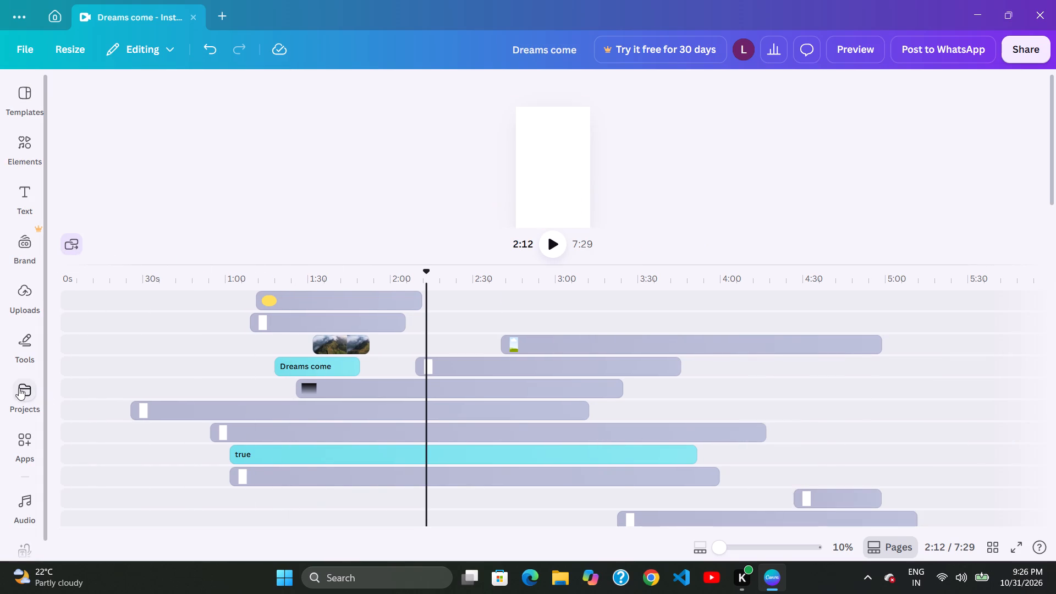
Add a green sticky note to the video at the 2:12 playhead position.
drag(20, 350, 15, 350)
click(80, 339)
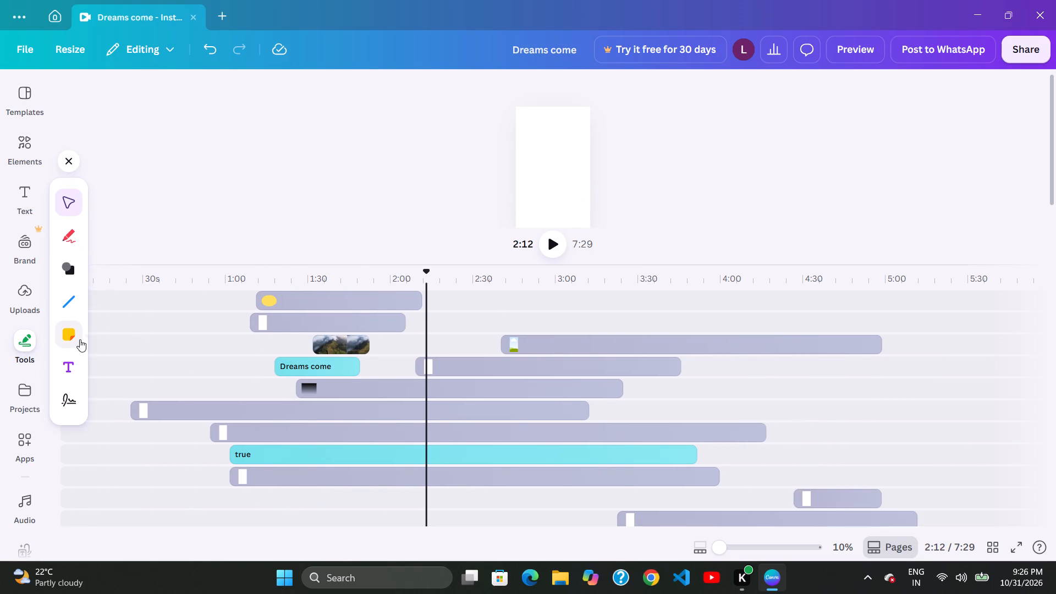
click(109, 349)
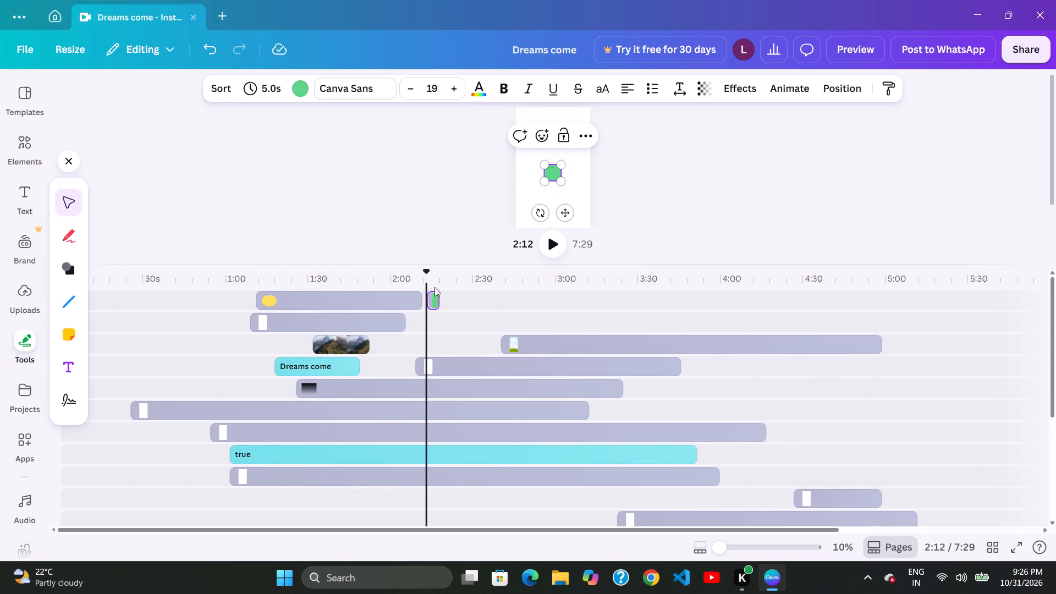
Extend the green sticky note's end on the timeline so its duration is 1:24.
drag(438, 300, 632, 315)
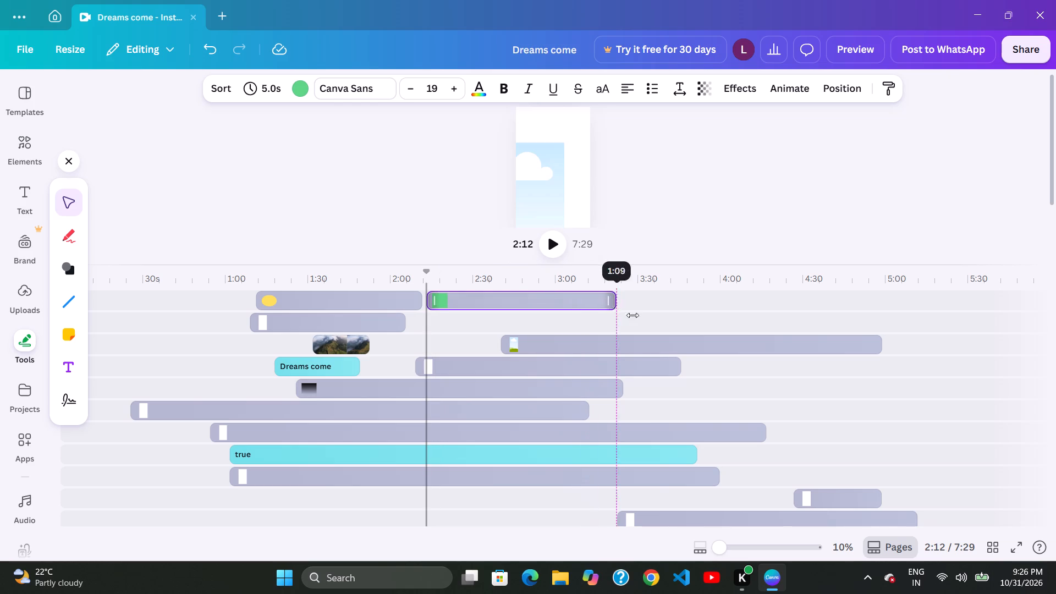
drag(632, 315, 656, 316)
Enlarge the green sticky note on the canvas from its corners until its text size reaches 69.
click(467, 298)
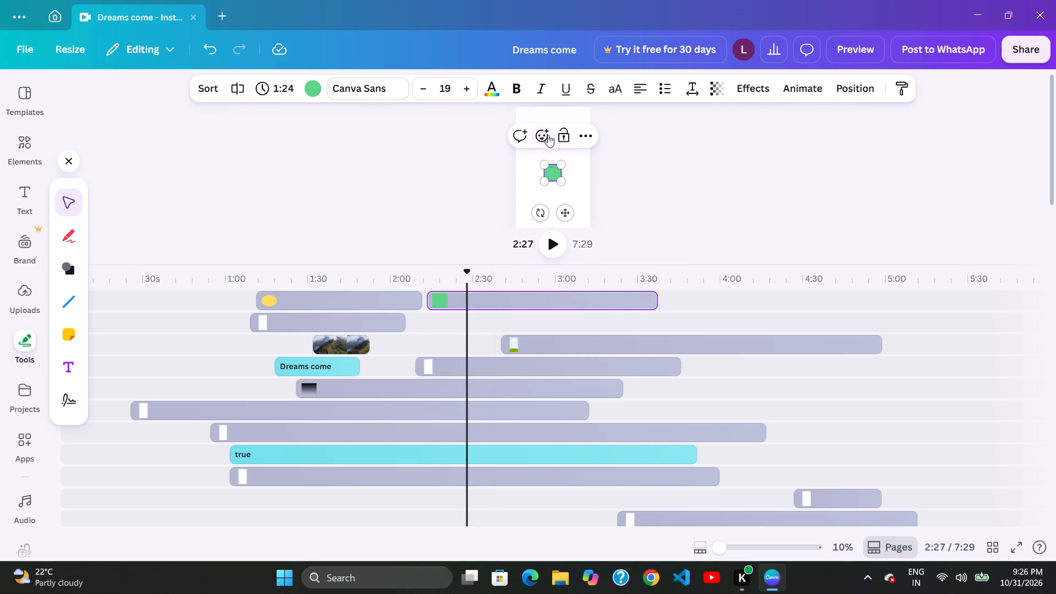
drag(542, 182, 524, 193)
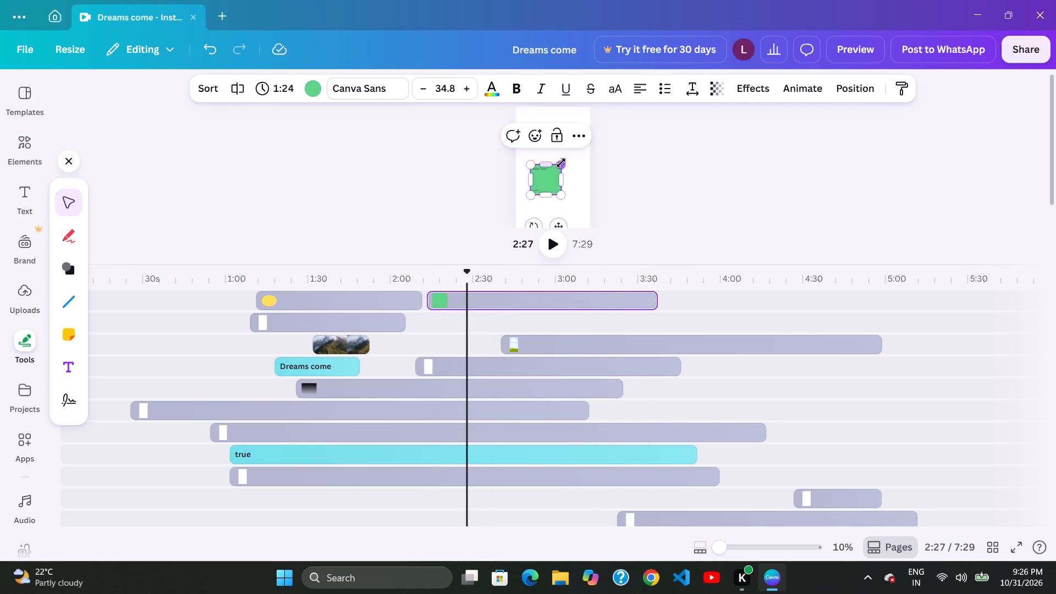
drag(561, 164, 583, 124)
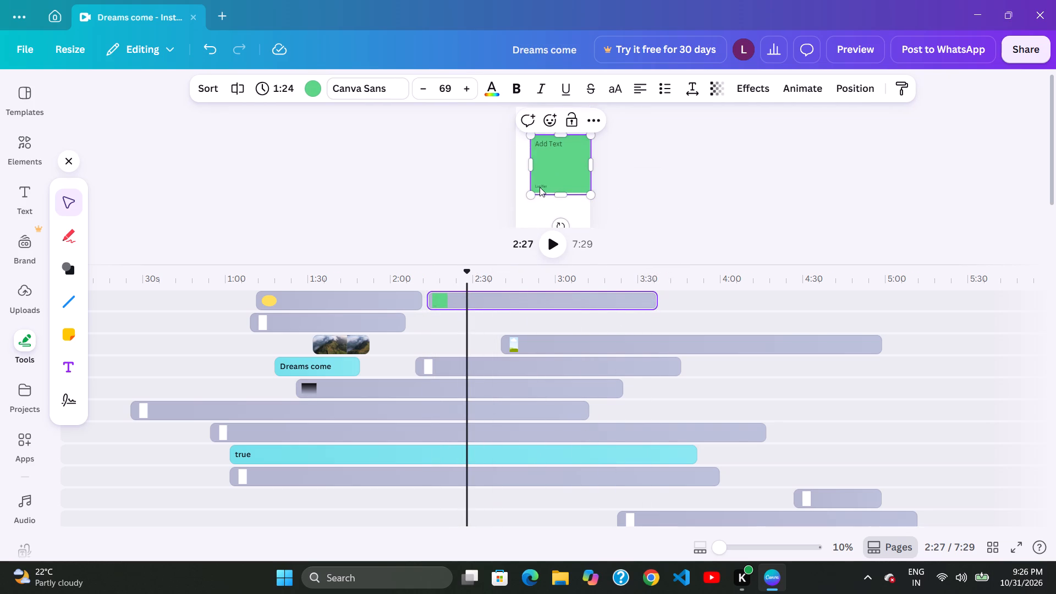
click(531, 190)
Select the mountain clip on the timeline at about 1:32 and dismiss the drawing tools.
click(482, 291)
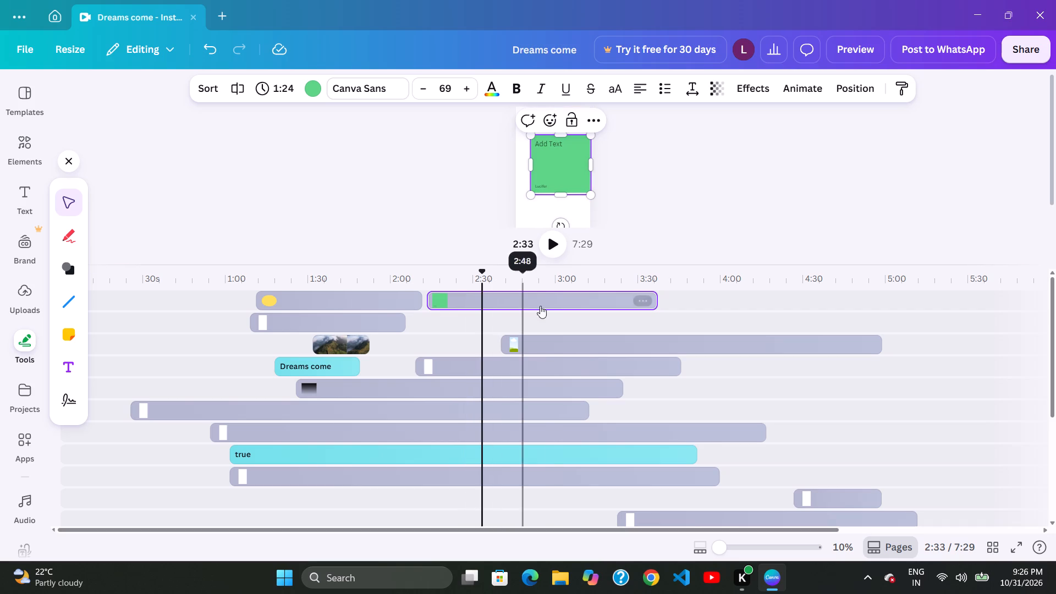
click(316, 339)
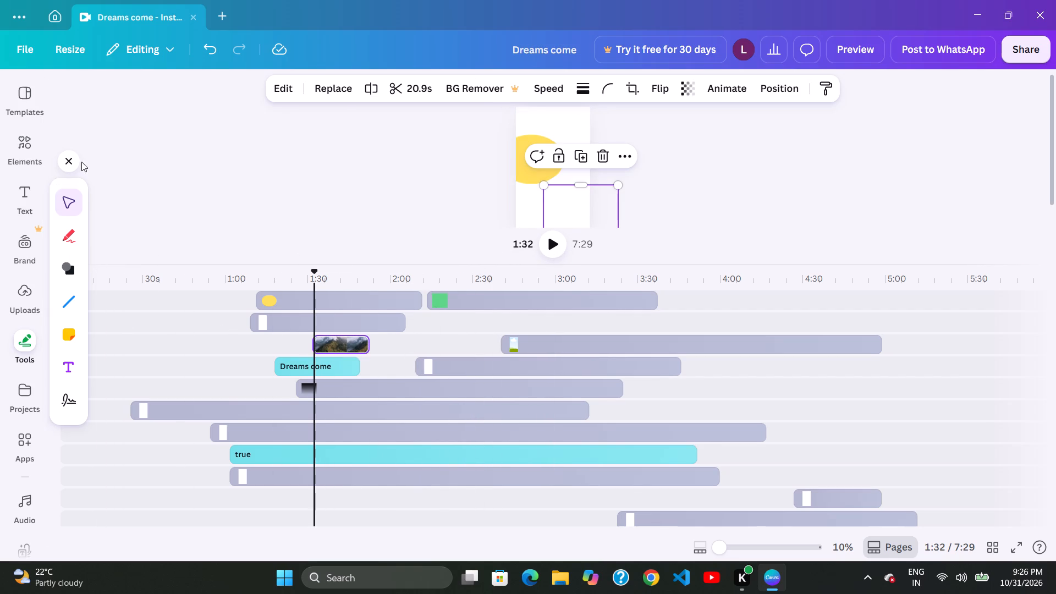
click(68, 161)
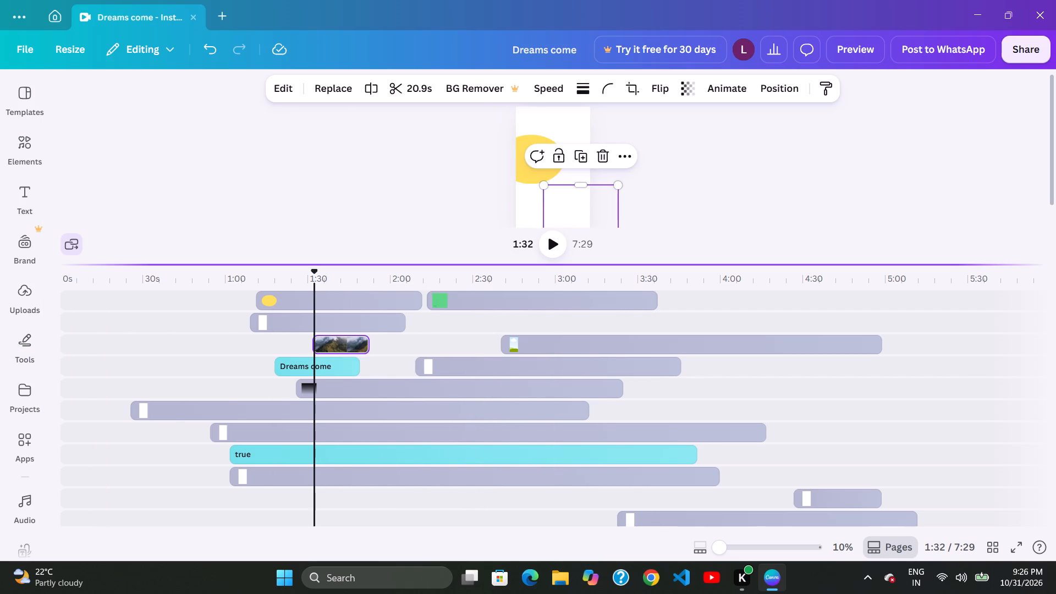
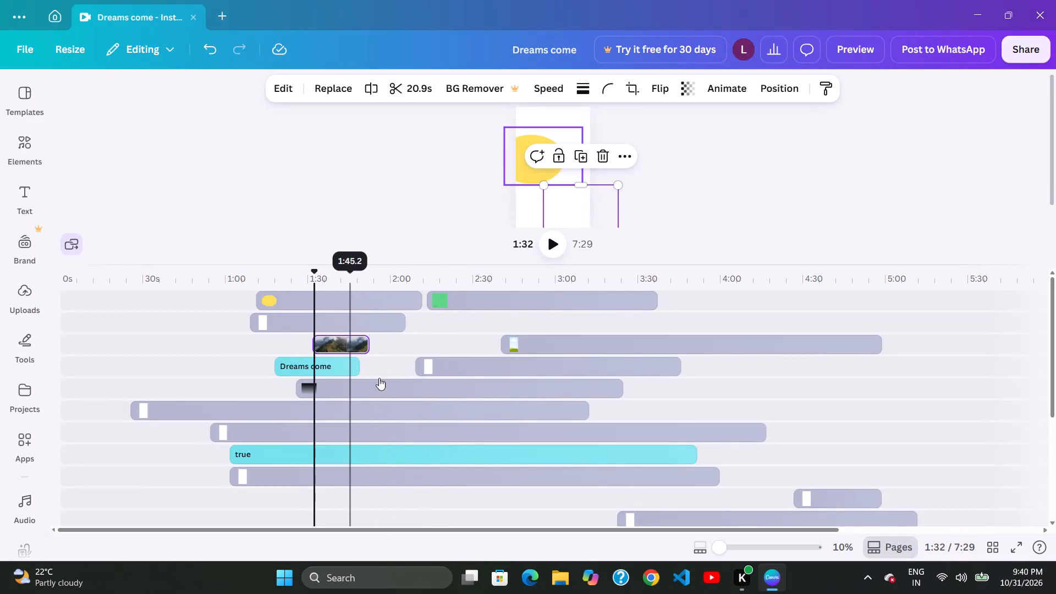
Move the 3:22-long white element up one timeline track and later, so it starts at about 1:04.
drag(262, 423, 290, 410)
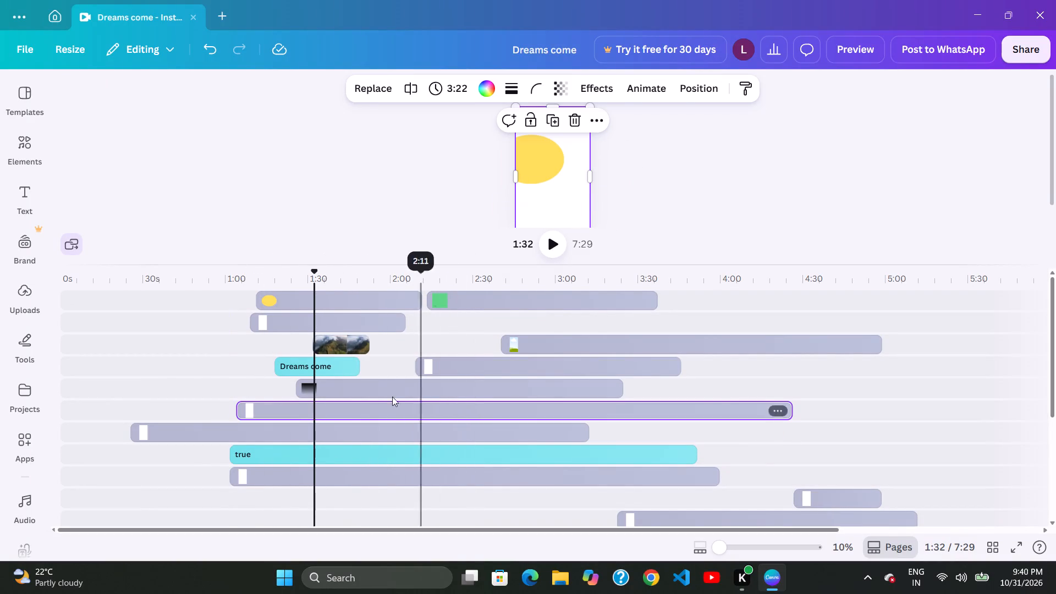
Shift the dark gradient element slightly later on its timeline track so it starts at about 1:29, and clear the selection.
drag(340, 386, 349, 386)
drag(455, 347, 447, 348)
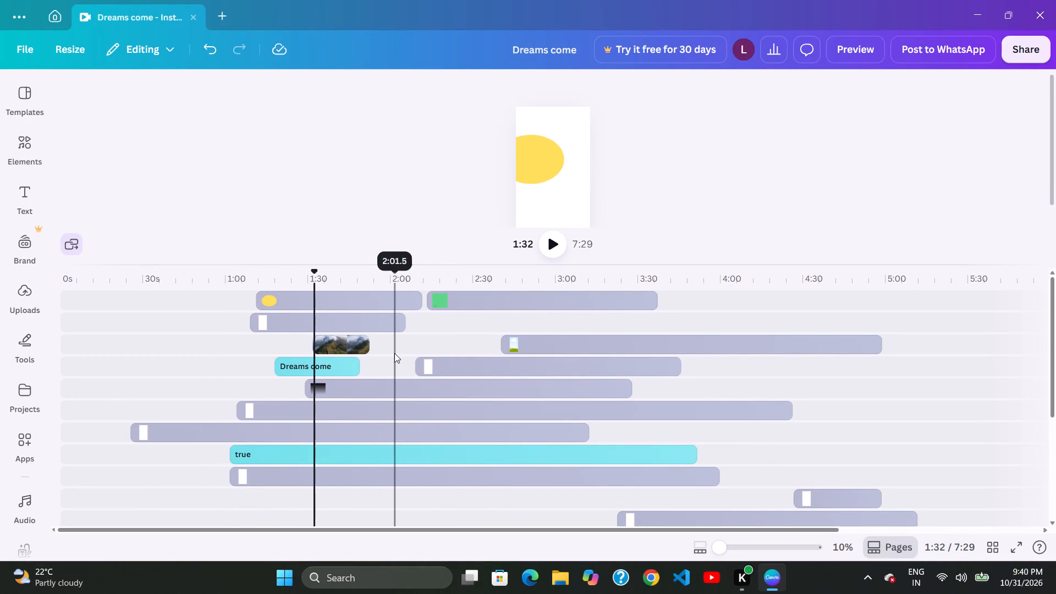
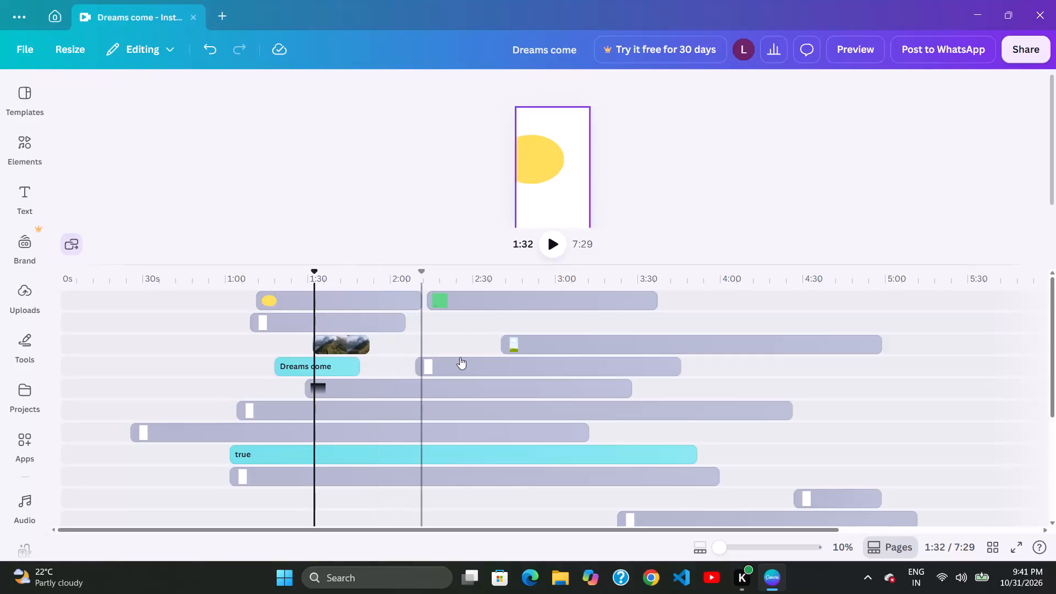
Shift the long white element above the "true" track to start at about 0:27, and the 3:22 white element to start at about 1:05.
click(477, 351)
click(222, 512)
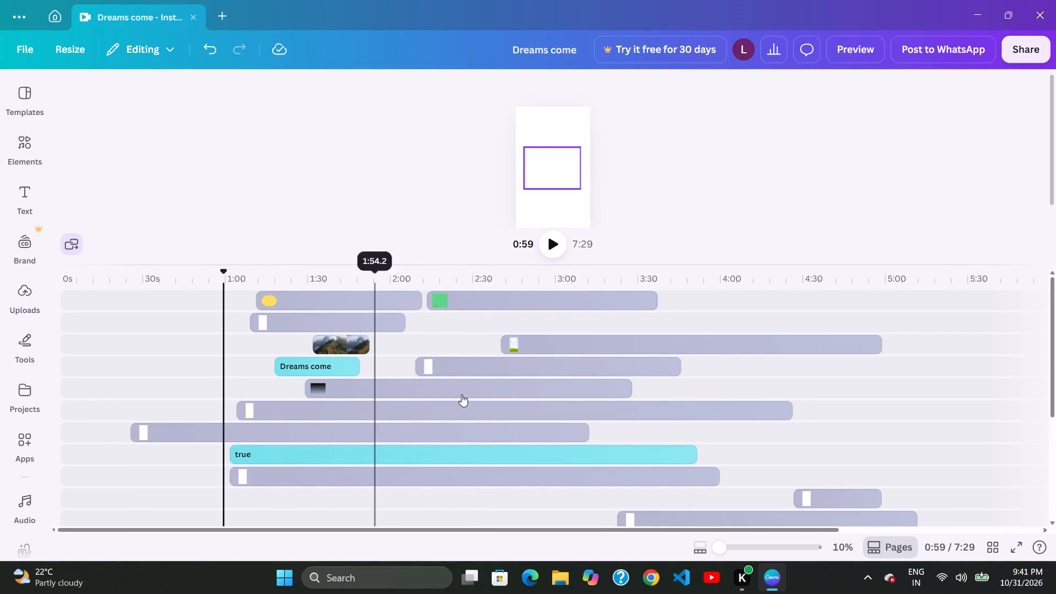
drag(507, 355, 472, 355)
drag(366, 424, 372, 420)
drag(519, 328, 487, 340)
drag(338, 400, 343, 402)
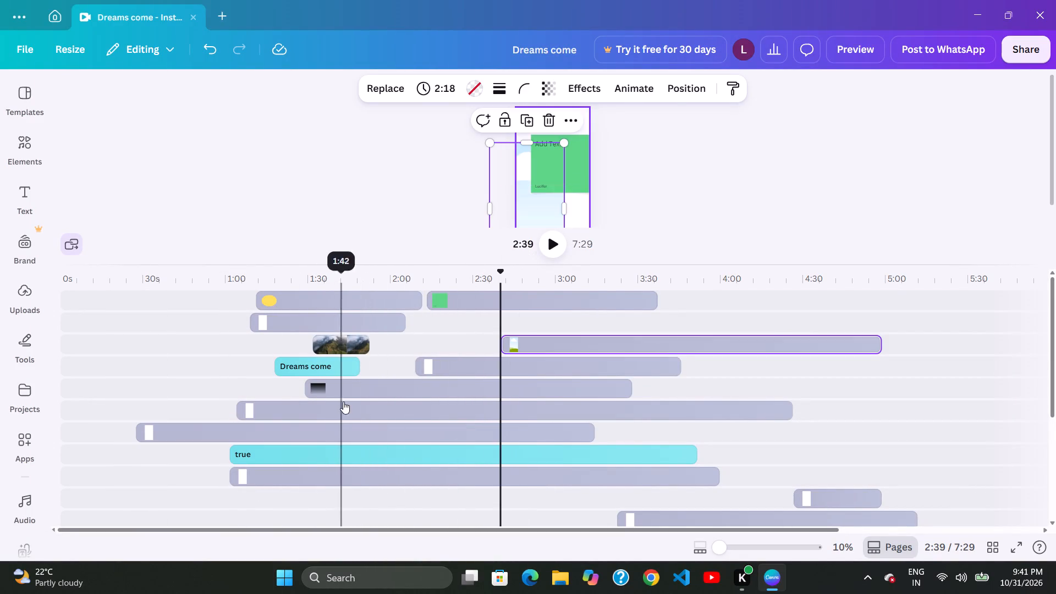
drag(343, 402, 345, 402)
Move the white element from the "Dreams come" text's track to a new track just below the dark gradient, starting at about 1:53.
drag(486, 360, 444, 393)
click(358, 436)
Move the dark gradient element earlier on its track so it starts at about 0:44, and clear the selection.
drag(503, 383, 397, 410)
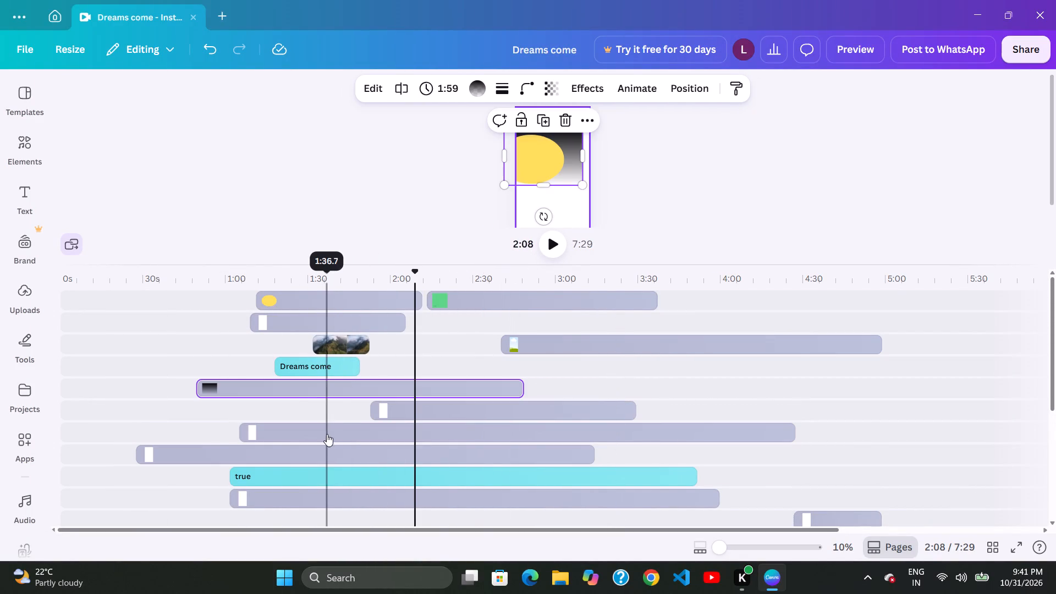
drag(275, 413, 299, 411)
drag(397, 380, 378, 388)
drag(309, 407, 318, 406)
drag(403, 376, 372, 384)
drag(288, 415, 295, 414)
drag(381, 288, 351, 306)
drag(298, 380, 306, 380)
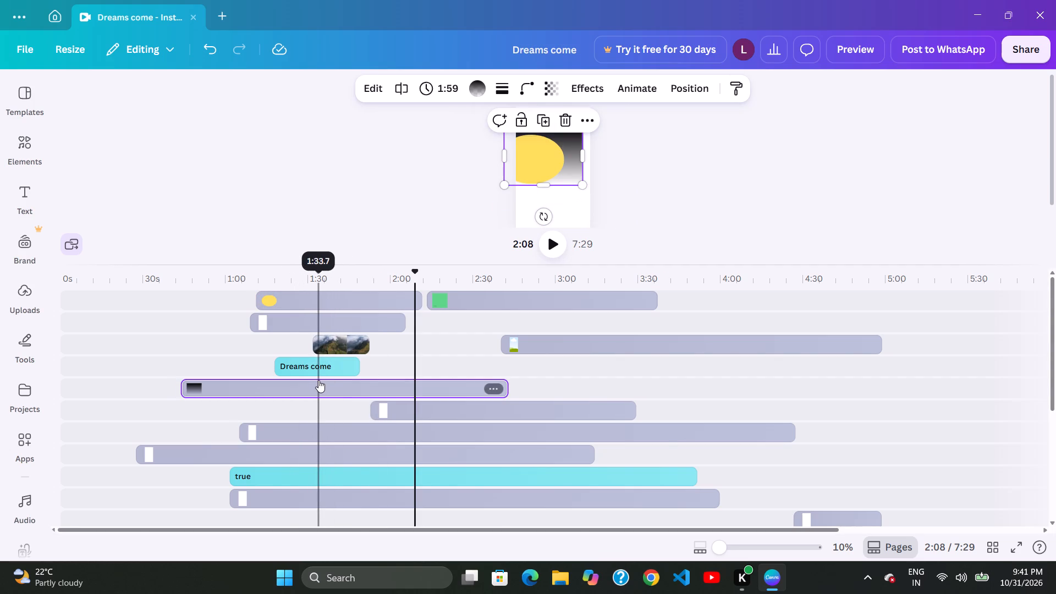
drag(267, 412, 278, 422)
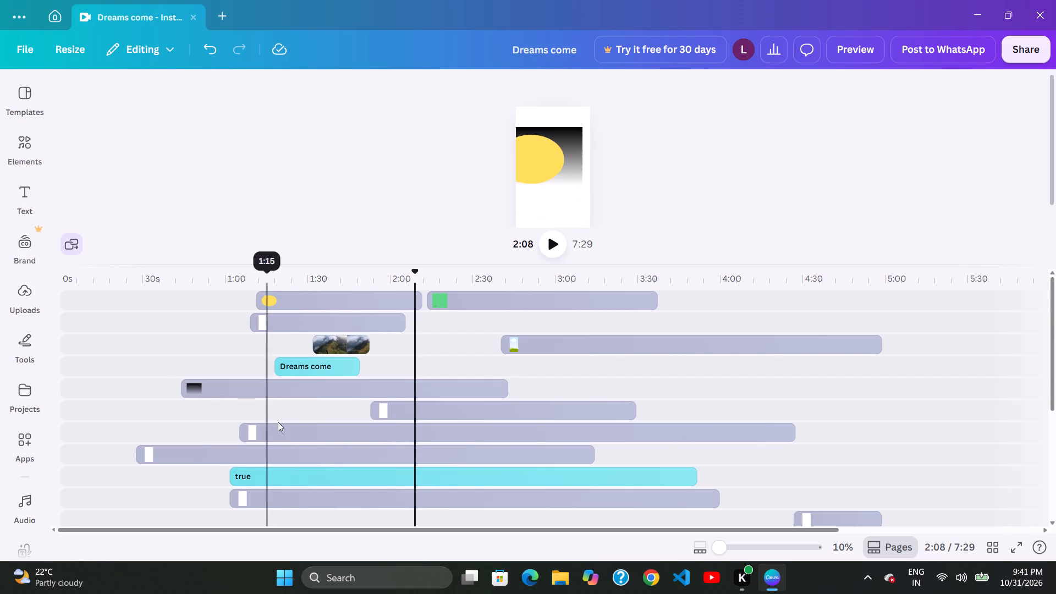
Nudge the dark gradient element later on its track so it starts at about 0:47.
drag(278, 422, 283, 412)
click(344, 392)
click(283, 399)
click(349, 379)
click(331, 389)
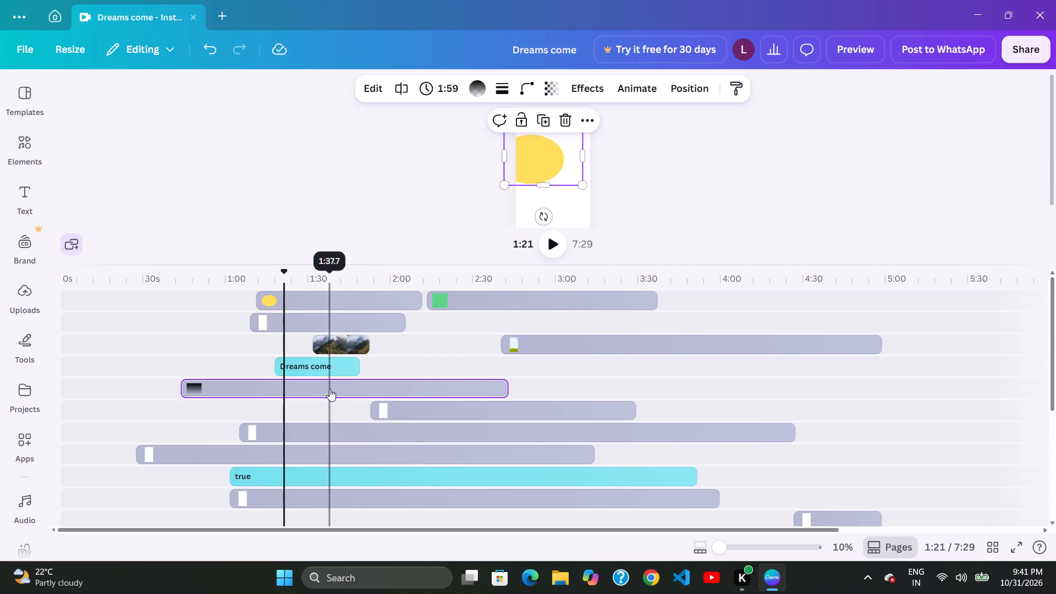
drag(344, 383, 353, 394)
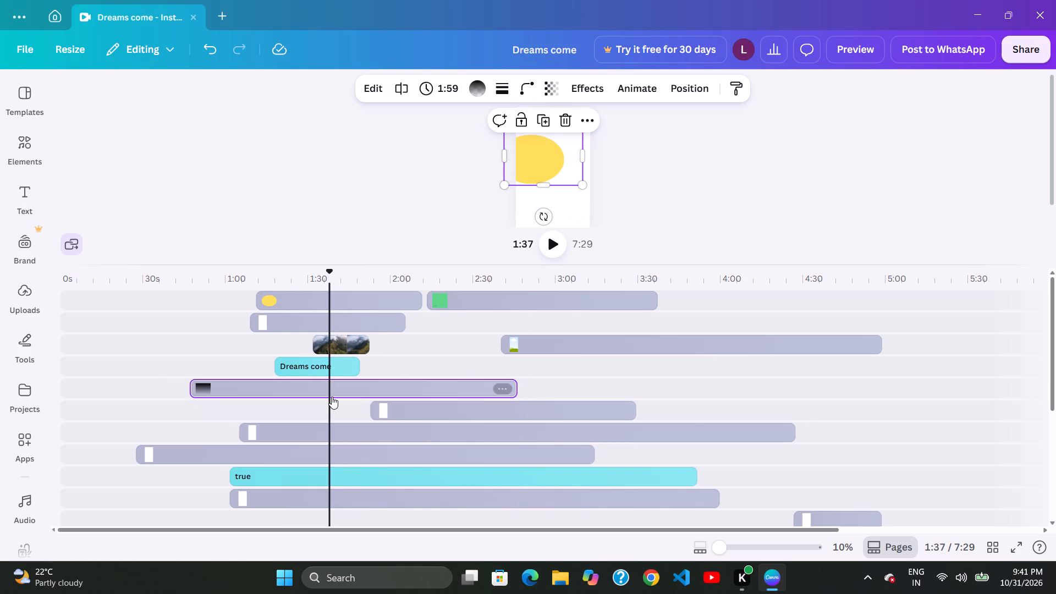
drag(334, 402, 338, 409)
Move the 3:22 white element later and up one track, directly below the dark gradient, so it starts at about 1:46.
click(326, 421)
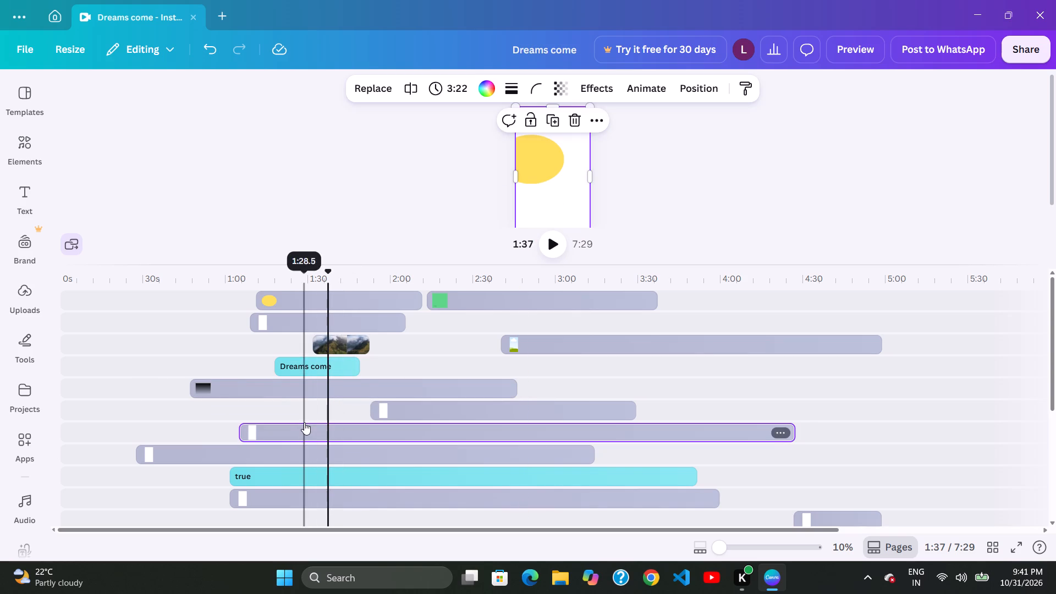
click(304, 423)
drag(347, 427, 369, 429)
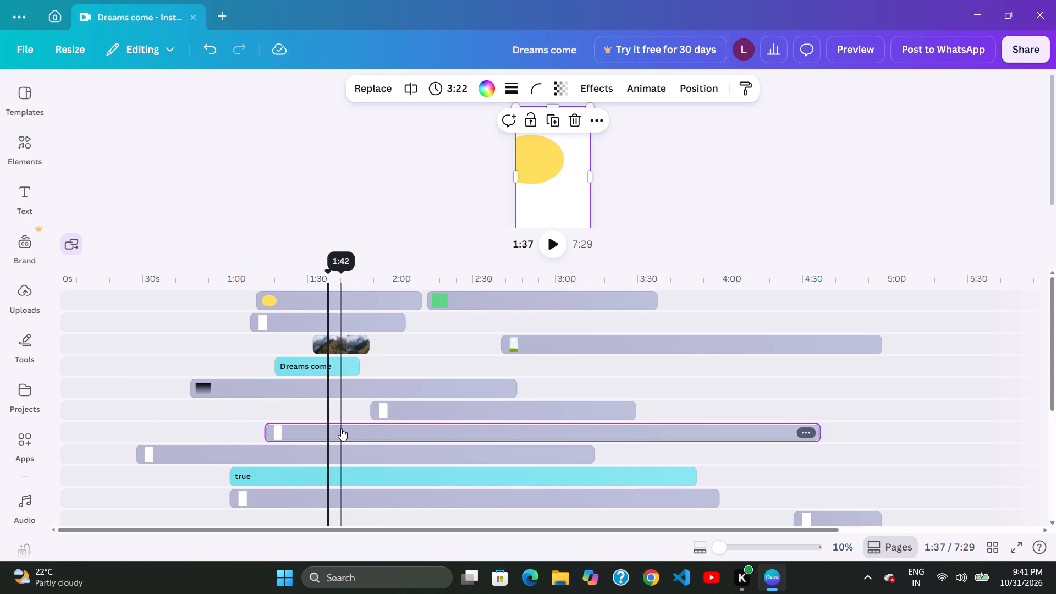
drag(343, 430, 348, 430)
drag(350, 428, 360, 435)
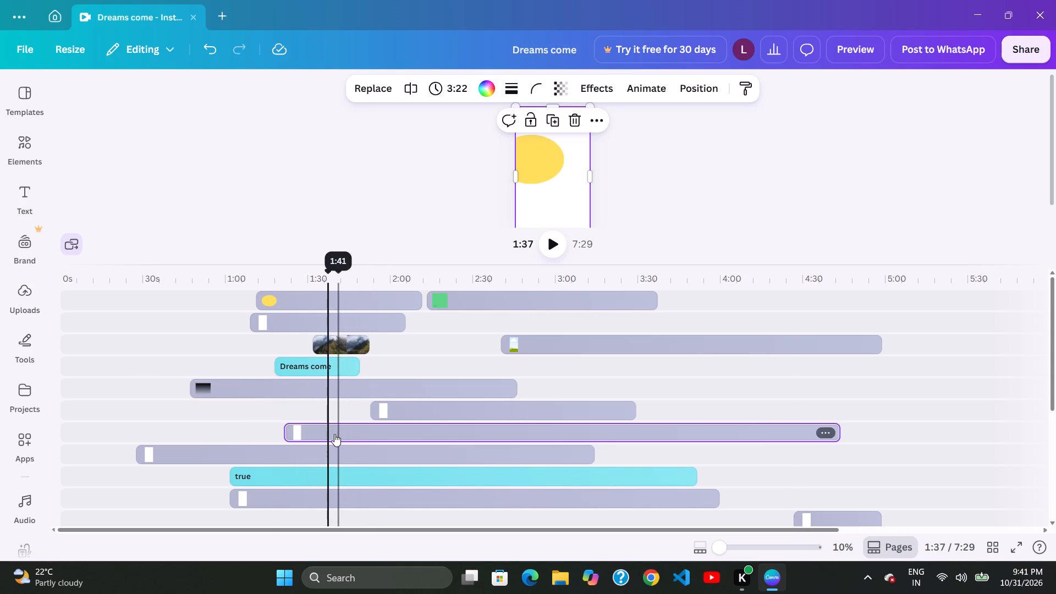
drag(299, 428, 365, 389)
Move the yellow circle element earlier so it starts at about 1:05, clear the selection and set the playhead to 1:59.
drag(397, 301, 380, 310)
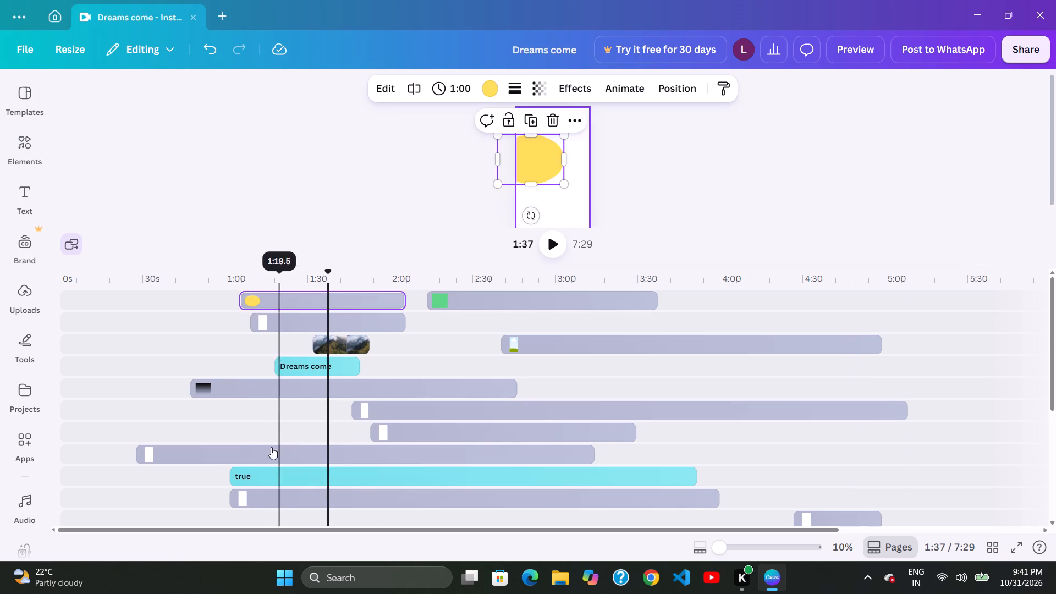
drag(381, 212, 392, 217)
drag(382, 271, 390, 277)
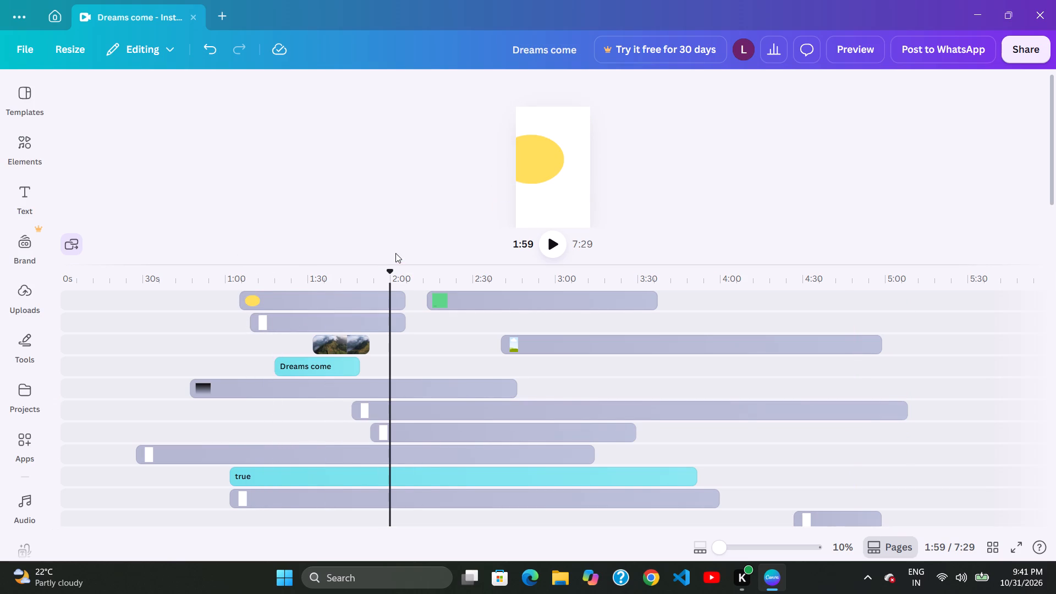
Enlarge the timeline area's height so more element tracks fit below the preview.
click(400, 255)
click(403, 262)
drag(395, 265, 400, 270)
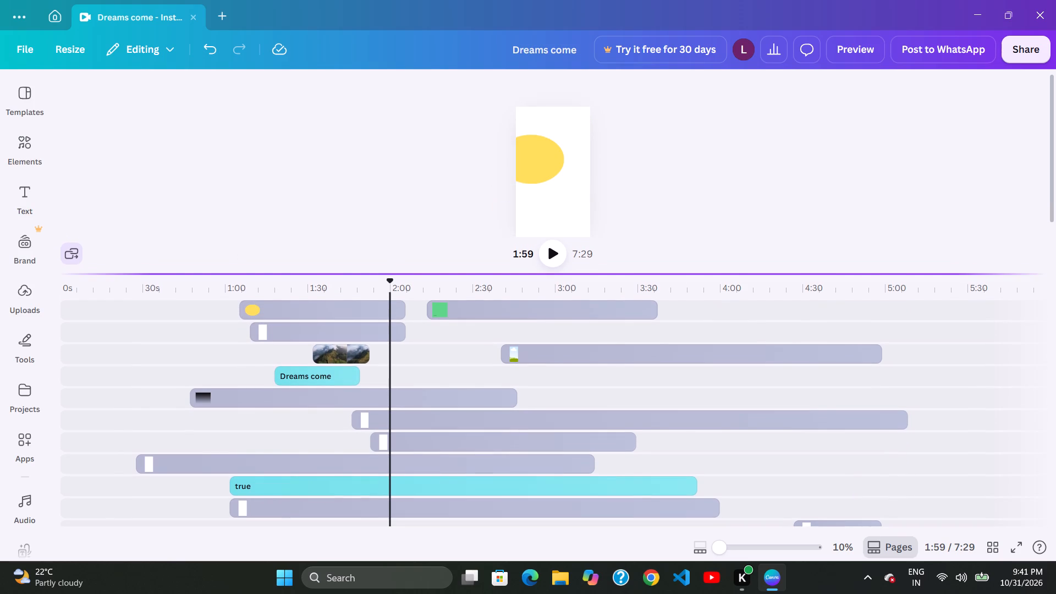
drag(390, 274, 399, 279)
click(415, 280)
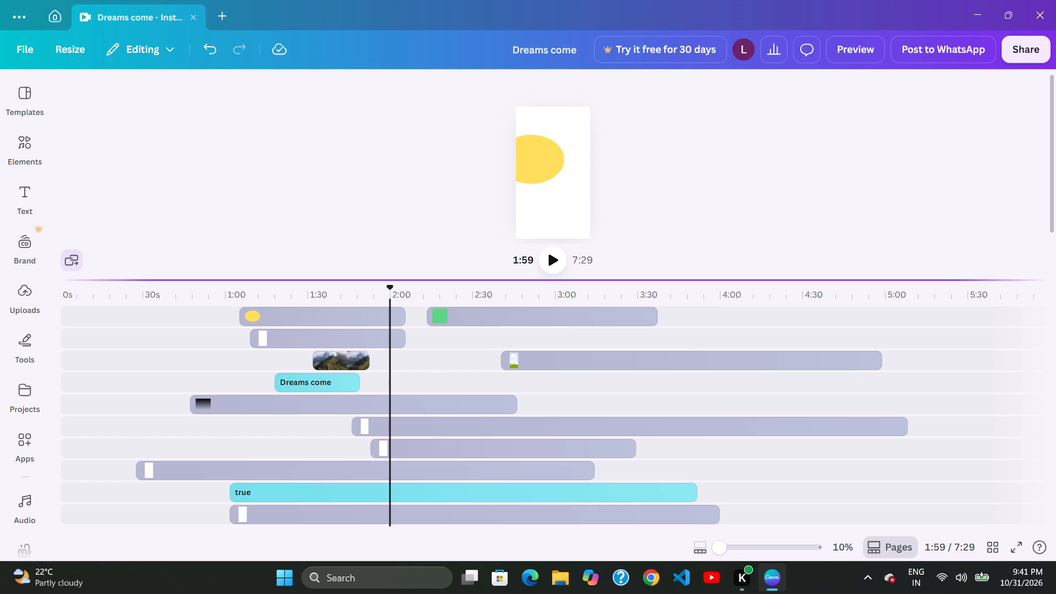
drag(398, 283, 413, 294)
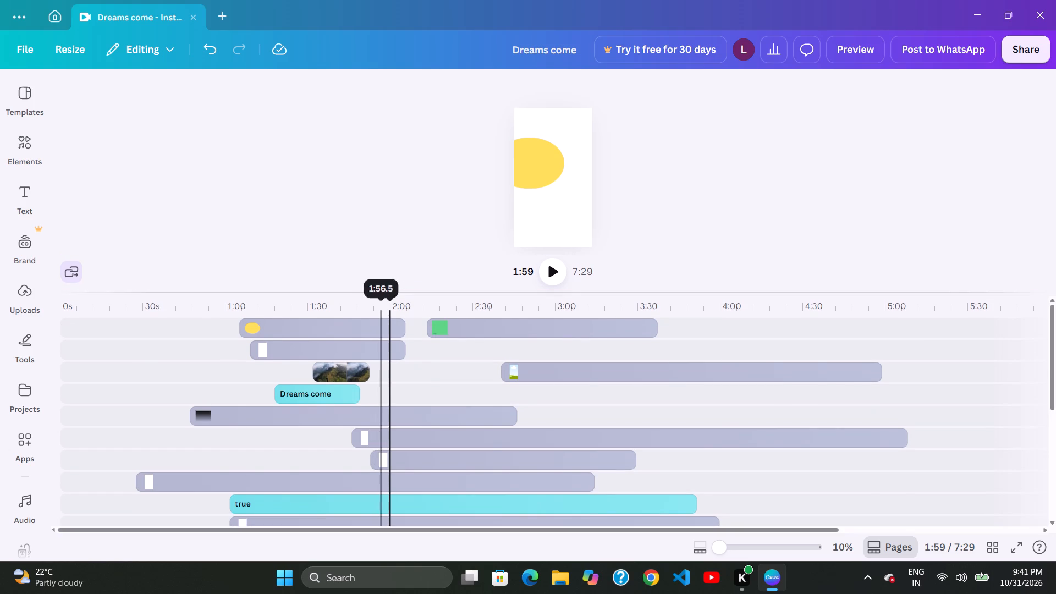
drag(388, 292, 322, 262)
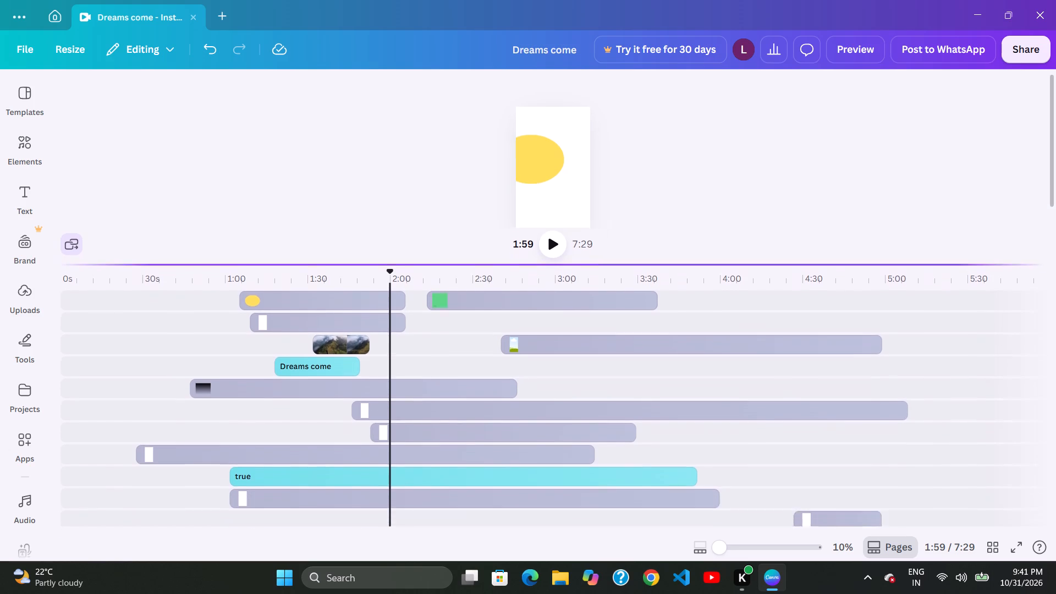
drag(322, 262, 263, 193)
Shift the dark gradient element later on its track so it starts at about 0:52.
drag(386, 321, 392, 325)
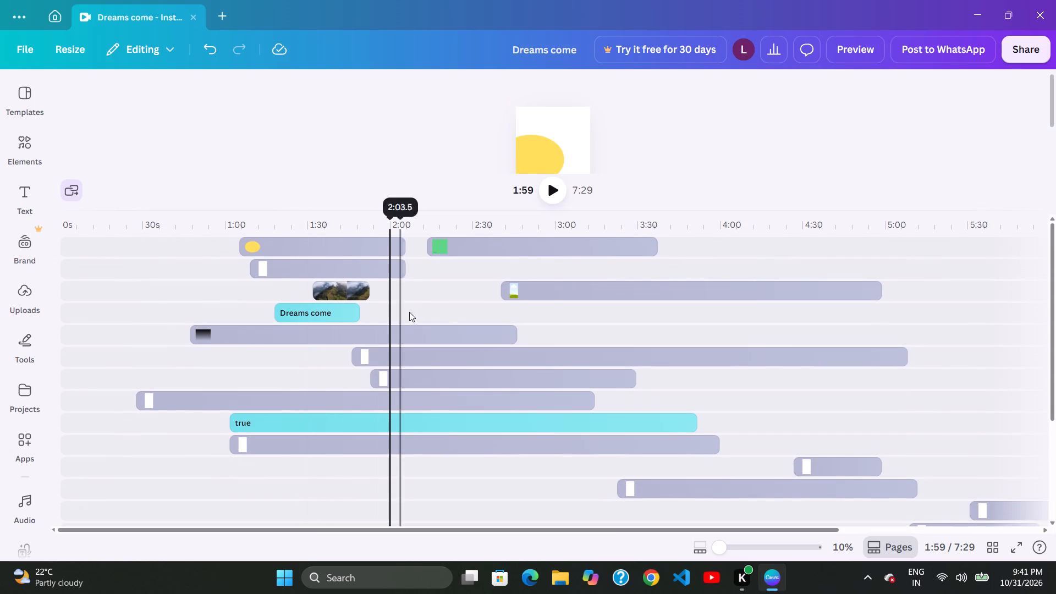
drag(513, 315, 506, 321)
click(388, 349)
click(457, 320)
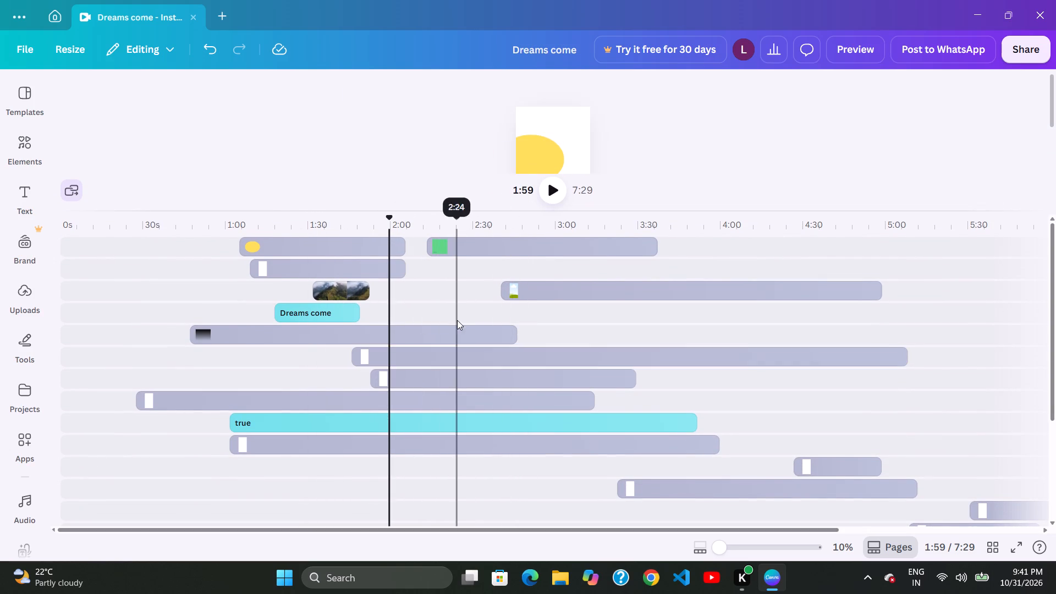
click(422, 335)
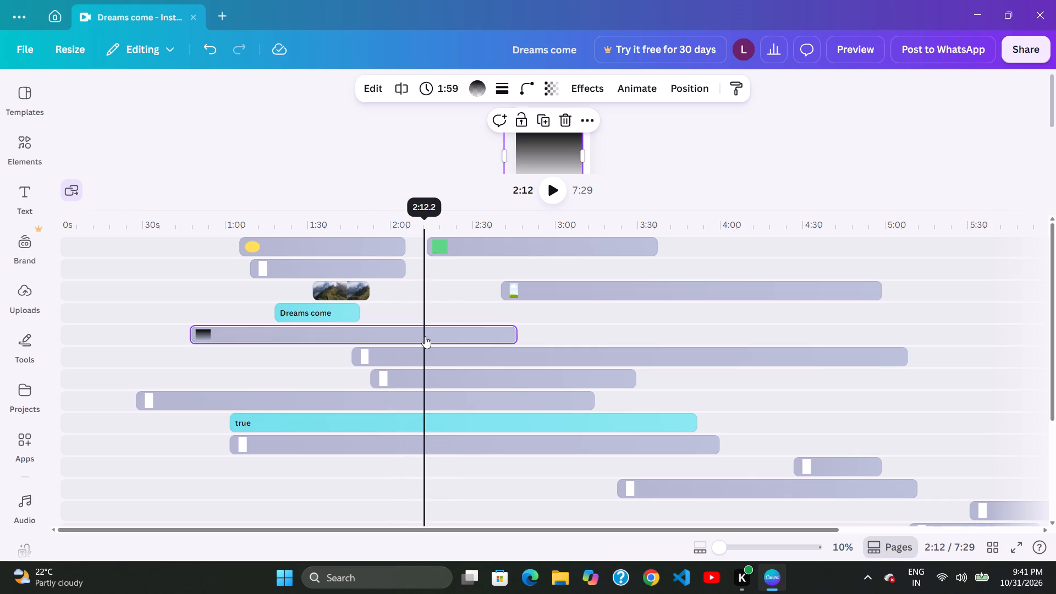
drag(429, 336, 437, 338)
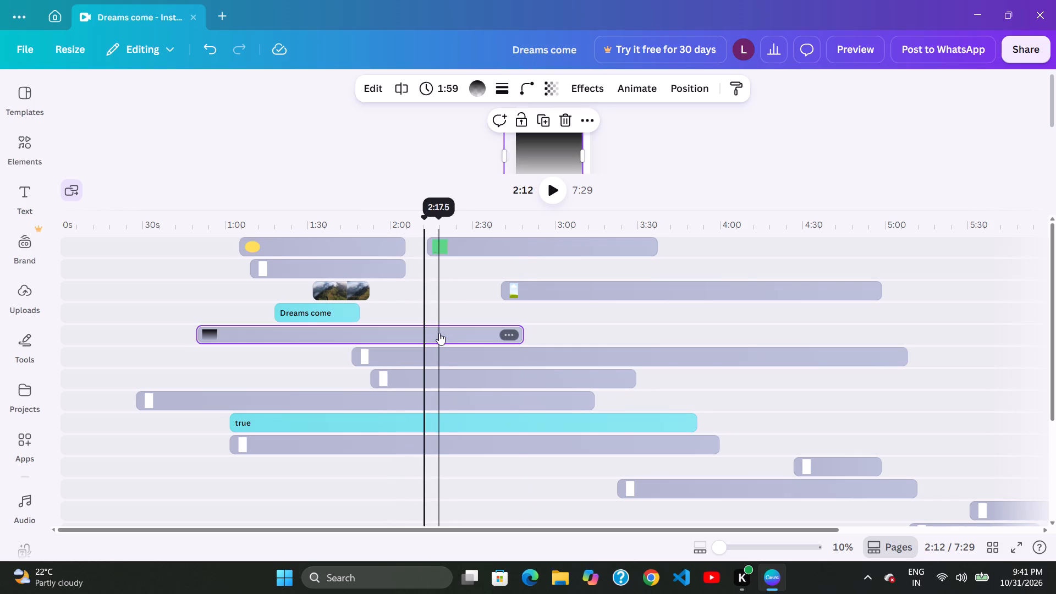
drag(438, 318, 448, 319)
click(525, 305)
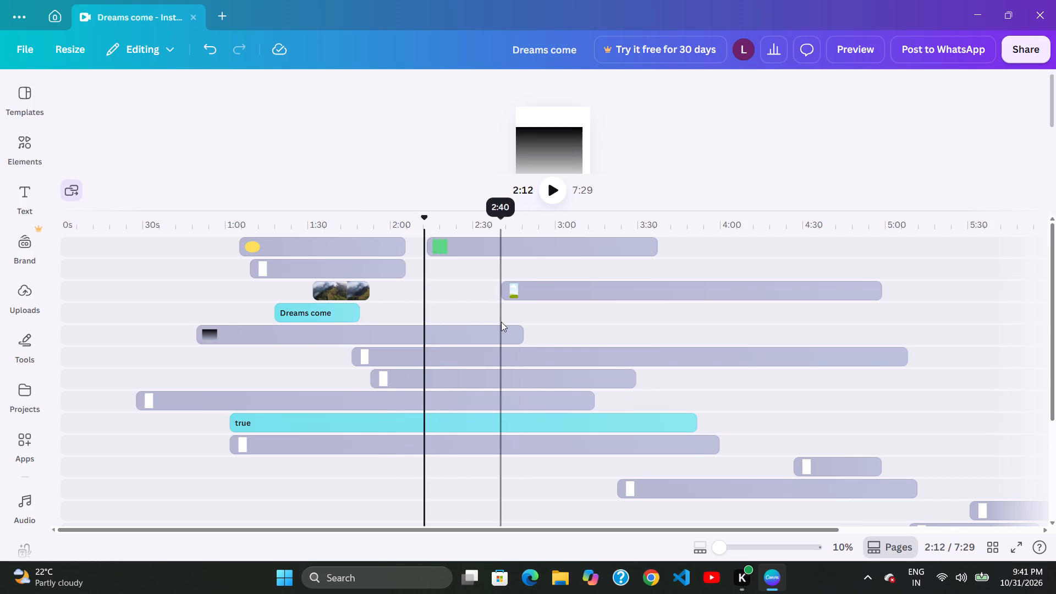
drag(409, 328, 416, 329)
click(467, 304)
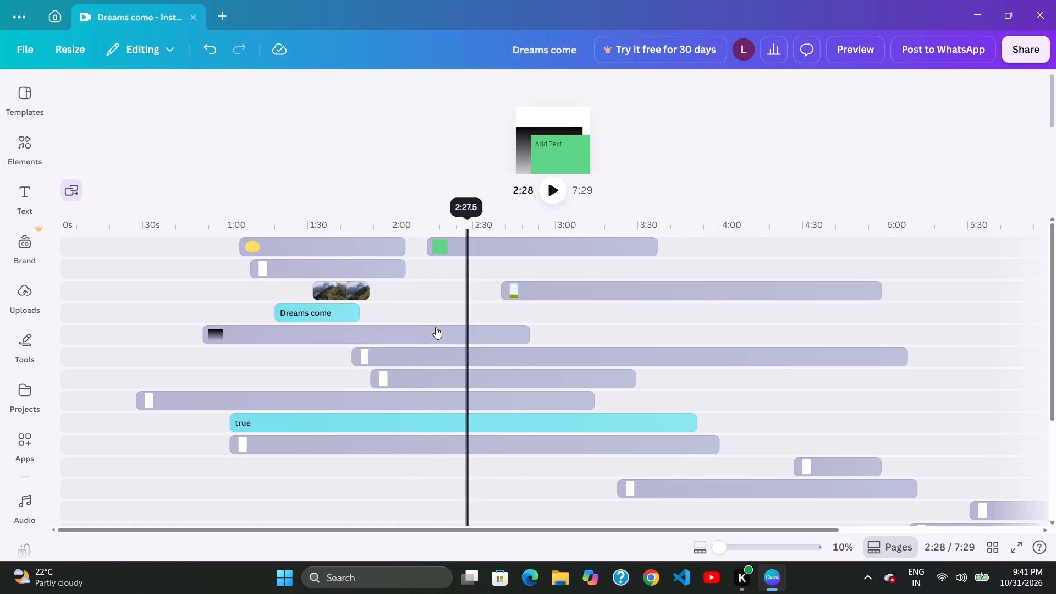
Shift the dark gradient element further along its track so its start aligns with the "true" text at about 1:02.
drag(377, 342, 383, 344)
click(459, 323)
click(375, 339)
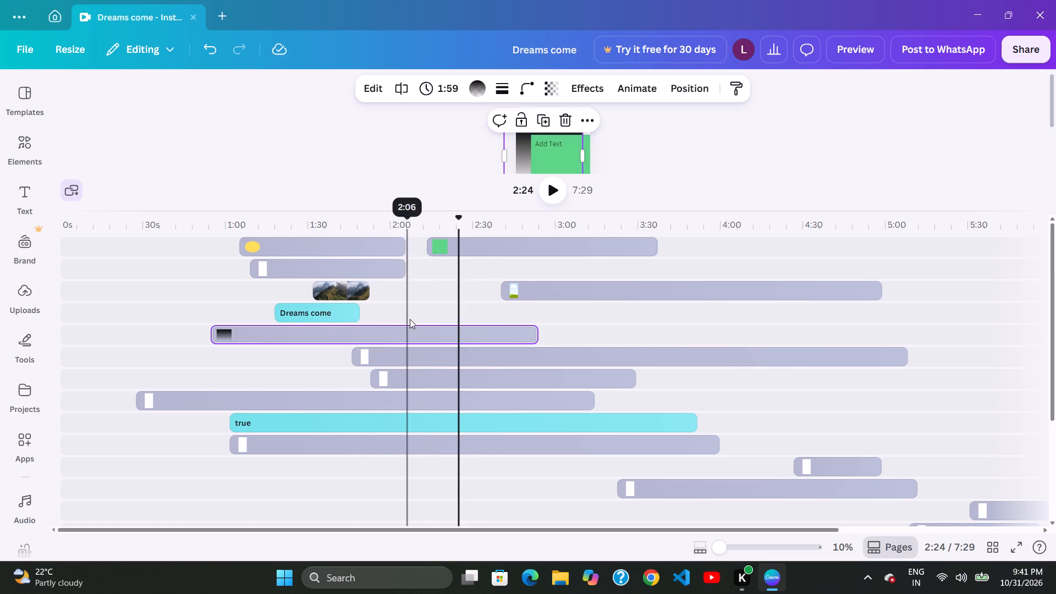
click(409, 313)
click(375, 334)
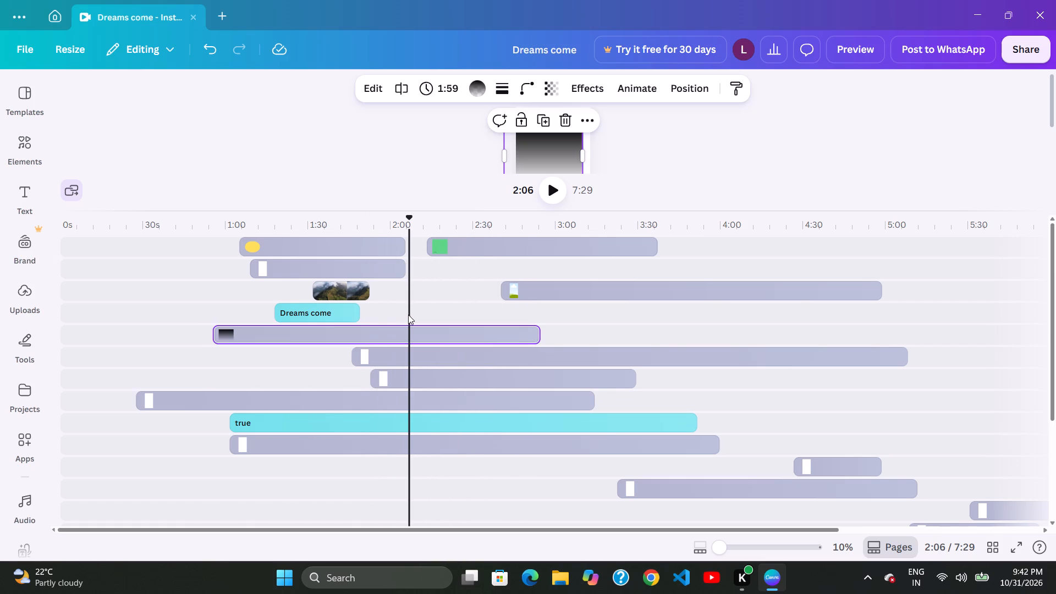
drag(414, 328, 421, 343)
click(406, 349)
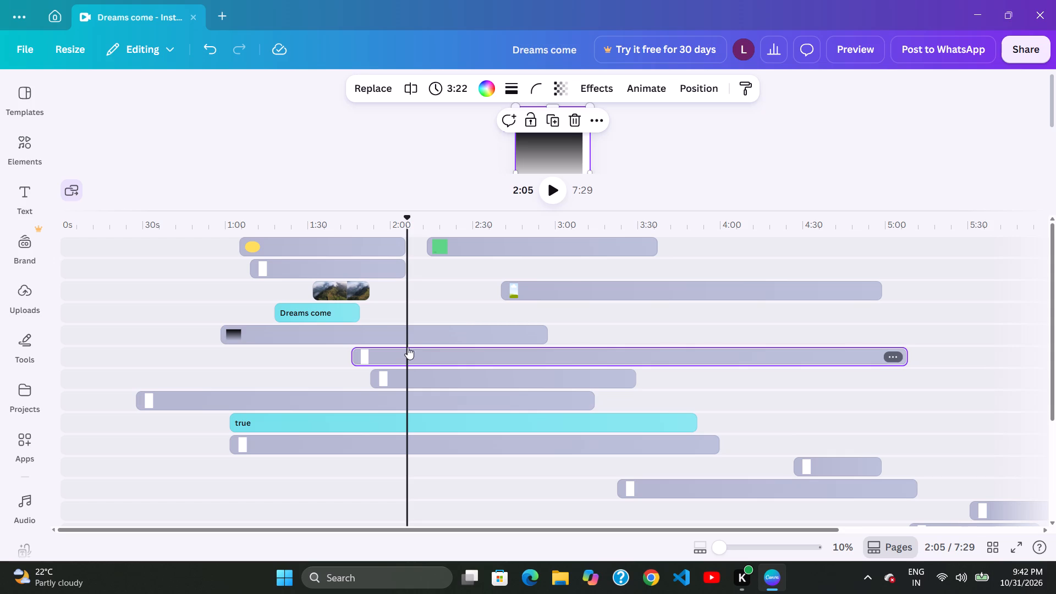
drag(421, 344, 431, 347)
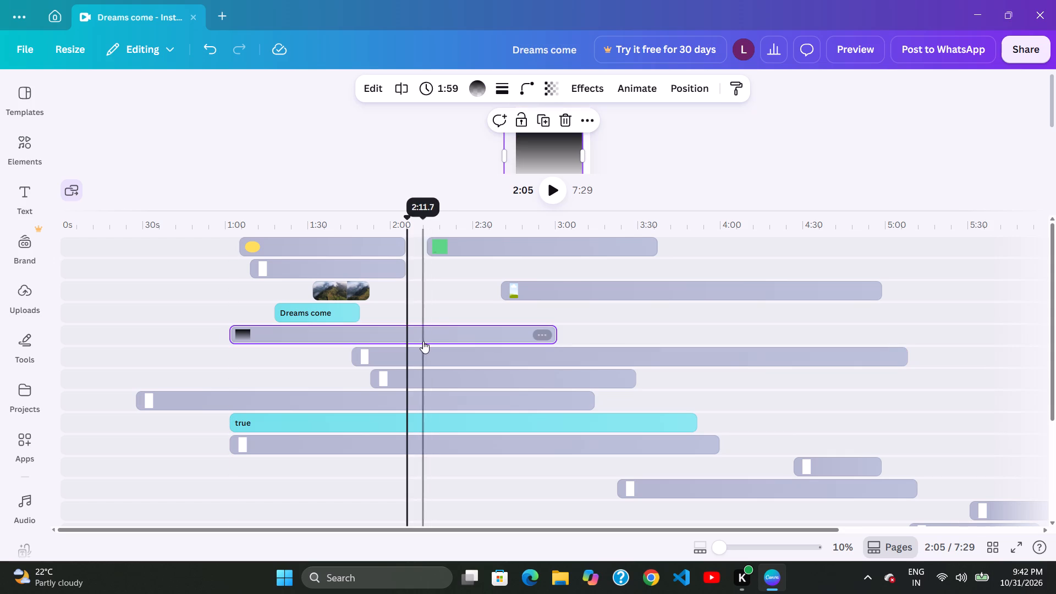
click(376, 343)
drag(420, 320, 417, 327)
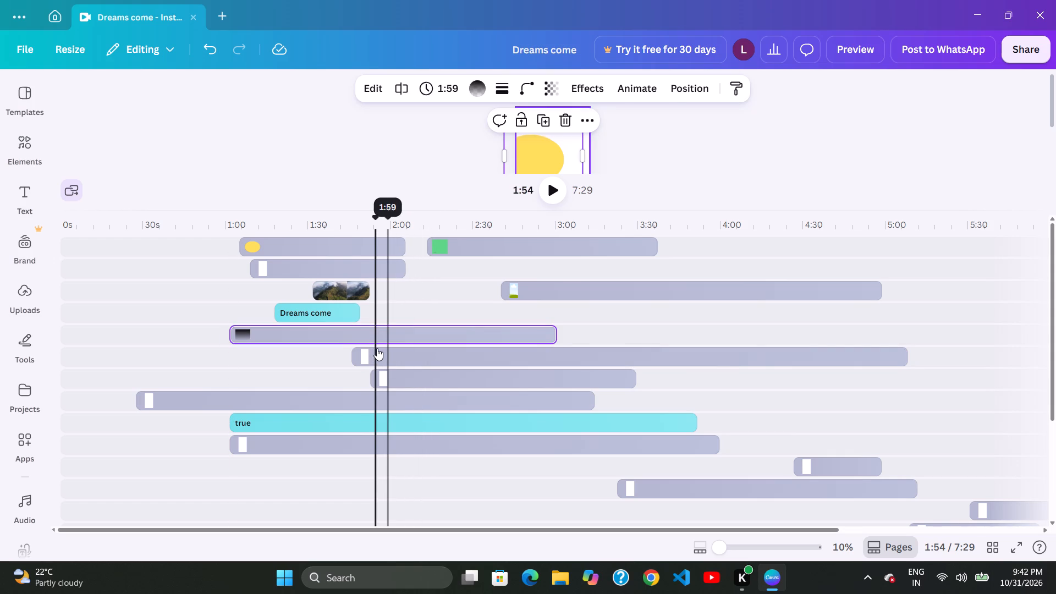
Shift the 3:22 white element slightly later and trim its beginning so it lasts 3:19 from about 1:53.
click(383, 350)
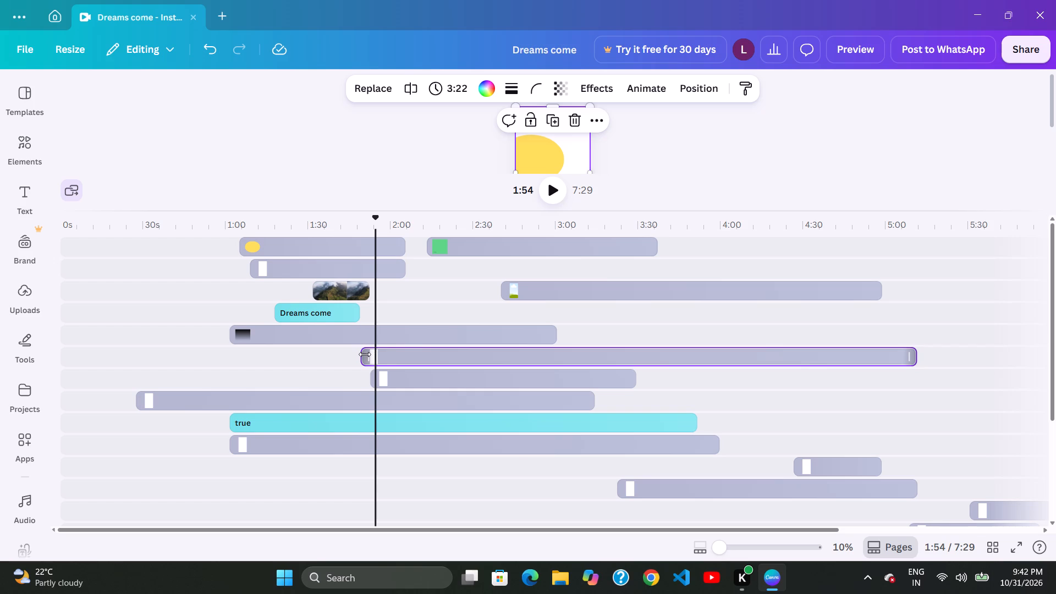
drag(368, 356, 378, 360)
drag(429, 334, 431, 339)
click(372, 358)
click(405, 343)
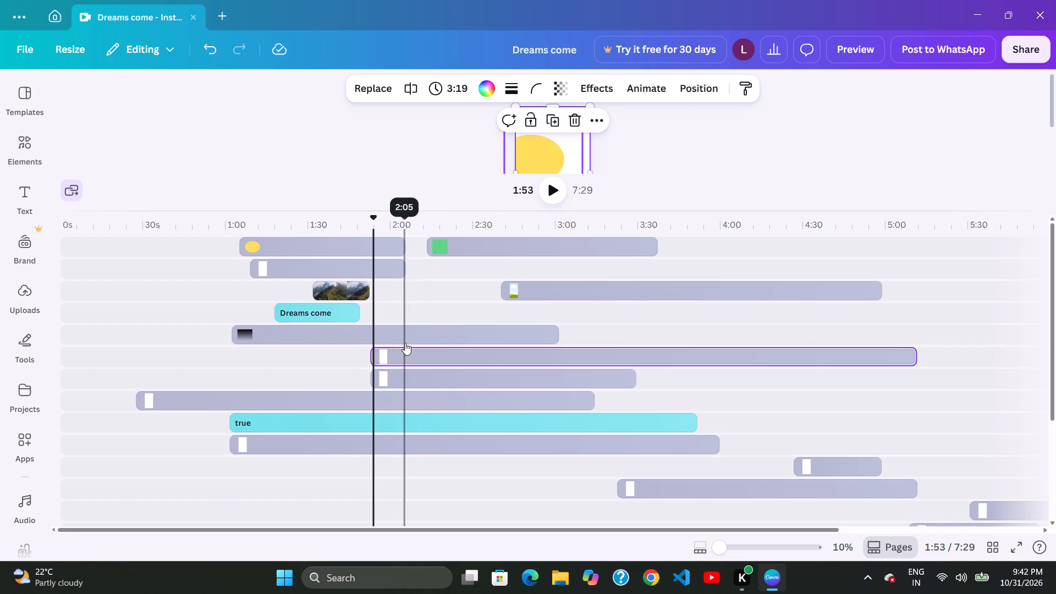
drag(416, 342, 419, 348)
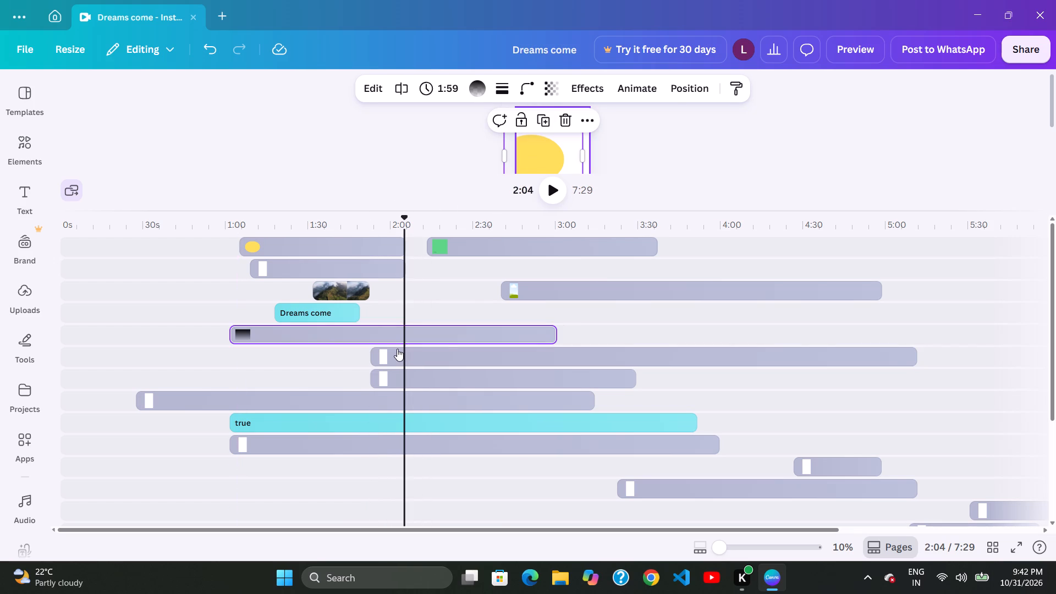
Shift the 3:19 white element slightly later and trim its beginning so it lasts 3:16 from about 1:57.
click(398, 349)
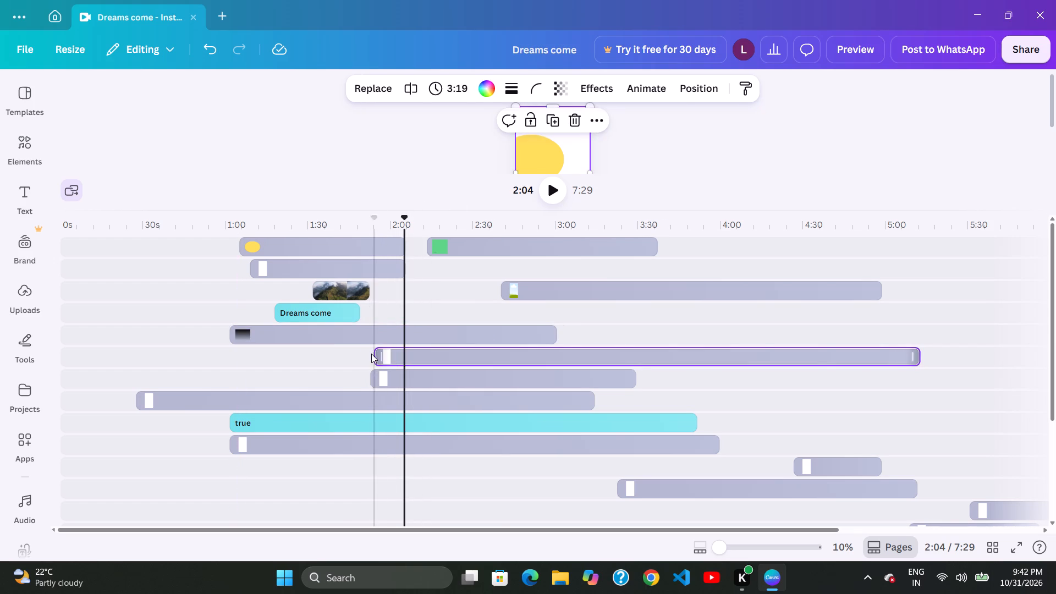
drag(378, 354, 386, 352)
Shift the dark gradient element later so its start aligns with the yellow circle's at about 1:05.
drag(419, 331, 422, 335)
drag(424, 338, 431, 341)
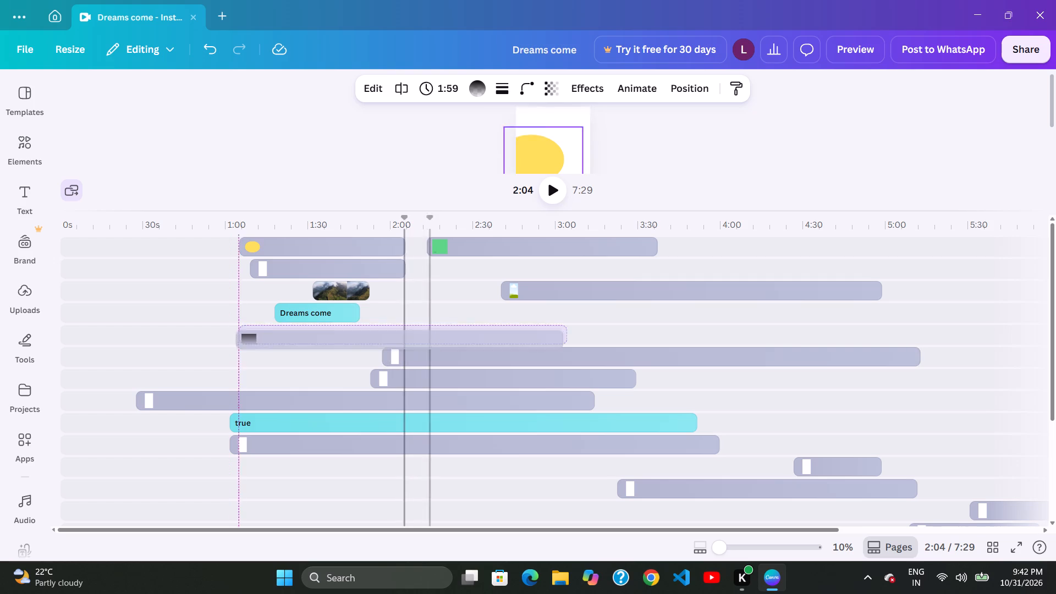
drag(431, 341, 432, 342)
Nudge the 3:16 white element slightly later on its track so it starts at about 1:58.
click(404, 350)
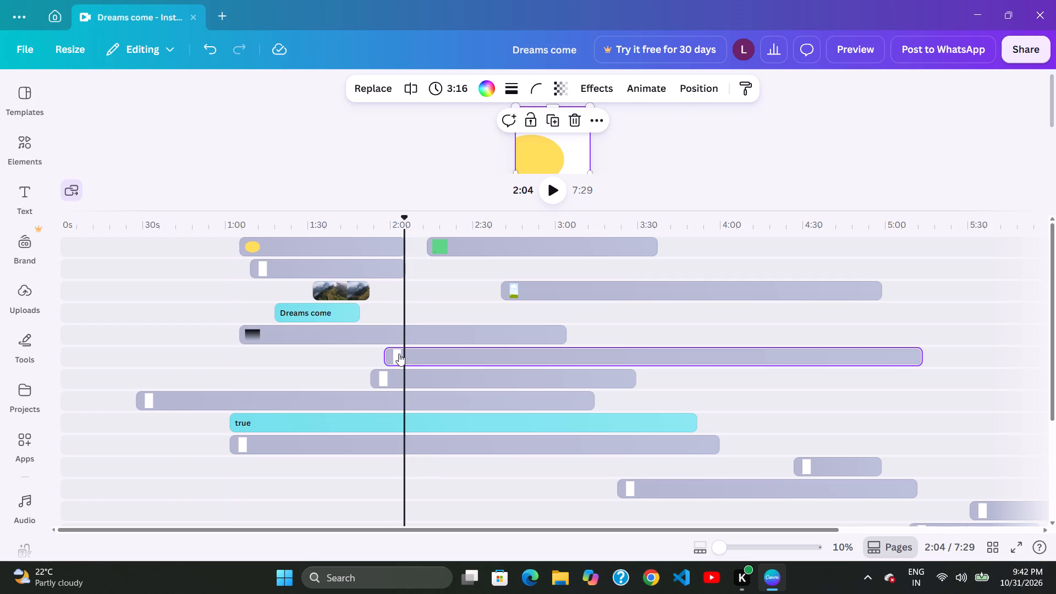
drag(373, 358, 380, 360)
click(457, 339)
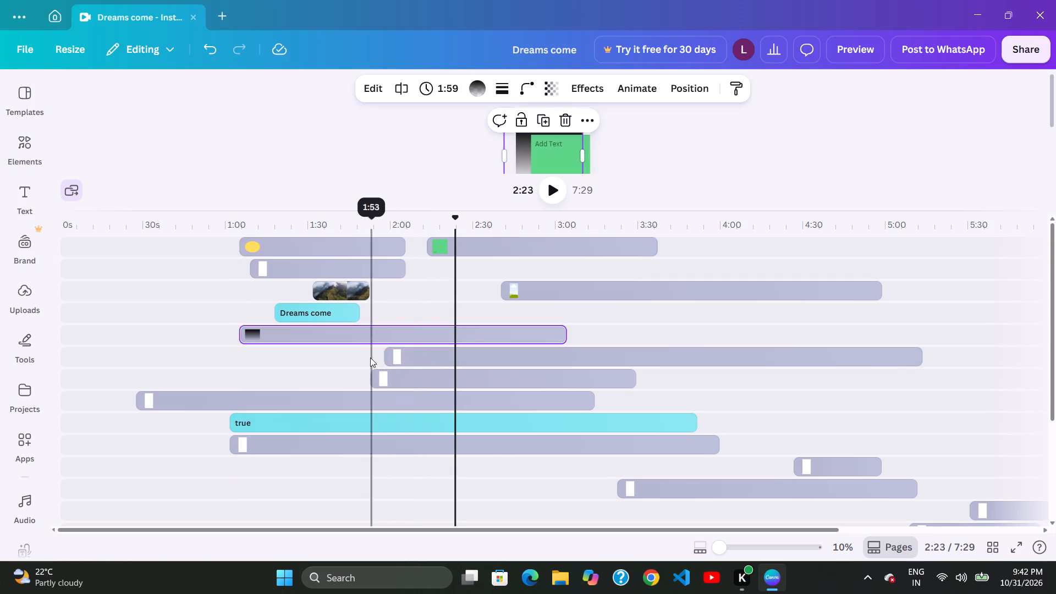
click(373, 360)
click(408, 351)
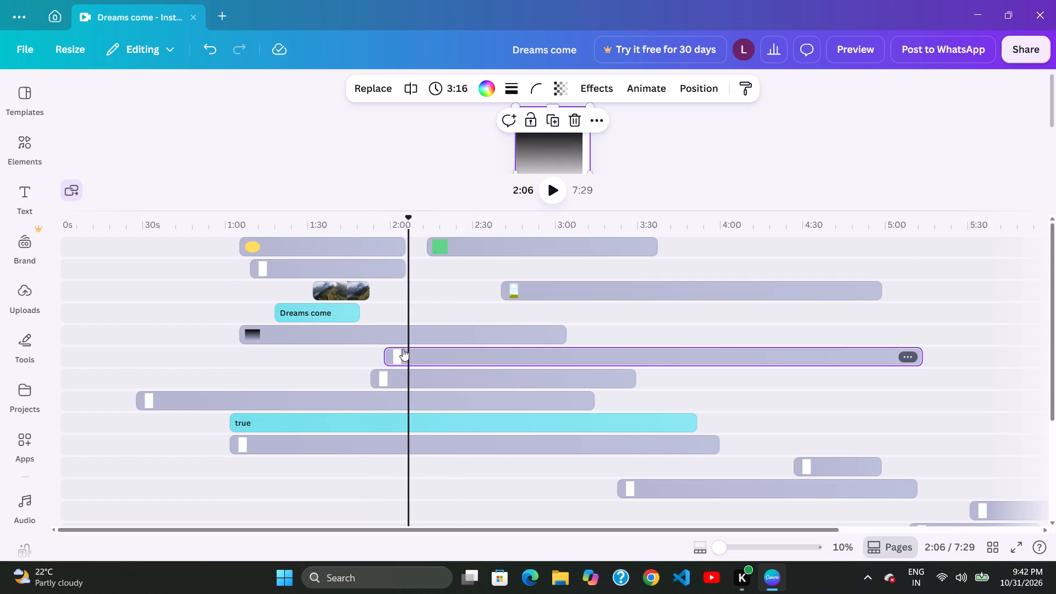
Nudge the 3:16 white element later on its track so it starts at about 1:59.
drag(409, 351, 414, 354)
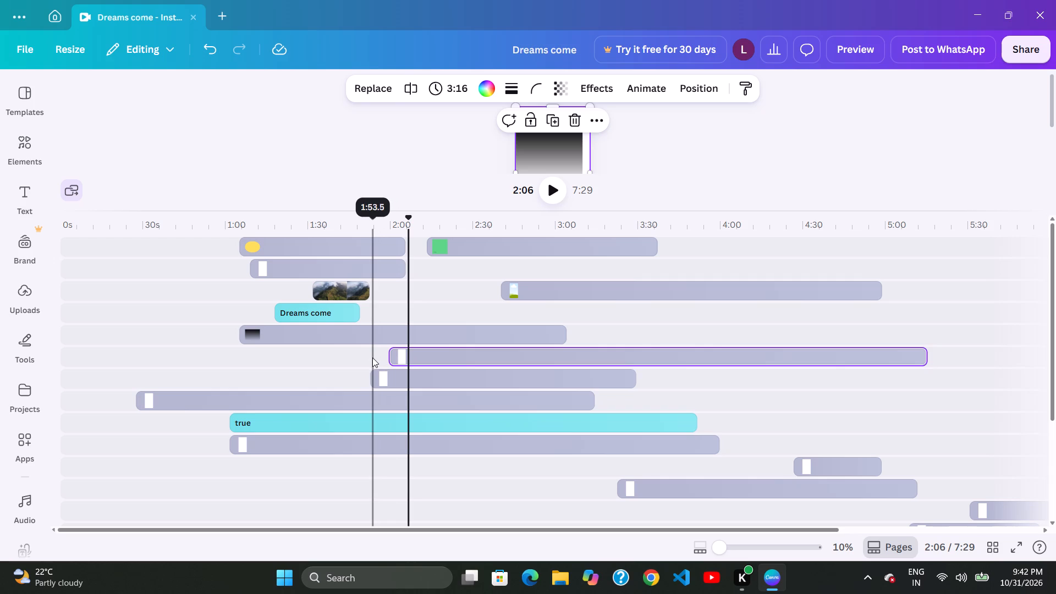
drag(383, 359, 389, 361)
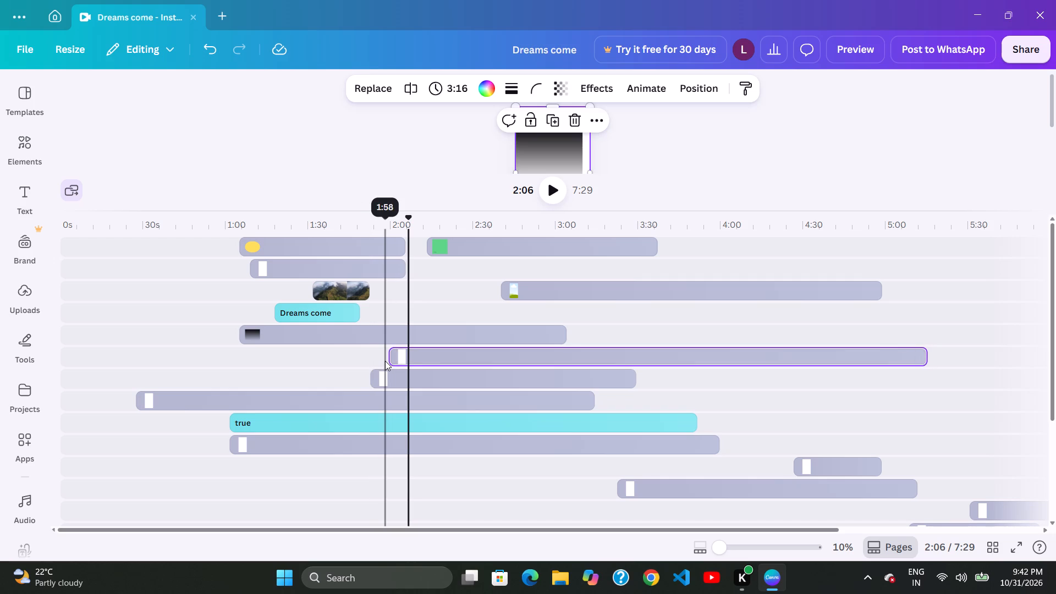
Shift the dark gradient element later on its track so it starts at about 1:23.
drag(414, 334, 420, 339)
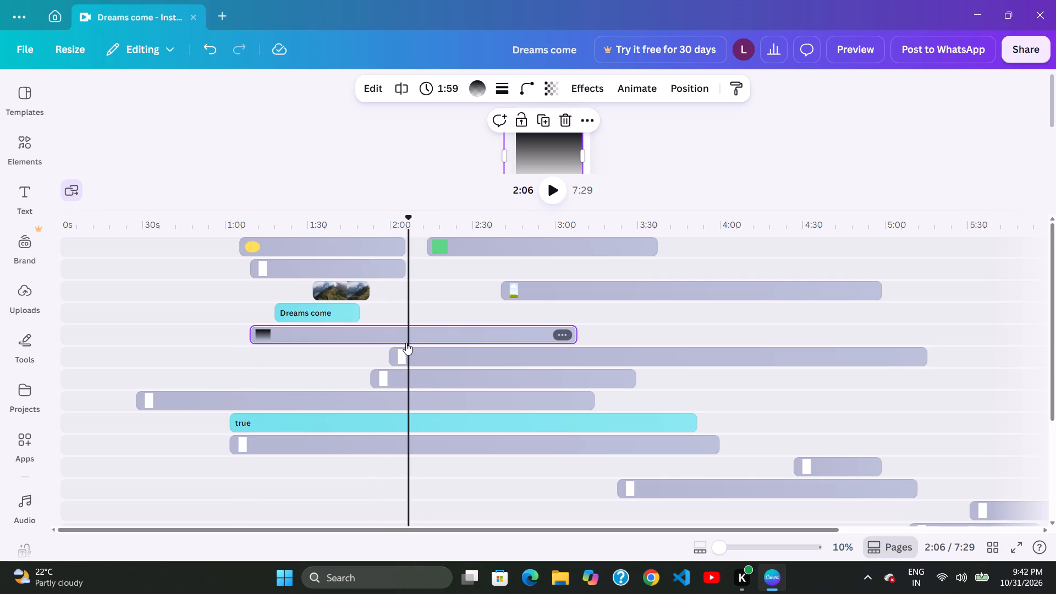
drag(408, 345, 410, 351)
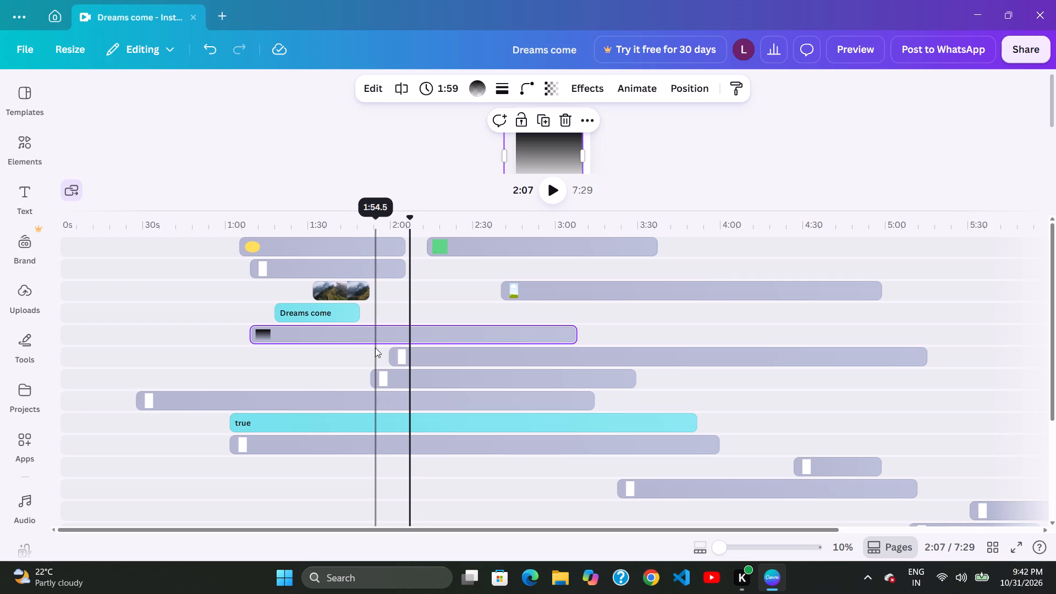
click(404, 344)
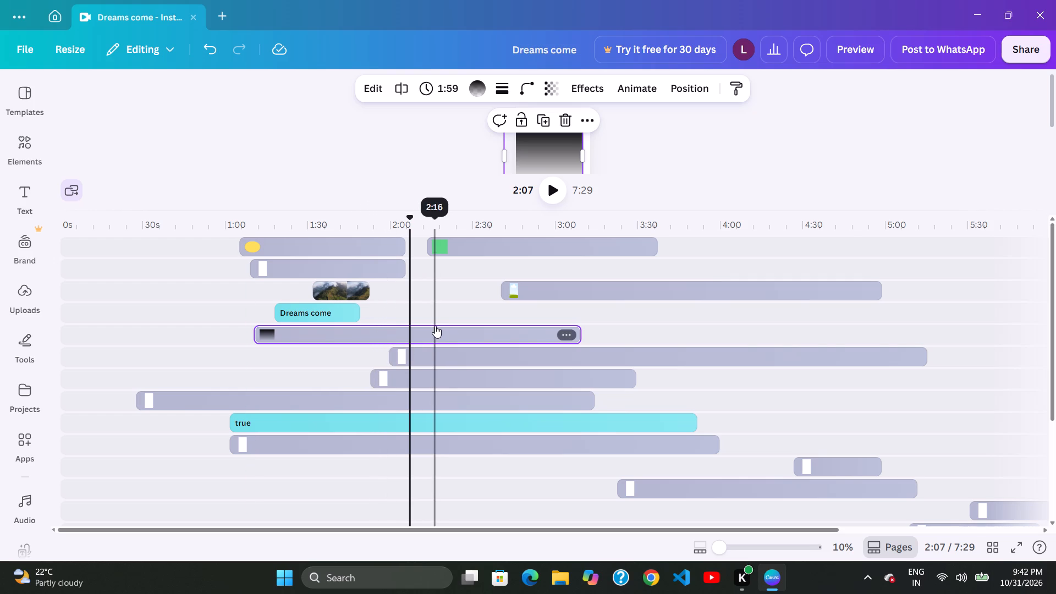
drag(383, 338, 409, 341)
click(432, 332)
click(435, 327)
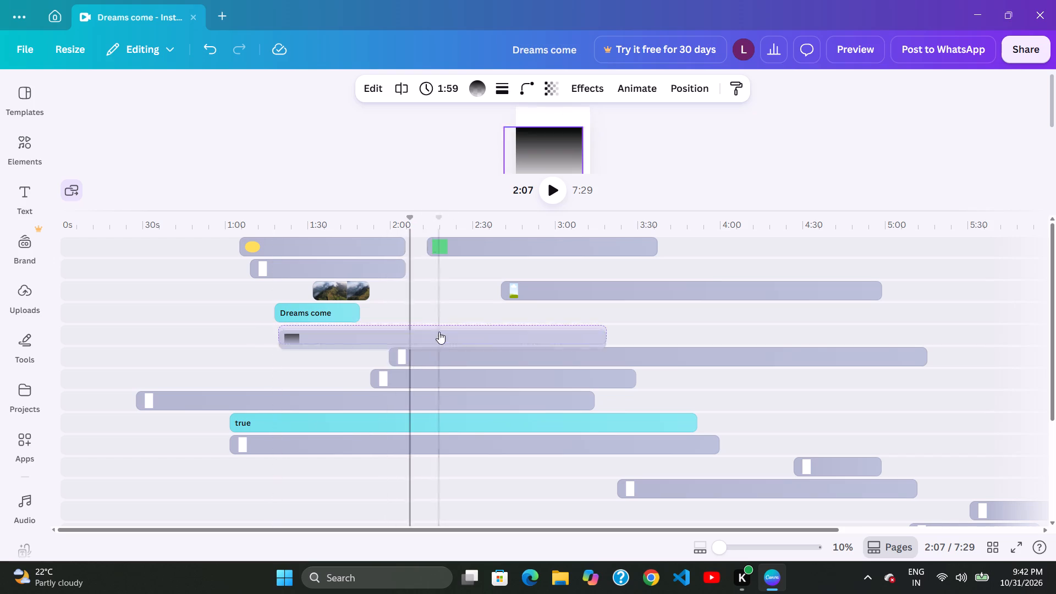
drag(428, 337, 438, 343)
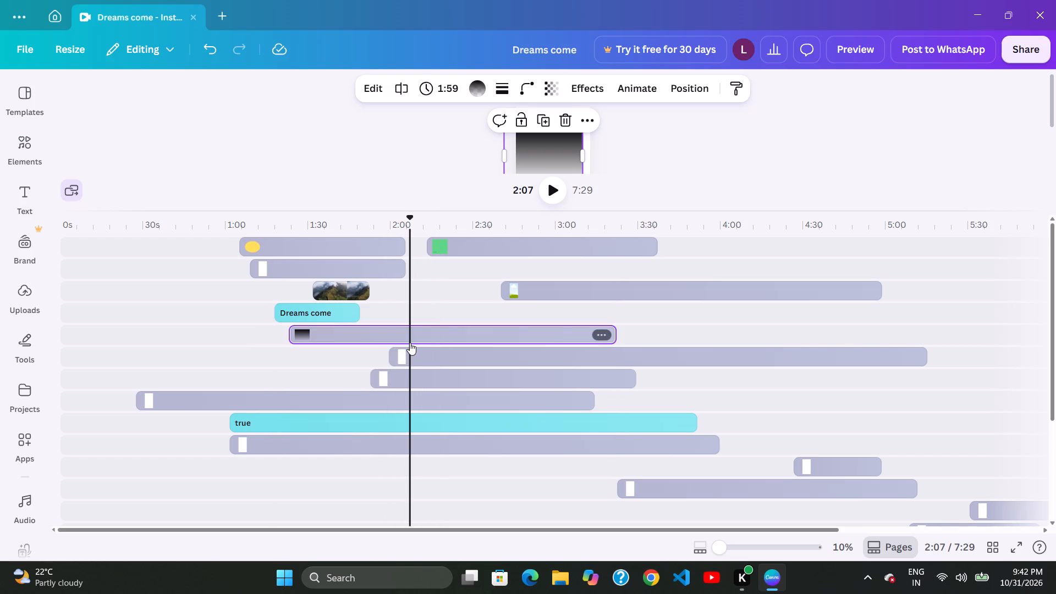
click(418, 339)
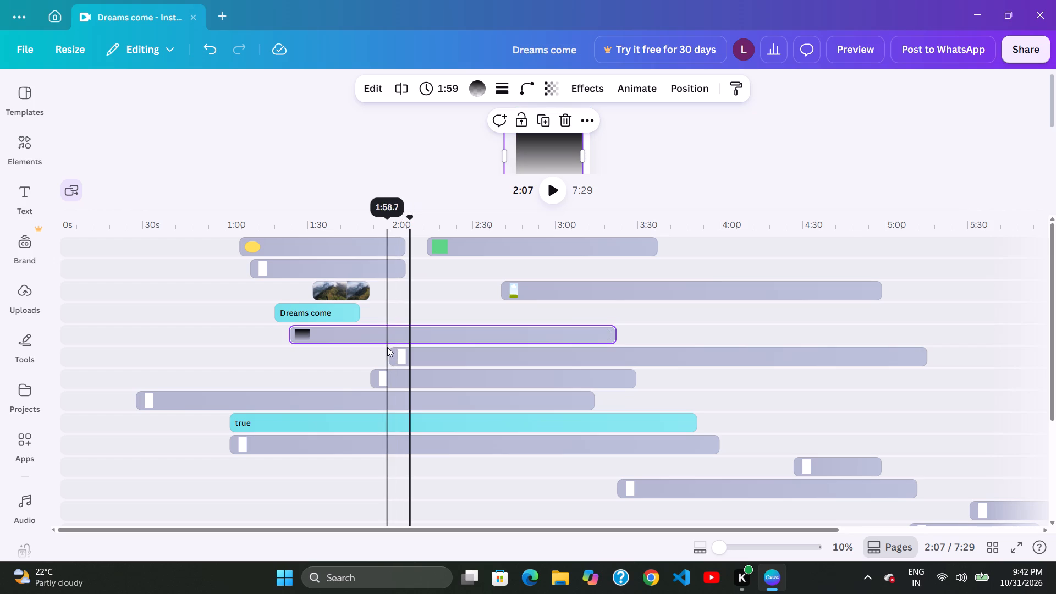
Nudge the dark gradient element slightly later so it starts at about 1:25.
click(397, 351)
drag(452, 328, 454, 328)
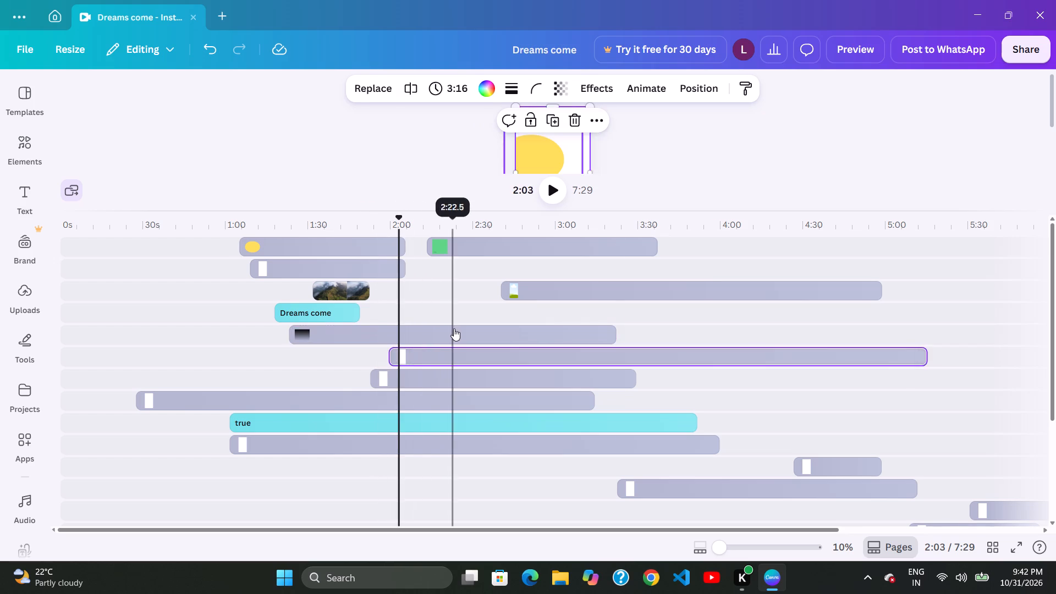
drag(454, 328, 450, 334)
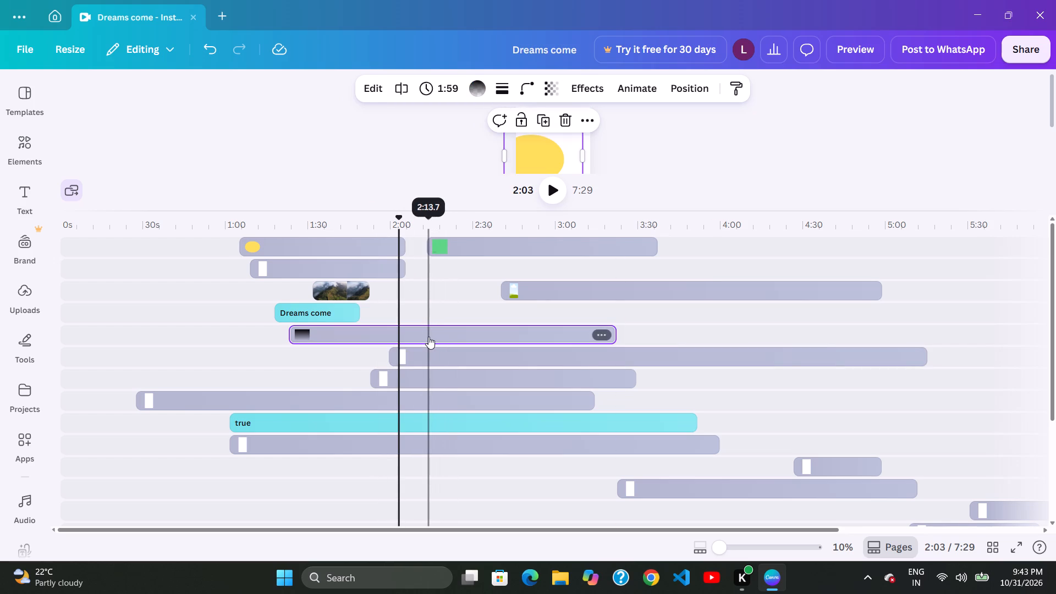
drag(409, 343, 411, 344)
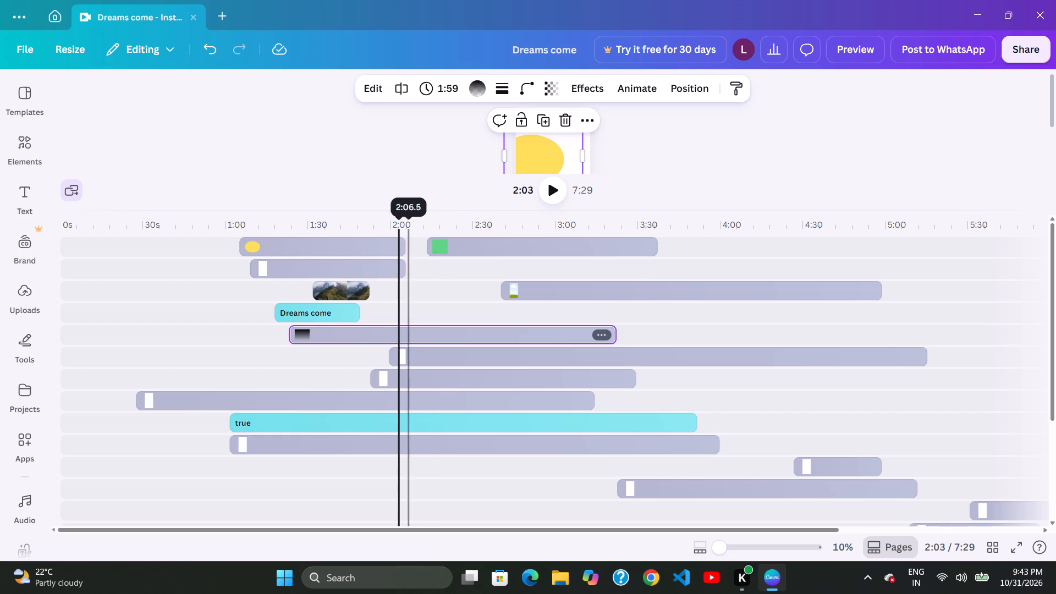
drag(411, 344, 414, 345)
Shift the 3:16 white element later on its track so it starts at about 2:06.
drag(404, 353, 414, 356)
click(432, 346)
drag(422, 353, 427, 359)
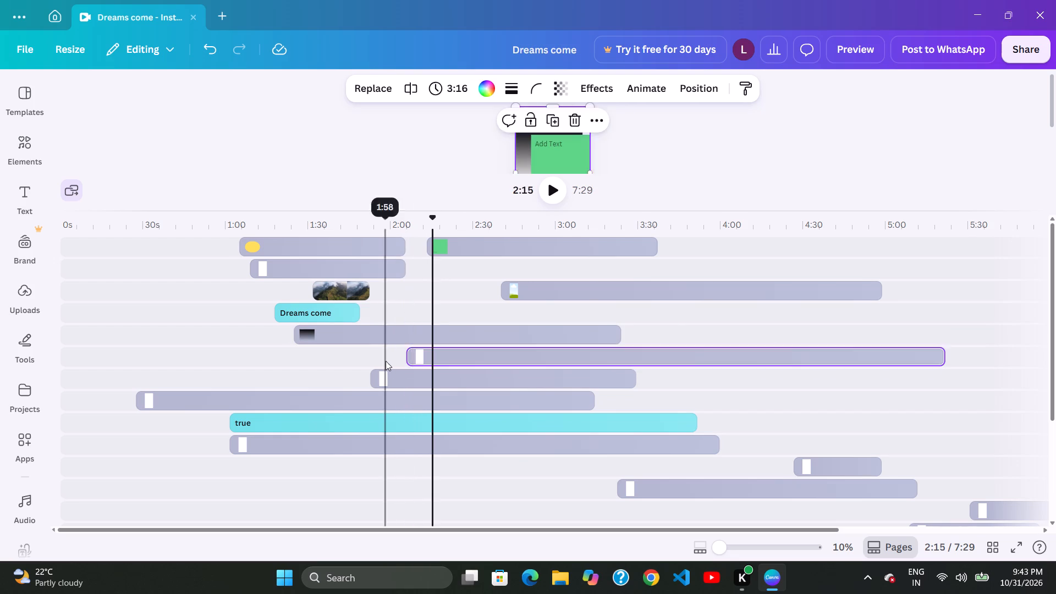
drag(403, 366, 408, 367)
click(394, 371)
click(435, 366)
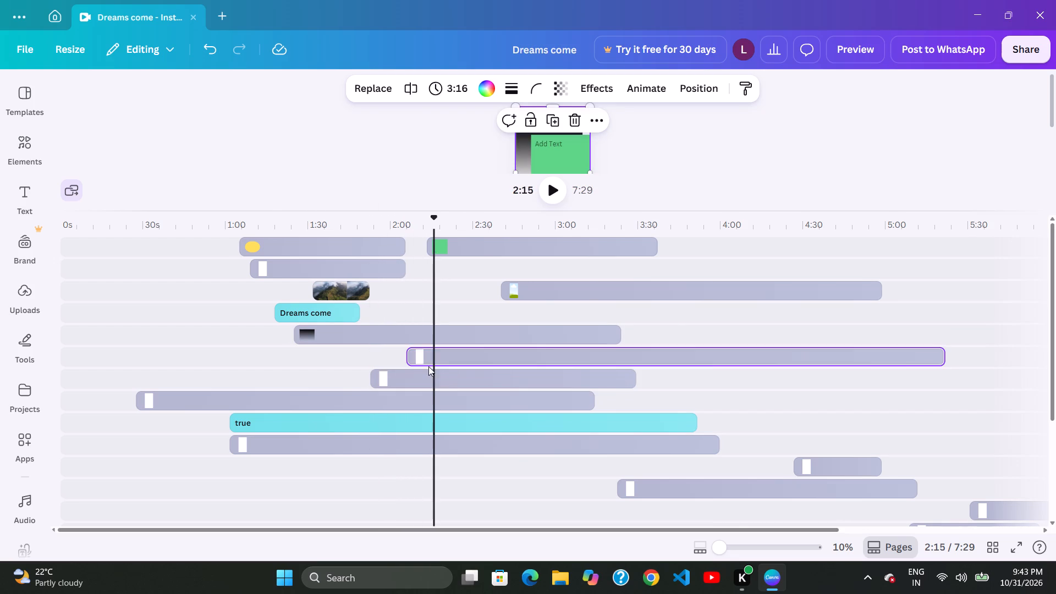
Shift the 1:36 white element later on its track so it starts at about 1:58.
drag(388, 381, 395, 385)
click(427, 372)
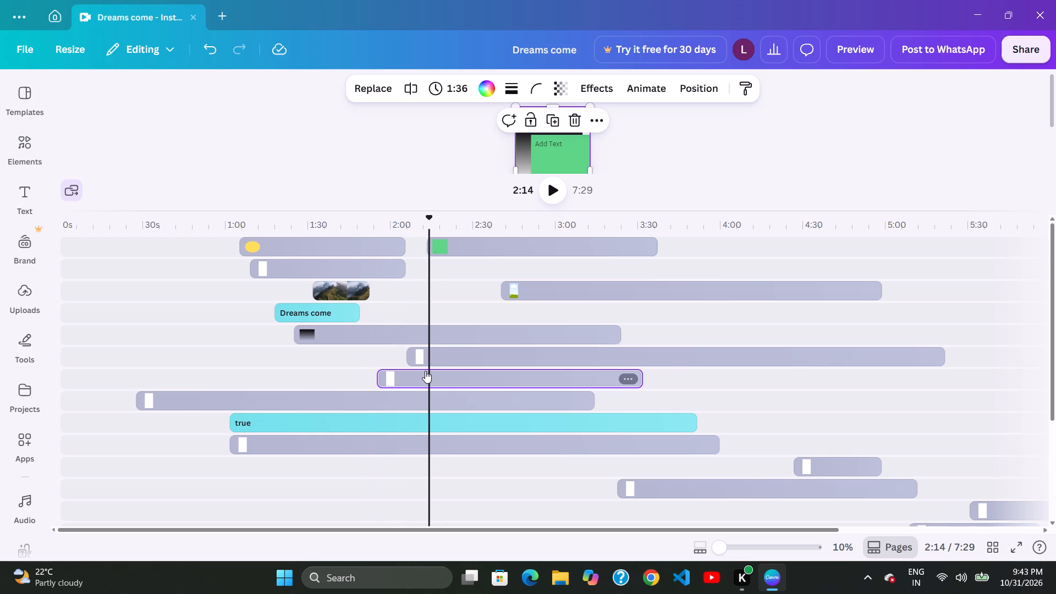
drag(429, 371, 436, 375)
click(448, 381)
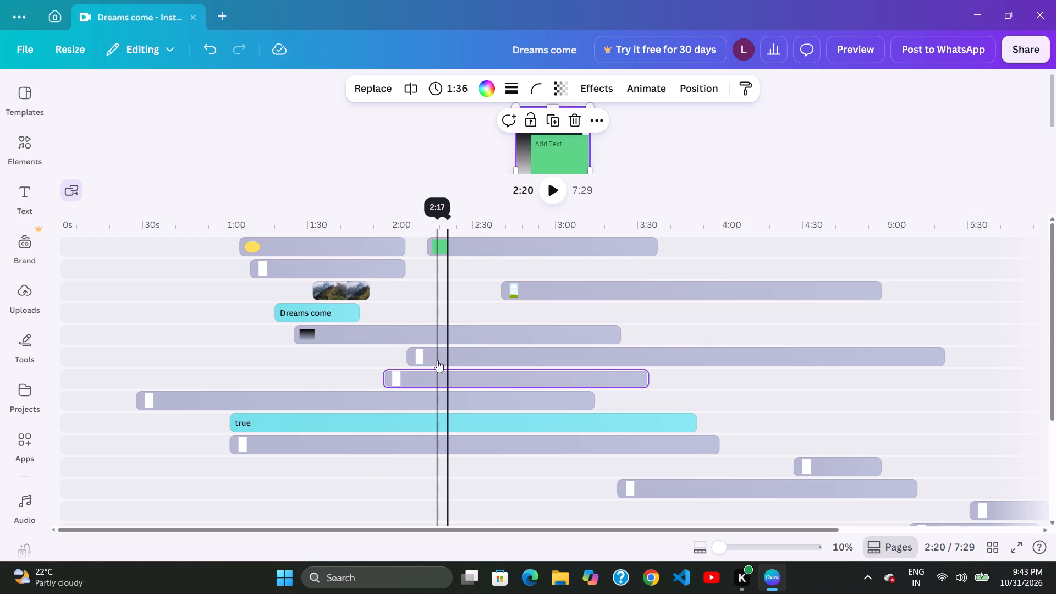
Shift the 3:16 white element later so its start aligns with the green element's at about 2:13.
drag(437, 360, 455, 356)
click(495, 333)
Trim the beginning of the 1:36 white element to a 1:34 duration and shift it later to start at about 2:07.
drag(384, 375, 390, 379)
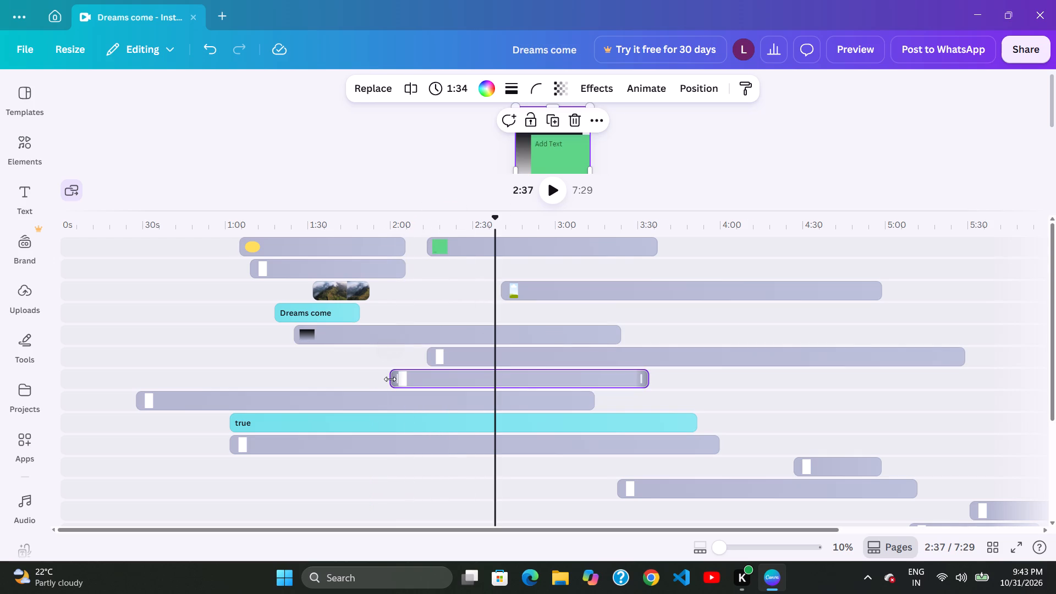
click(388, 375)
click(427, 356)
click(382, 373)
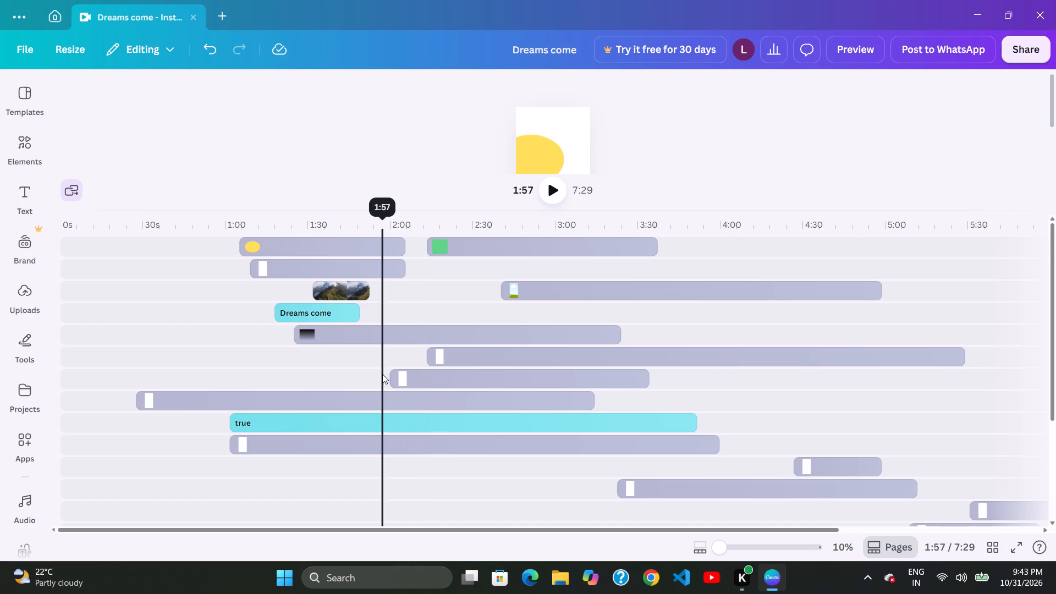
drag(415, 379, 430, 388)
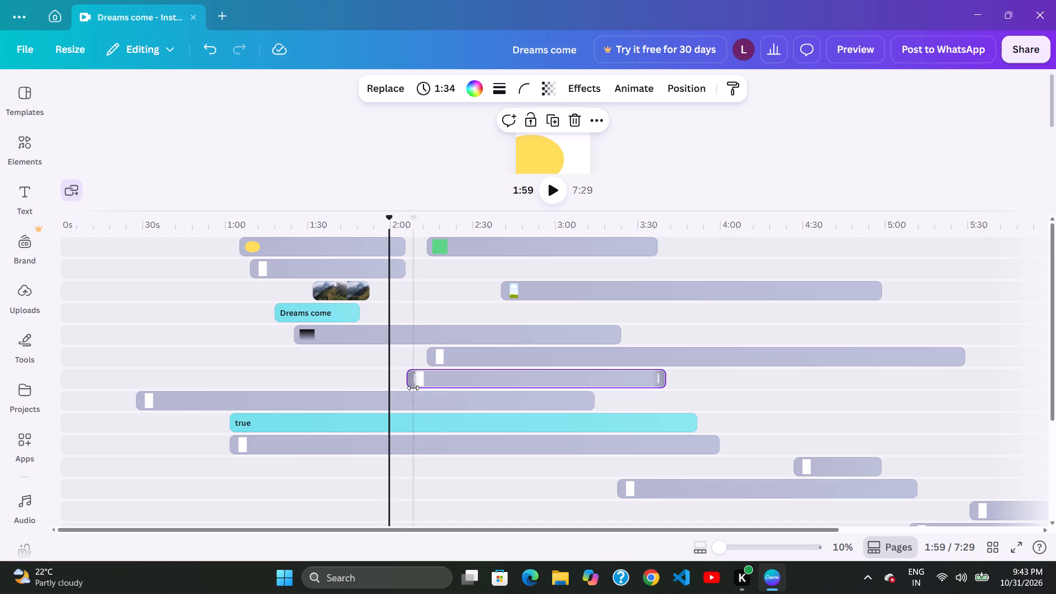
click(422, 387)
Shift the 2:47 white element later on its track so it starts at about 0:41.
click(419, 390)
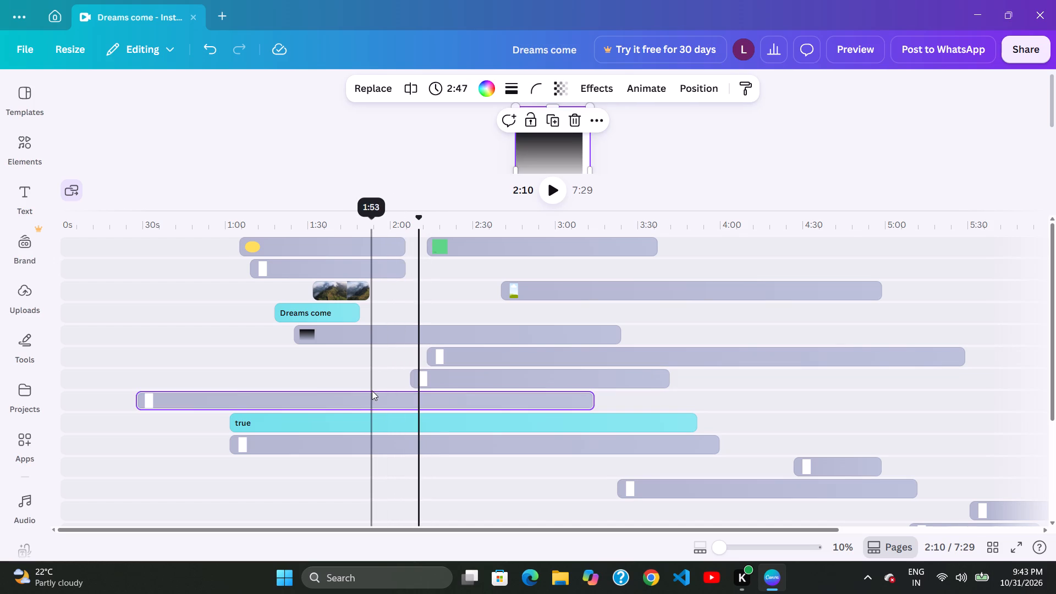
drag(376, 384, 394, 385)
click(375, 388)
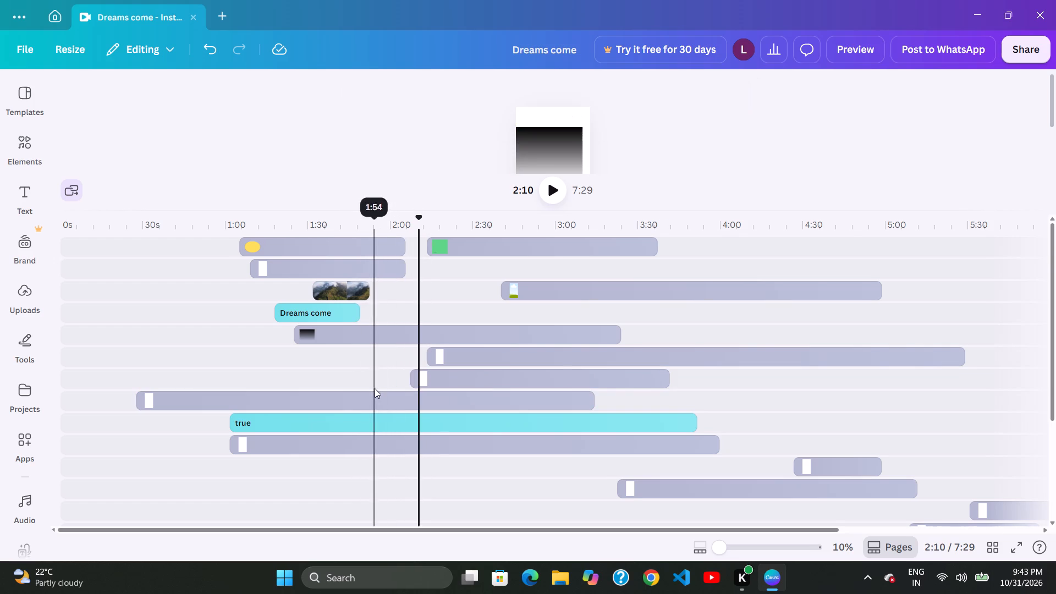
drag(406, 389, 415, 391)
drag(416, 394, 425, 397)
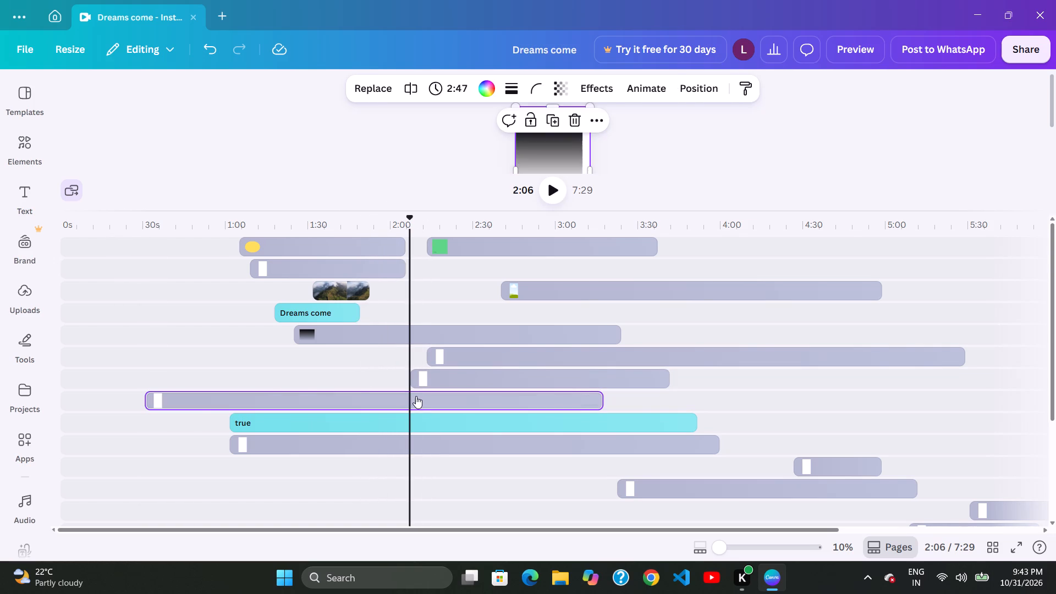
drag(366, 396, 369, 397)
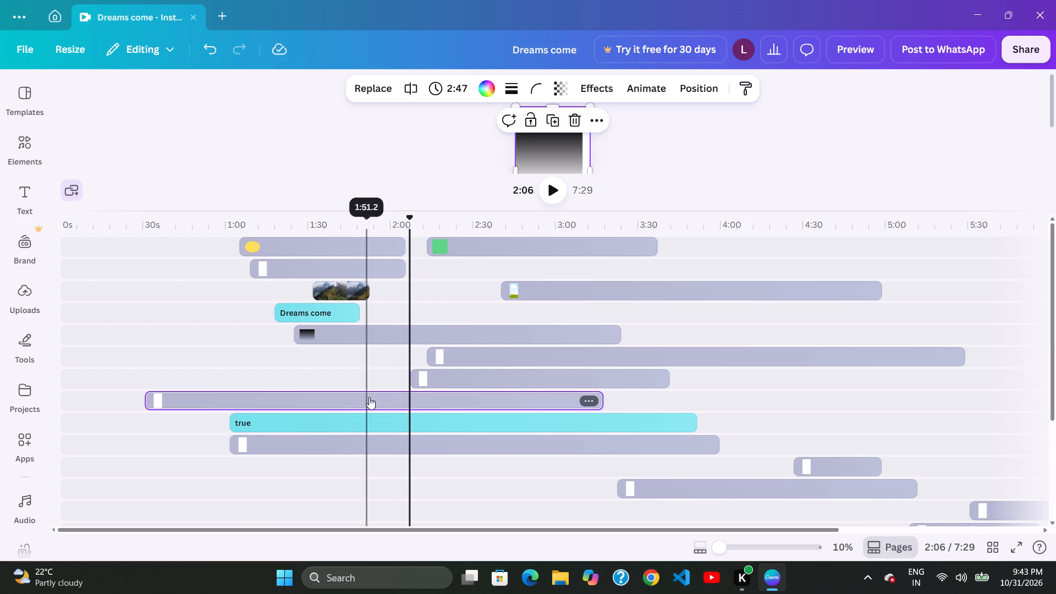
drag(369, 397, 392, 391)
click(421, 385)
click(403, 382)
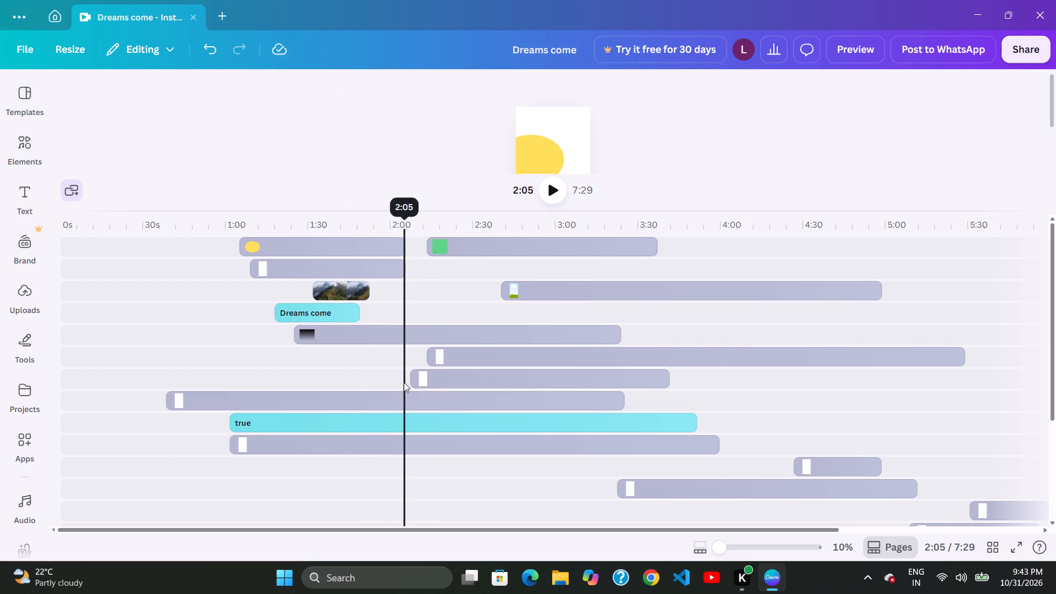
click(410, 389)
drag(380, 394, 387, 398)
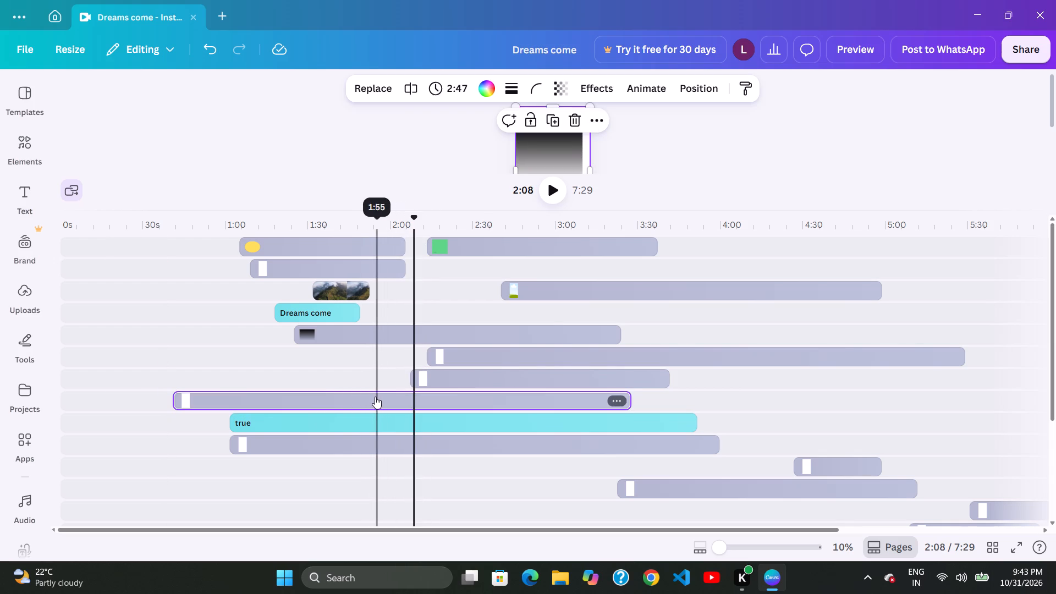
click(382, 397)
Trim the beginning of the 3:16 white element so it lasts 3:12 from about 2:17.
click(462, 327)
drag(395, 364, 418, 362)
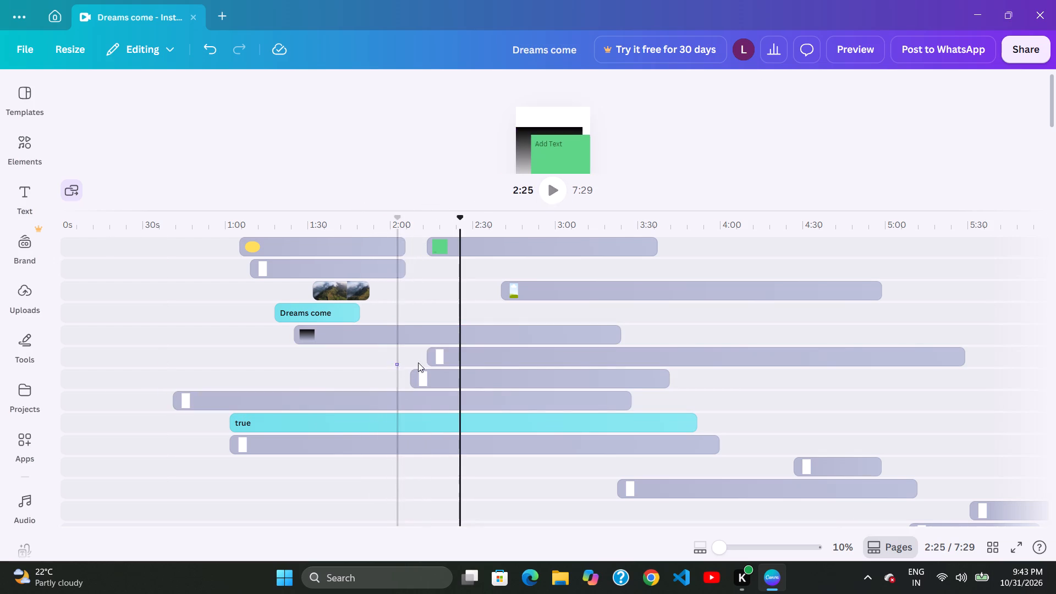
drag(418, 362, 413, 364)
click(436, 353)
drag(433, 366, 442, 378)
Shift the 1:34 white element later so its start aligns with the green element's at about 2:13.
drag(429, 374, 443, 379)
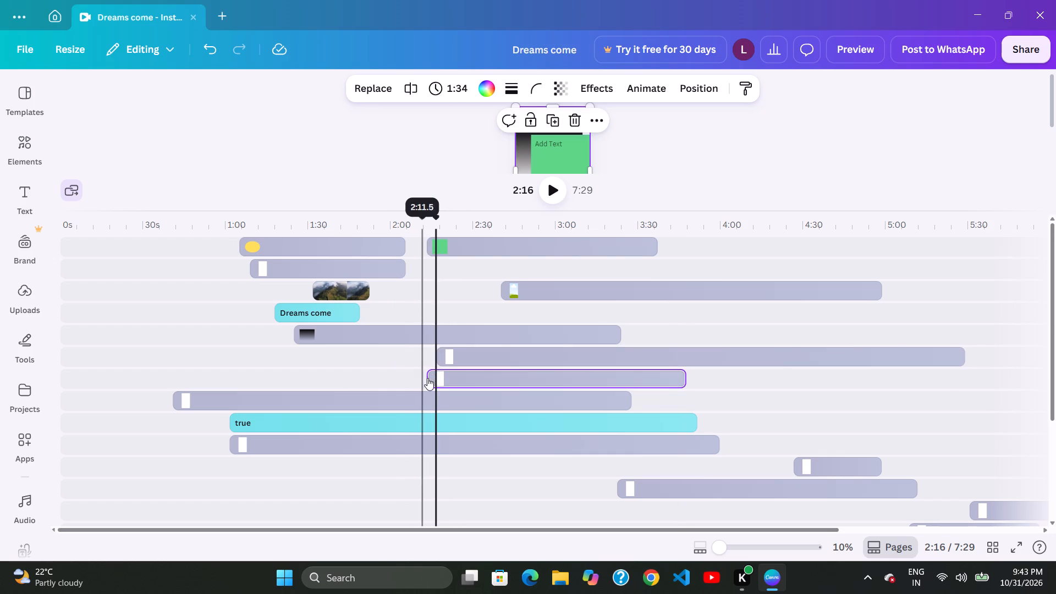
click(430, 378)
click(432, 389)
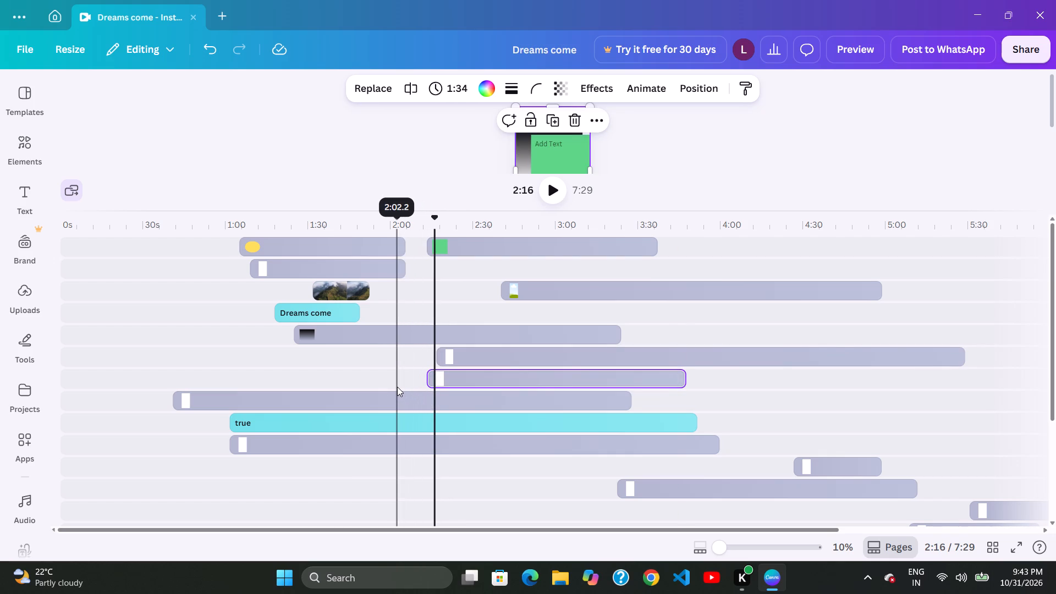
Shift the 2:47 white element later on its track so it starts at about 0:46.
click(429, 394)
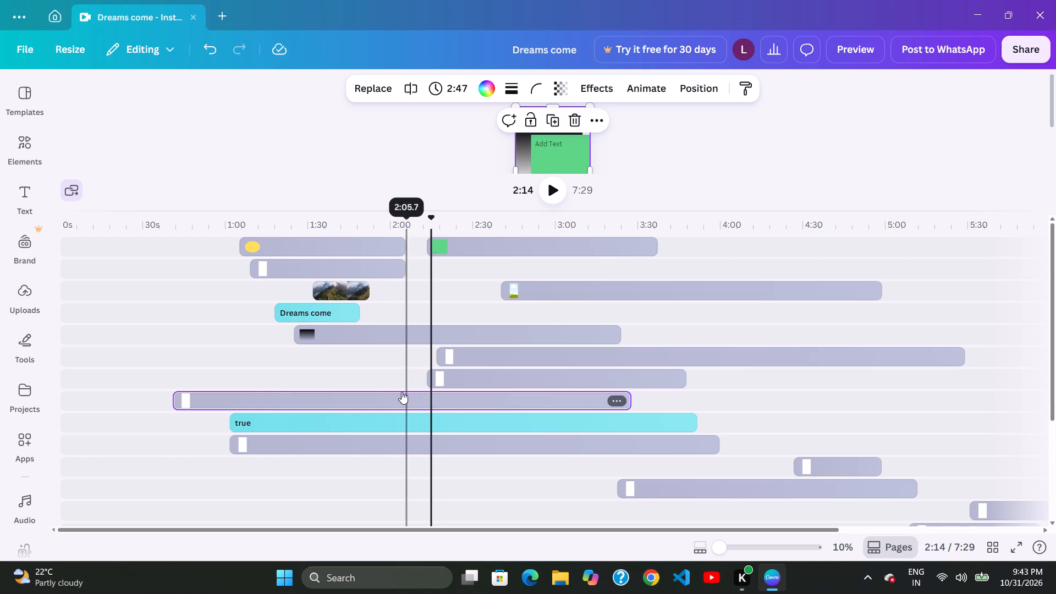
click(407, 402)
drag(471, 389, 454, 389)
drag(396, 393, 409, 389)
Nudge the 3:12 white element slightly later so it starts at about 2:18.
click(475, 352)
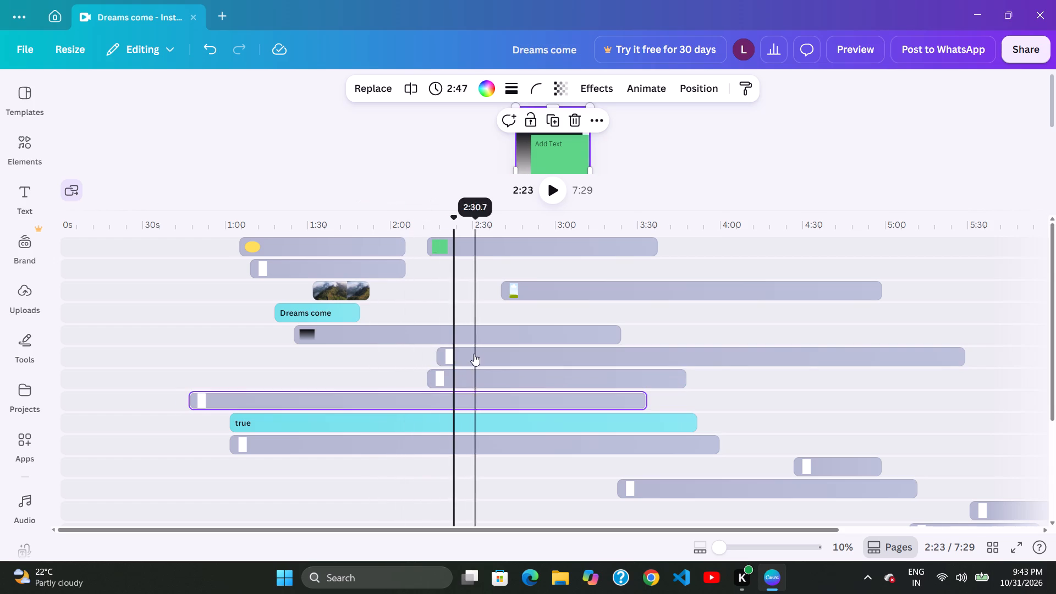
click(458, 359)
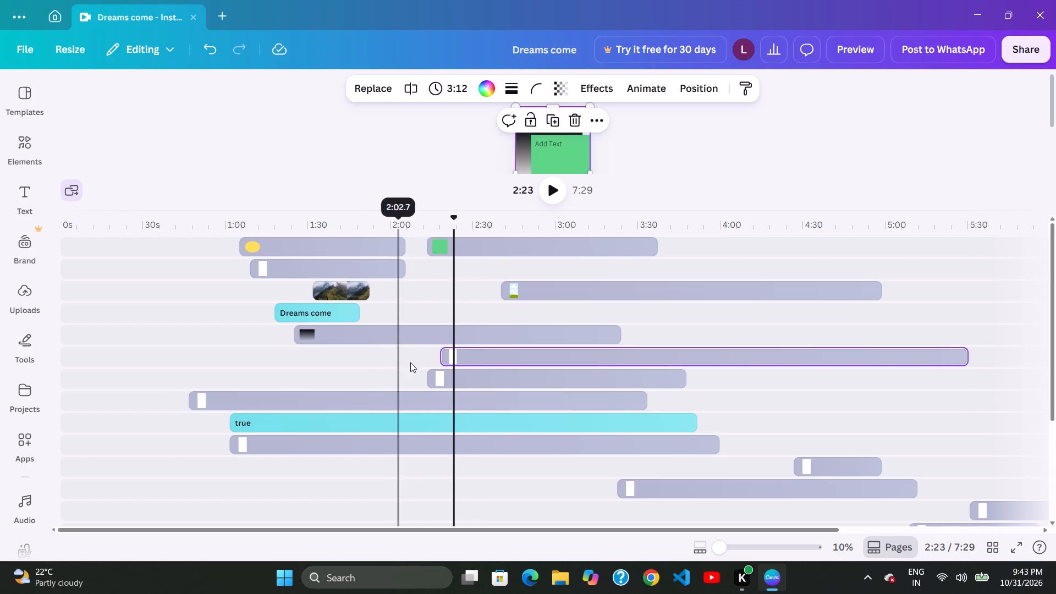
Move the dark gradient element earlier so its start aligns with the Dreams come text's at about 1:18.
drag(478, 327, 471, 351)
drag(437, 343, 435, 349)
drag(362, 383, 372, 384)
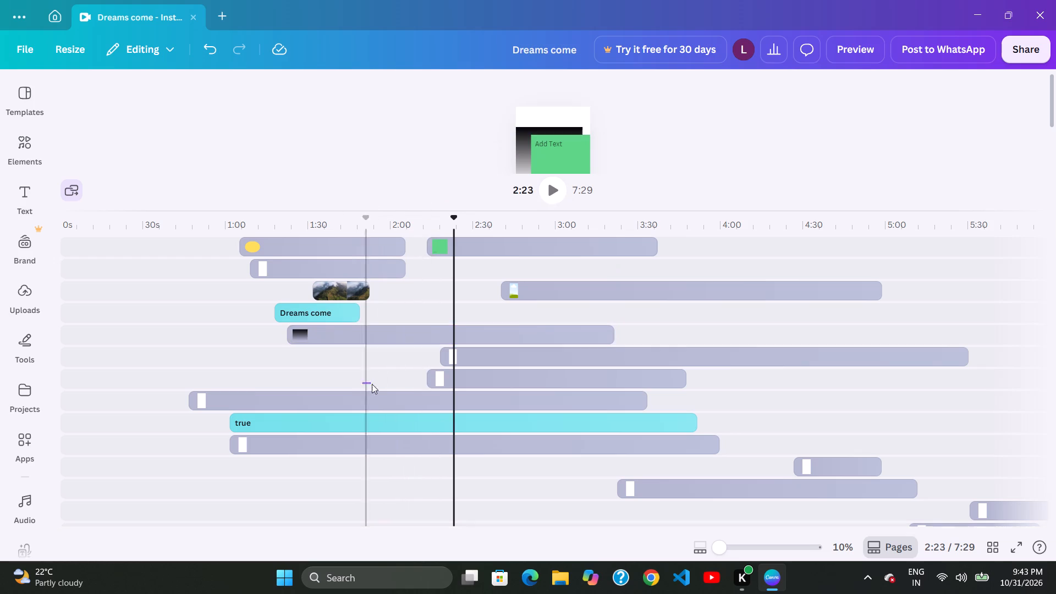
drag(372, 384, 375, 382)
drag(437, 337, 422, 356)
drag(362, 379, 373, 377)
drag(449, 317, 438, 341)
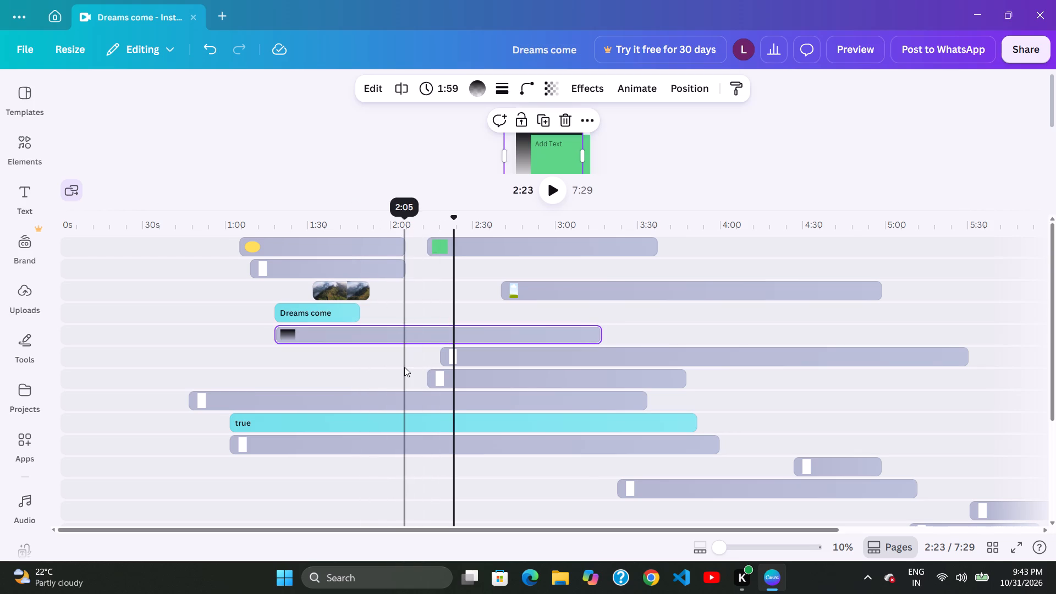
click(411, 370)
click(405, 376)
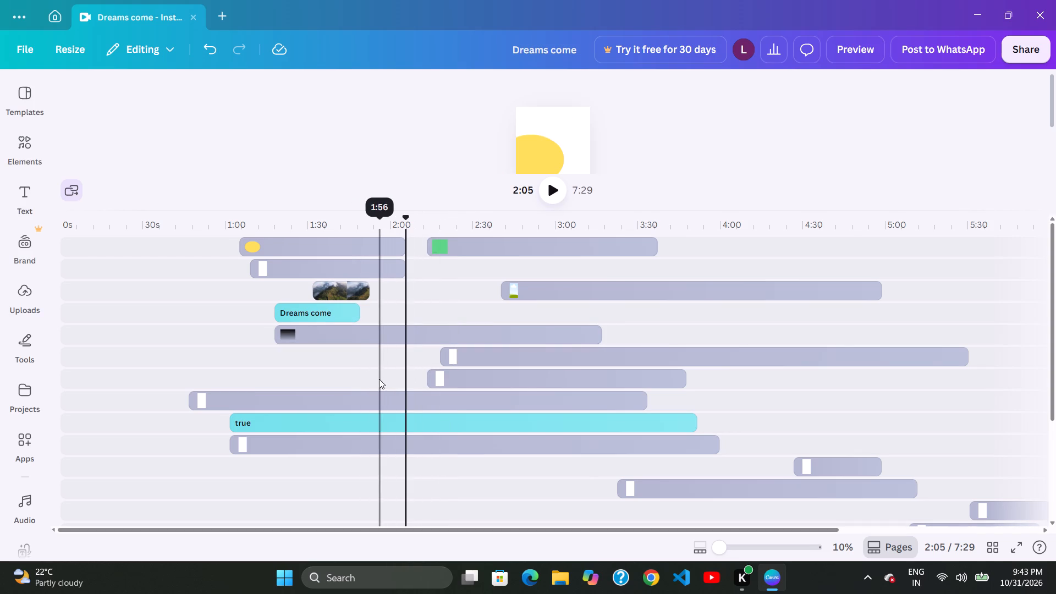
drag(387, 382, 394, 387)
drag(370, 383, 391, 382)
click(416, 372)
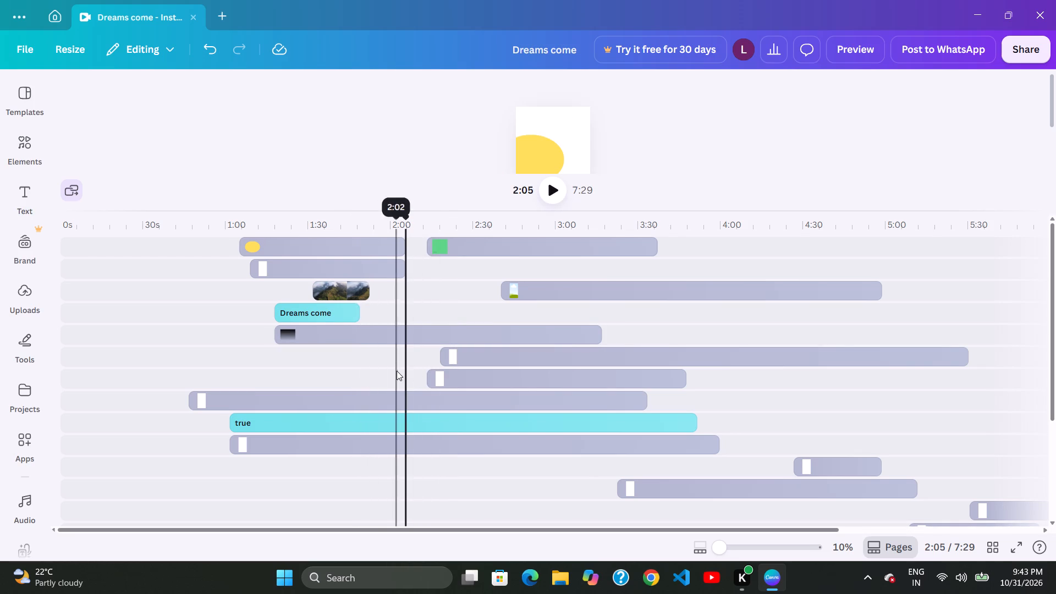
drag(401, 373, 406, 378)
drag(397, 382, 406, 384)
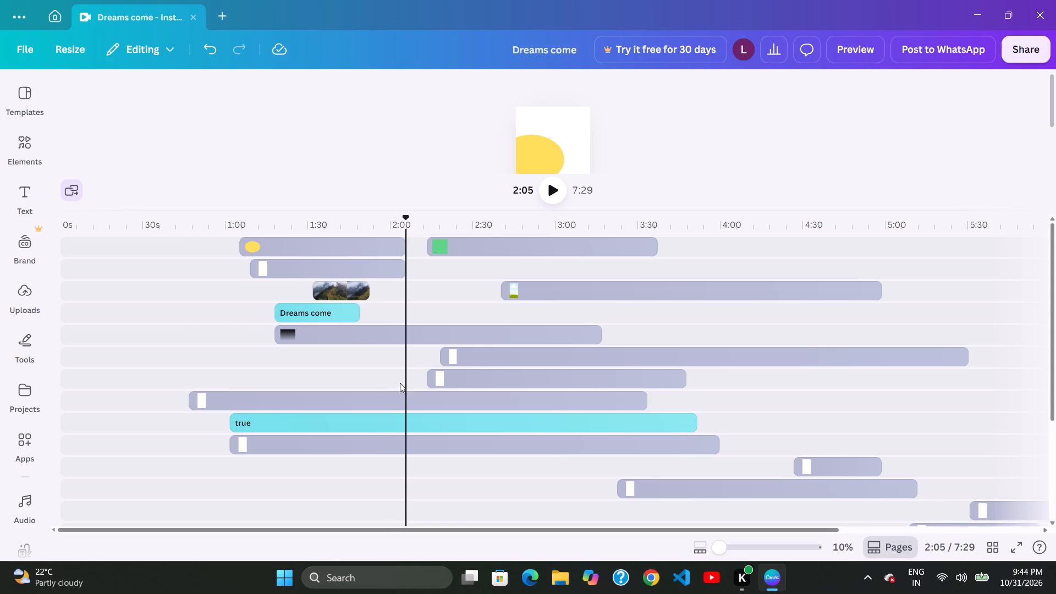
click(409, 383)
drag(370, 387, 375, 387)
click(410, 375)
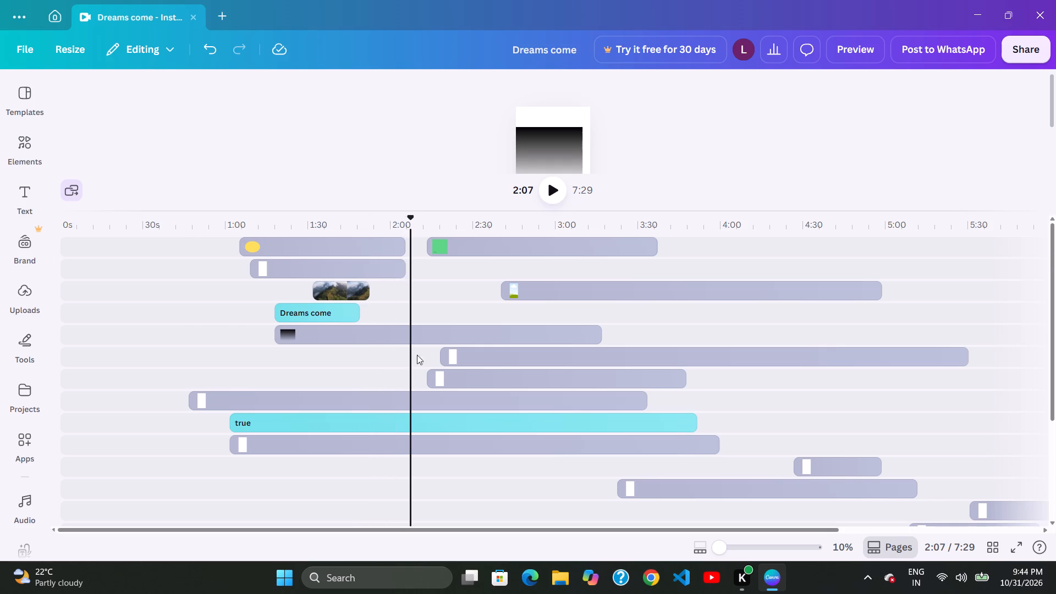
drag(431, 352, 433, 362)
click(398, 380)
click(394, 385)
Shift the 2:47 white element later on its track so it starts at about 1:26.
drag(406, 391, 416, 395)
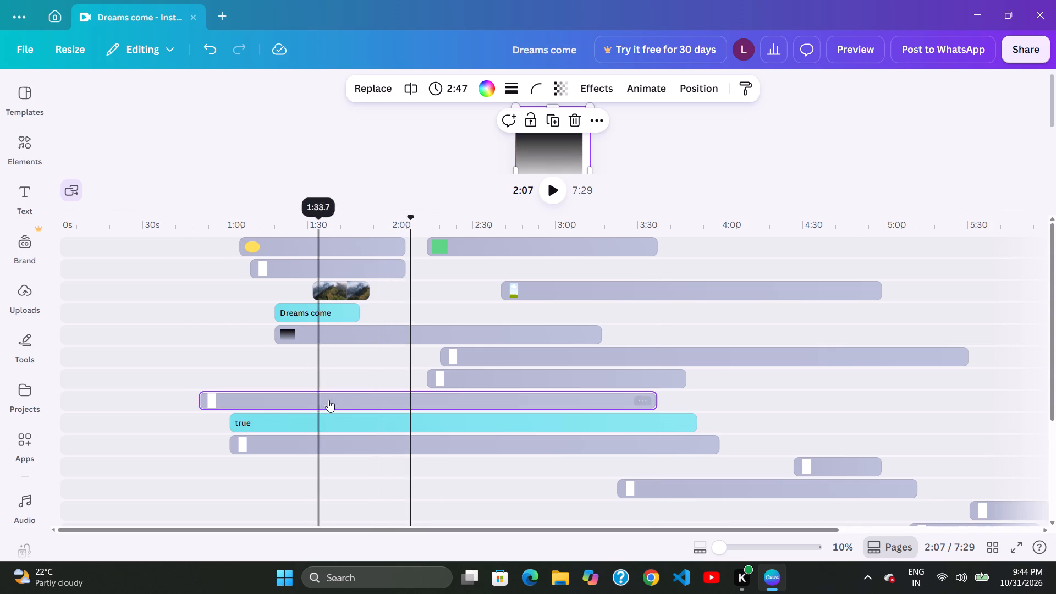
click(376, 400)
drag(343, 405, 349, 398)
drag(404, 365, 402, 374)
drag(393, 380, 398, 382)
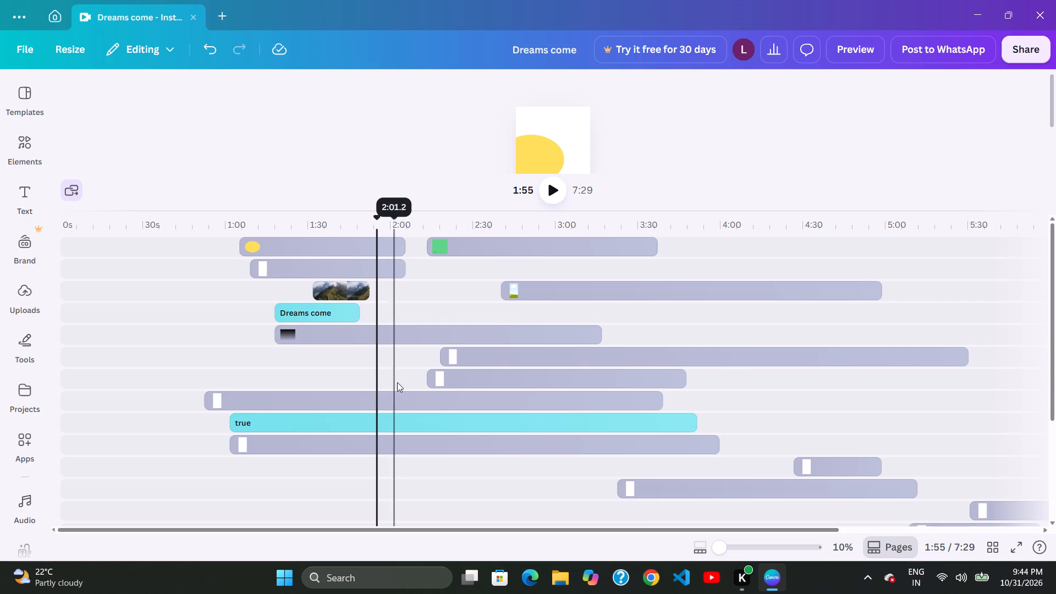
click(398, 382)
drag(389, 392, 396, 393)
click(387, 394)
drag(382, 397, 397, 398)
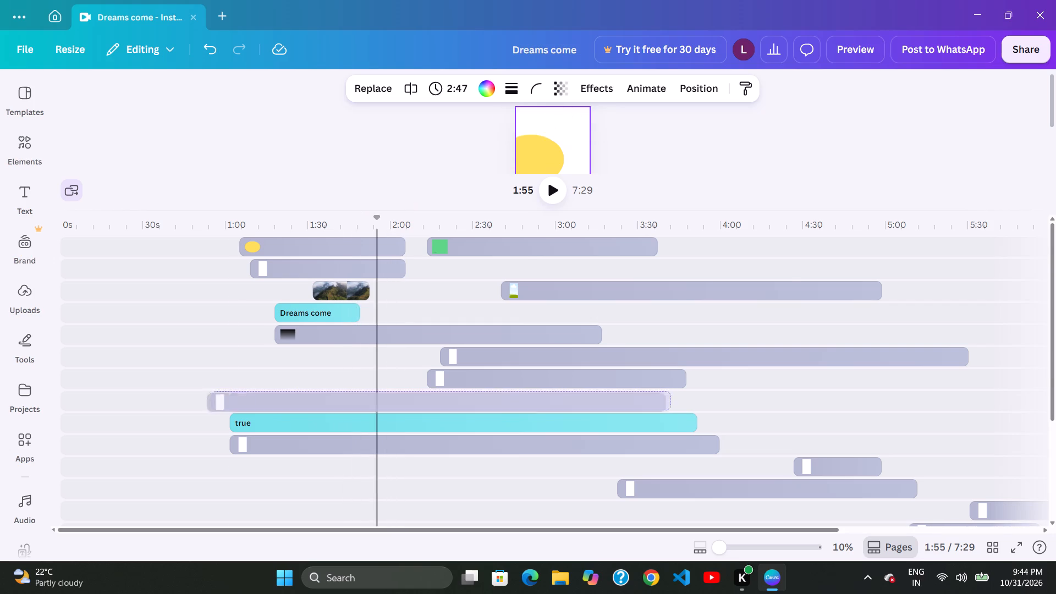
drag(397, 398, 411, 399)
drag(393, 395, 398, 397)
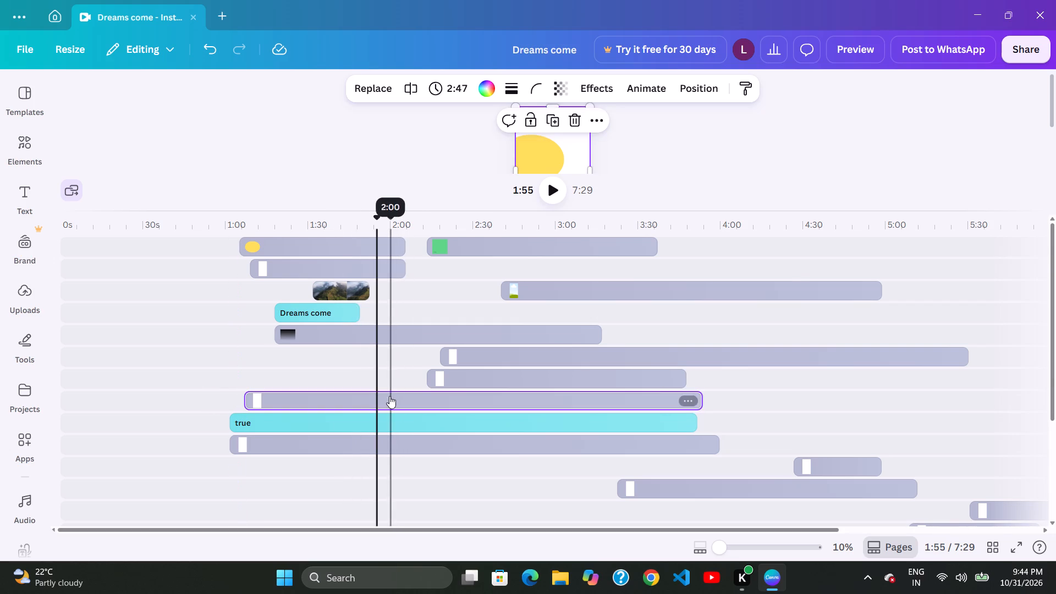
click(399, 399)
drag(404, 403, 411, 405)
click(383, 405)
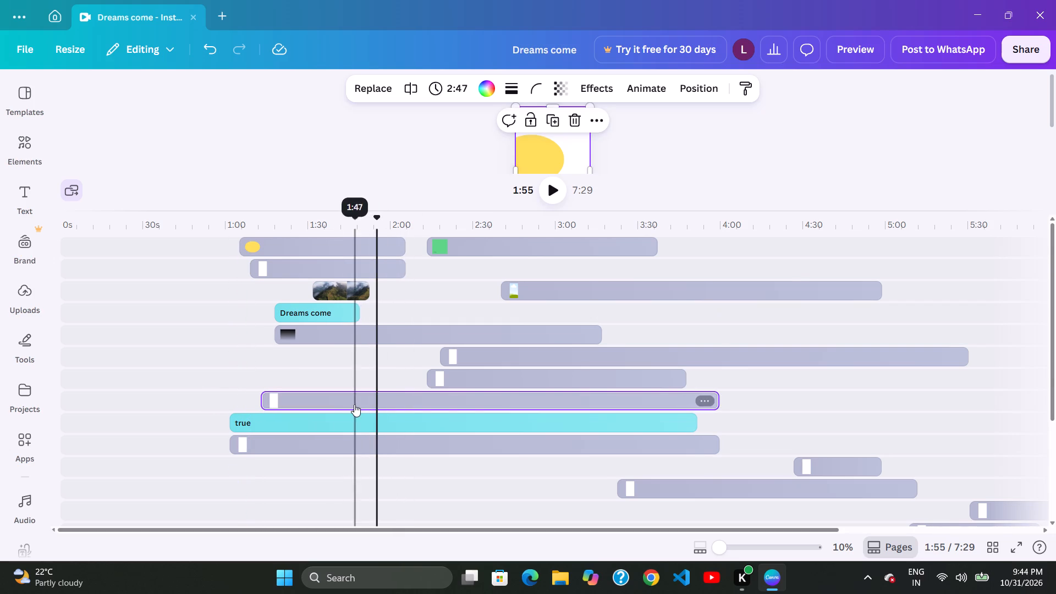
drag(369, 402, 377, 403)
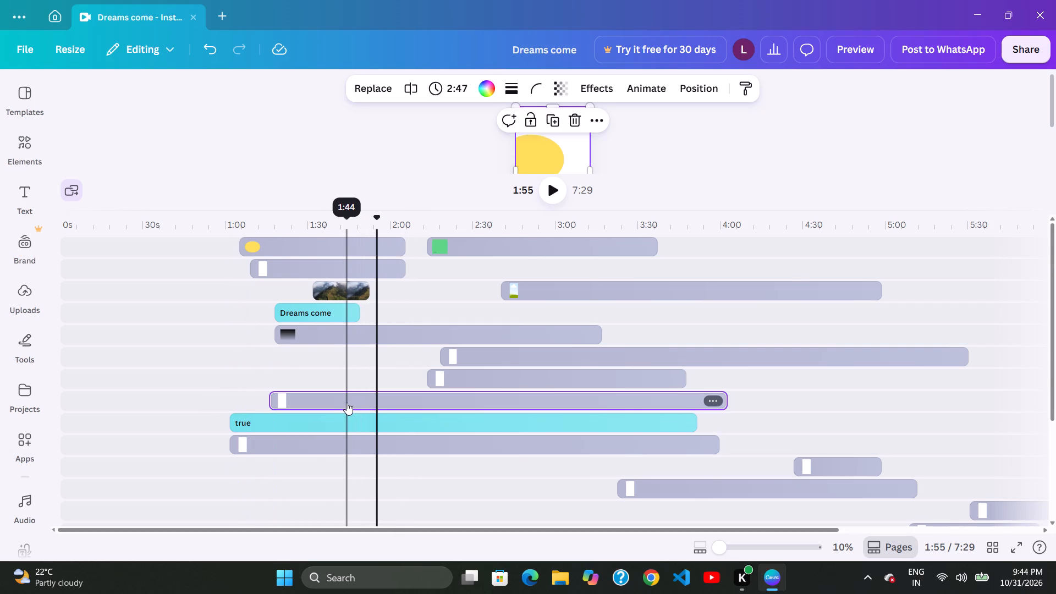
drag(356, 409, 372, 410)
click(387, 408)
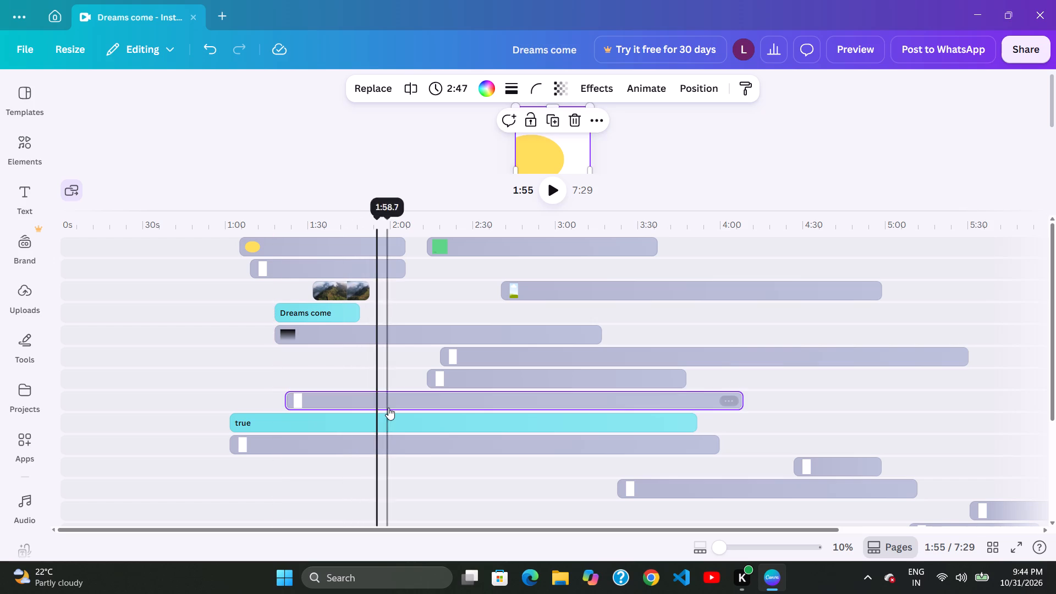
drag(386, 410, 399, 419)
Nudge the "true" text element slightly later so it starts at about 1:03.
click(377, 417)
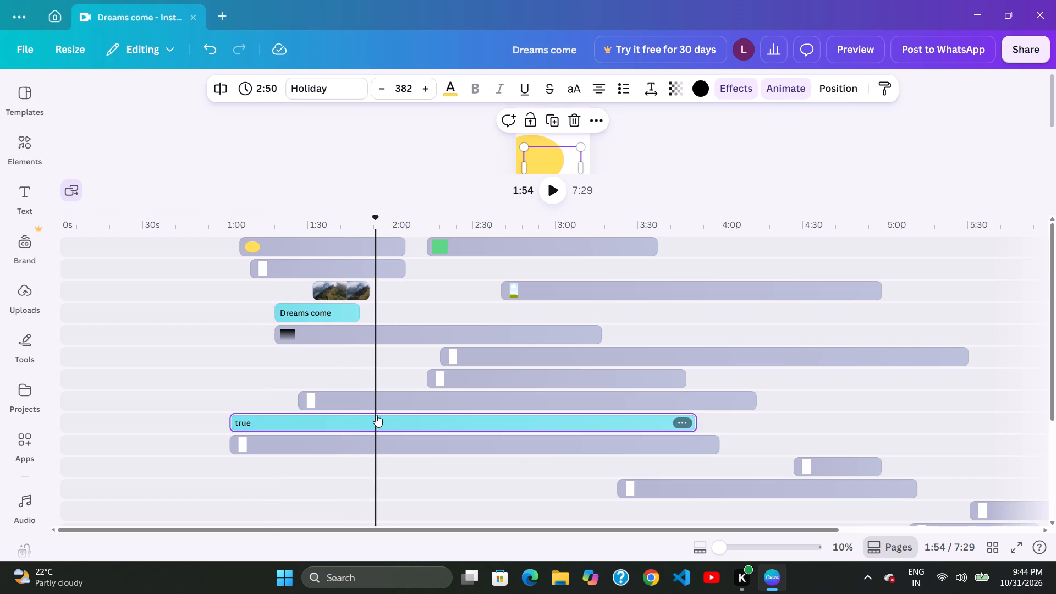
click(354, 414)
Nudge the 1:34 white element slightly later so it starts at about 2:14.
click(449, 393)
click(457, 387)
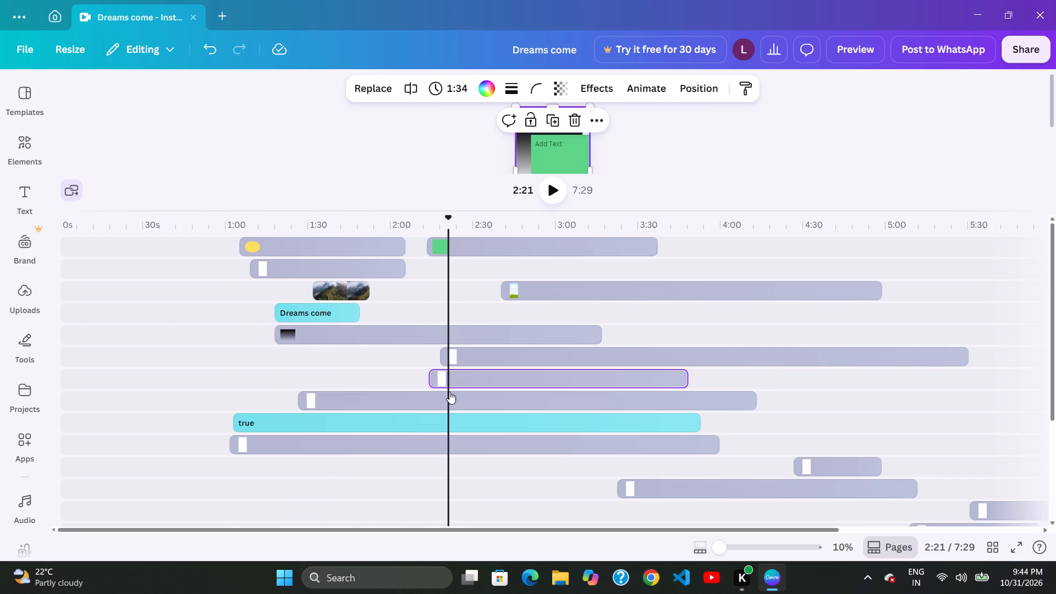
drag(452, 388, 457, 391)
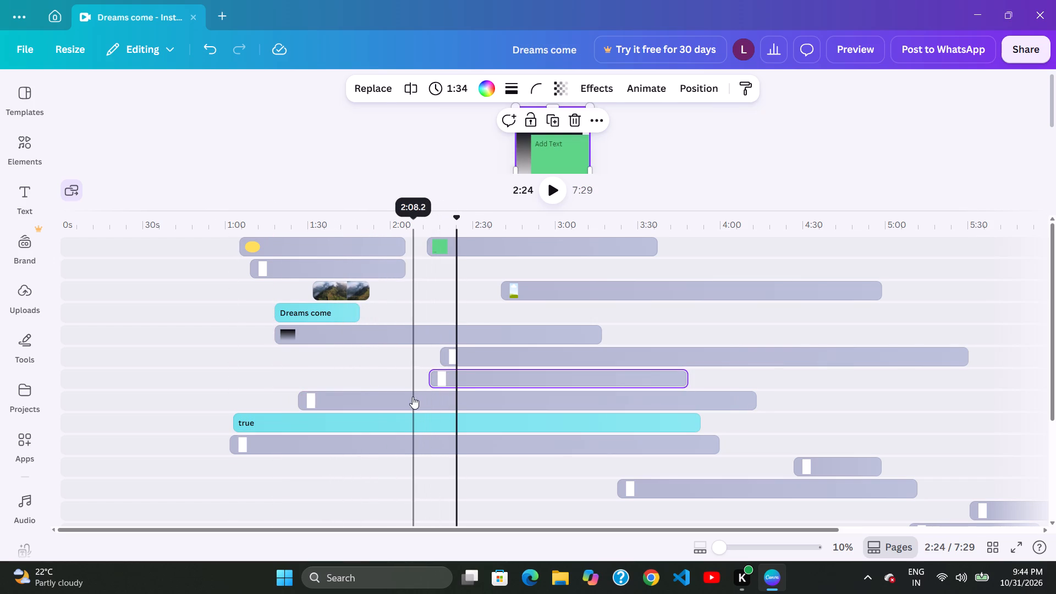
Shift the 2:47 white element further along its track so it starts at about 1:39.
click(435, 397)
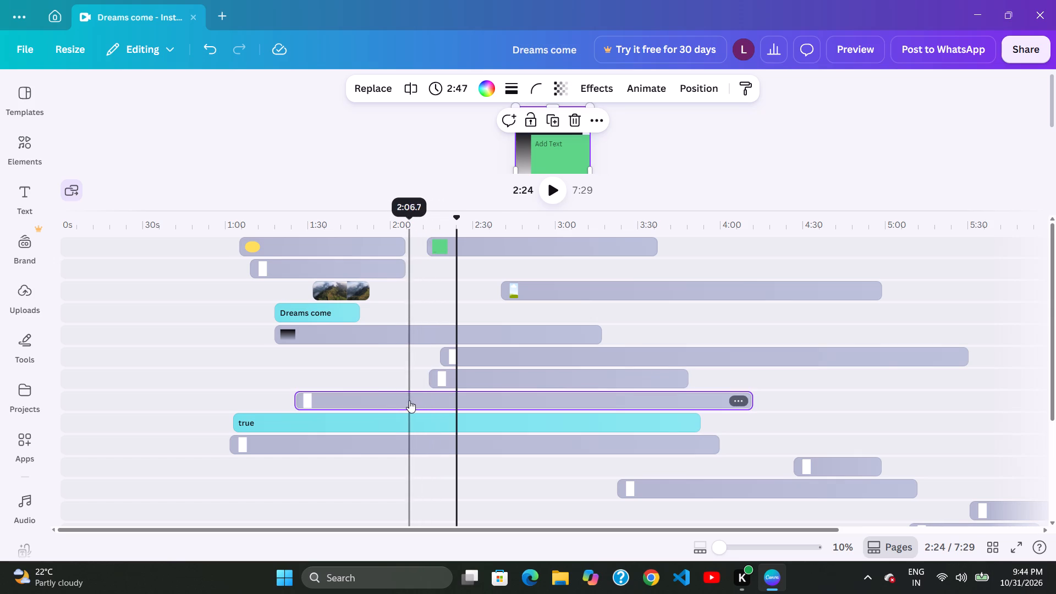
drag(407, 398, 419, 398)
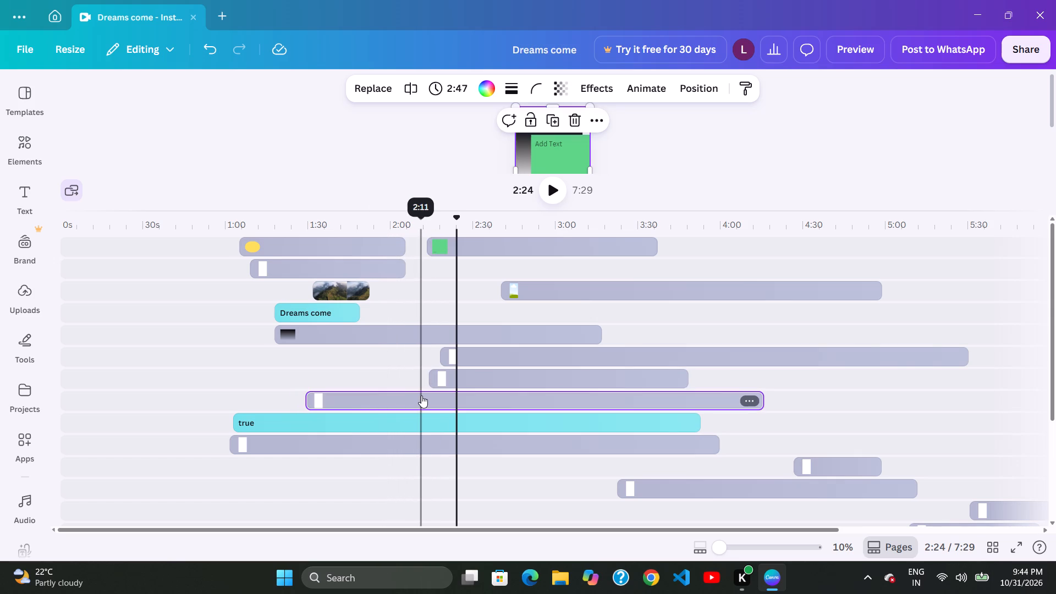
click(442, 402)
drag(414, 404, 435, 400)
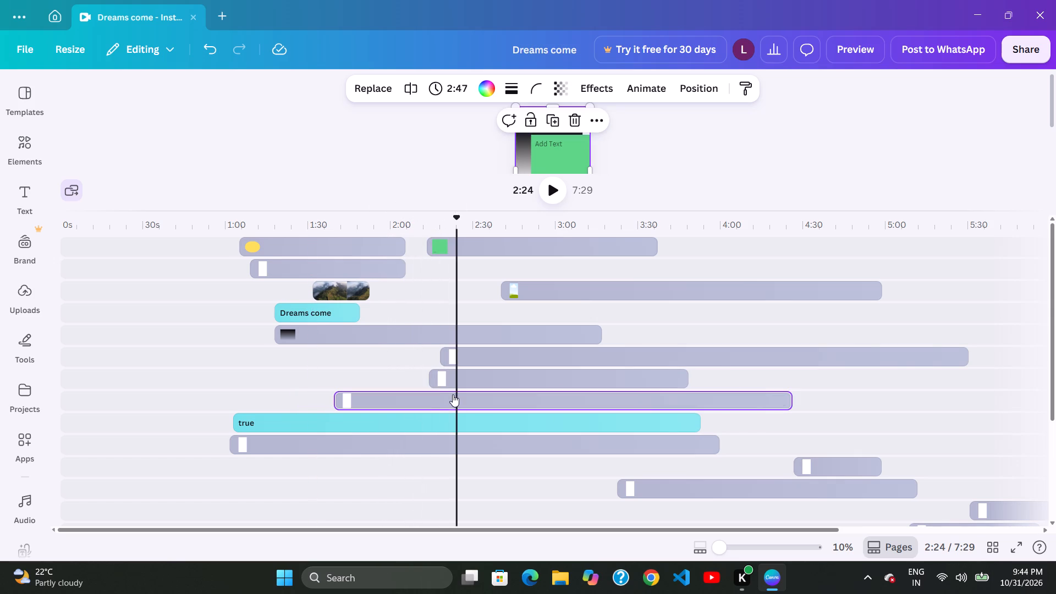
click(453, 394)
drag(452, 399, 444, 409)
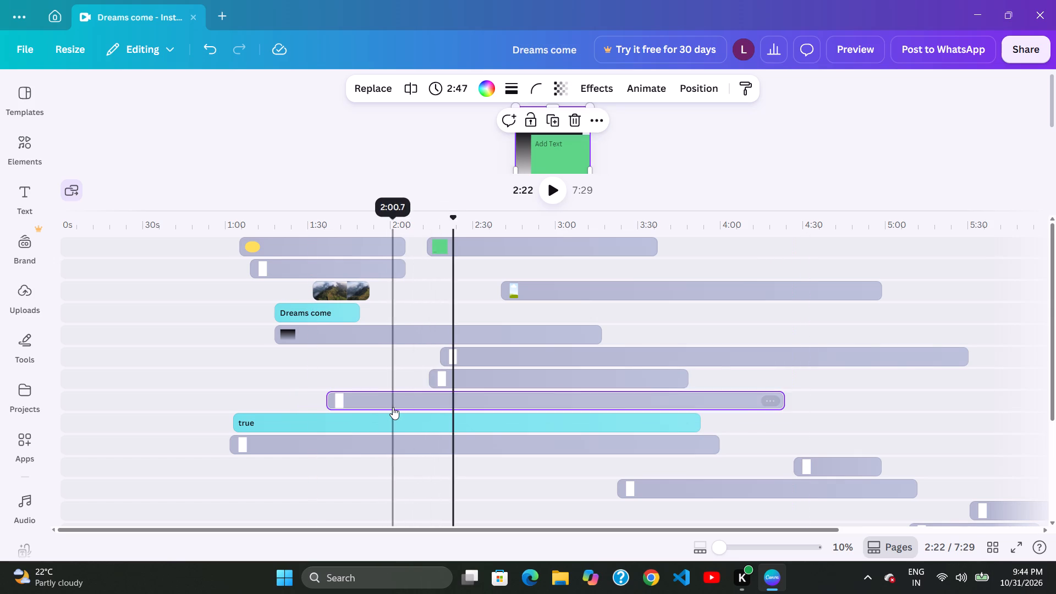
drag(413, 411, 420, 413)
click(413, 411)
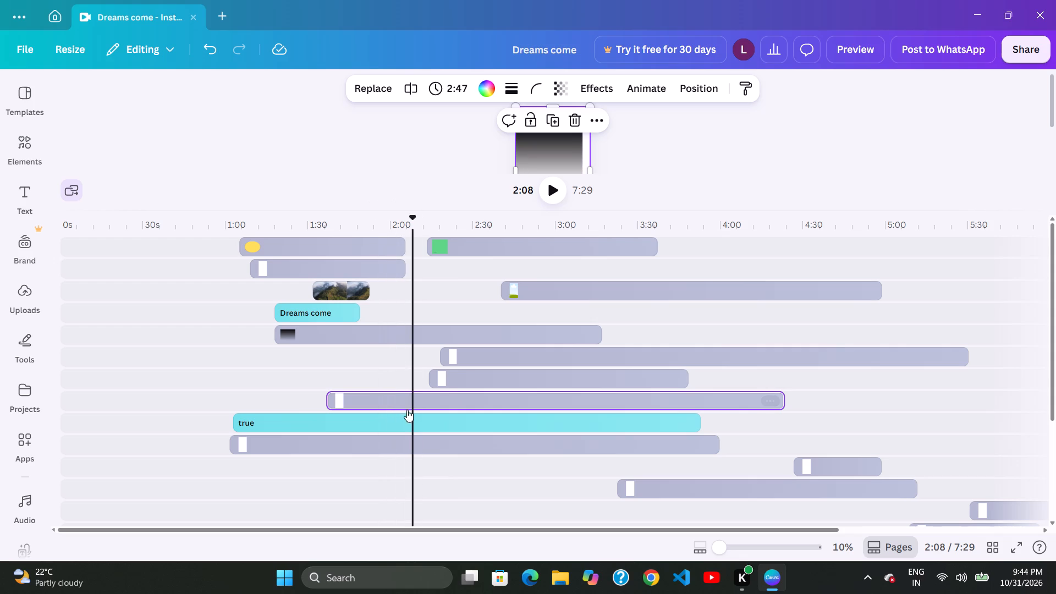
drag(410, 413, 417, 413)
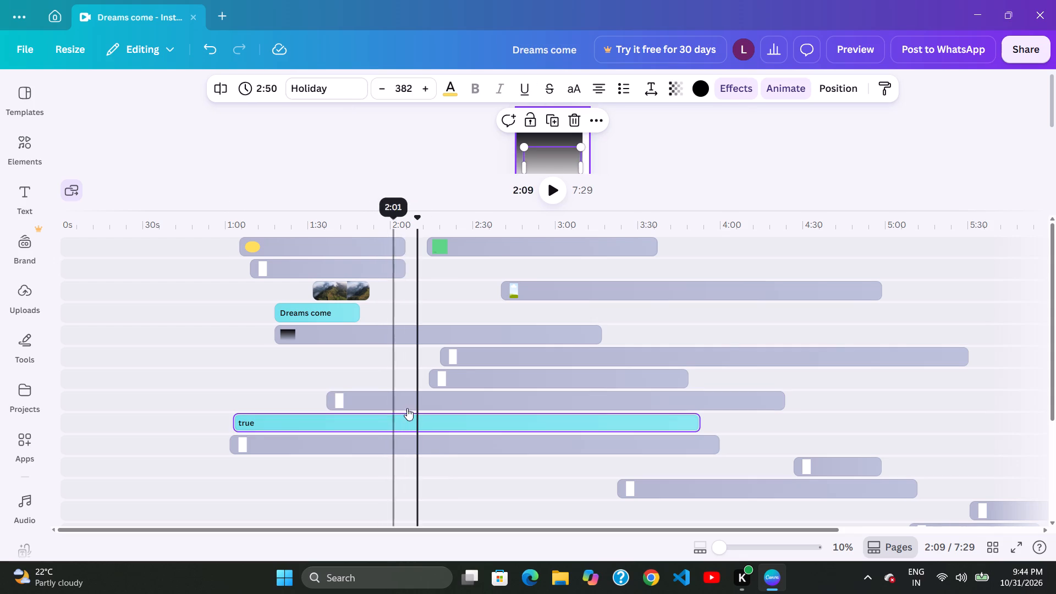
click(408, 408)
click(439, 403)
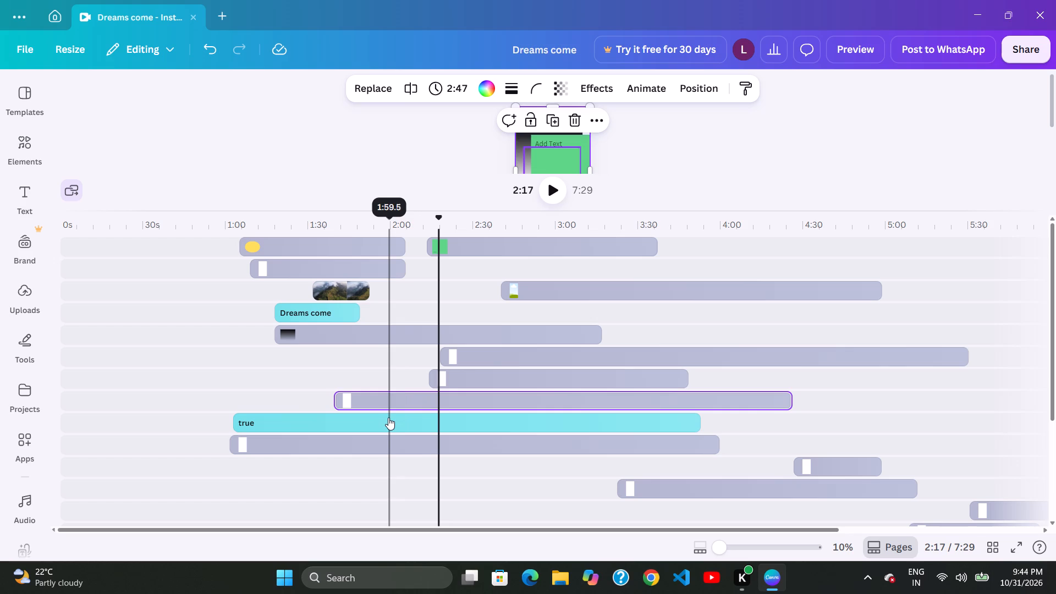
Move the "true" text element later so its start aligns with the second track's white element at about 1:09.
click(388, 418)
drag(504, 211, 498, 213)
click(394, 376)
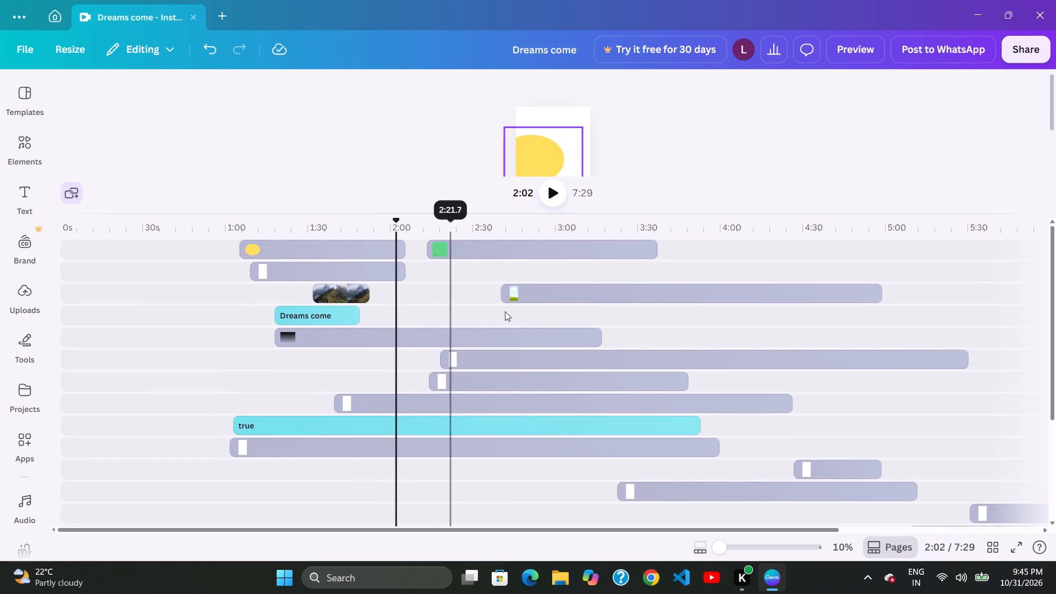
drag(553, 268, 536, 258)
click(445, 332)
drag(546, 262, 535, 305)
click(395, 431)
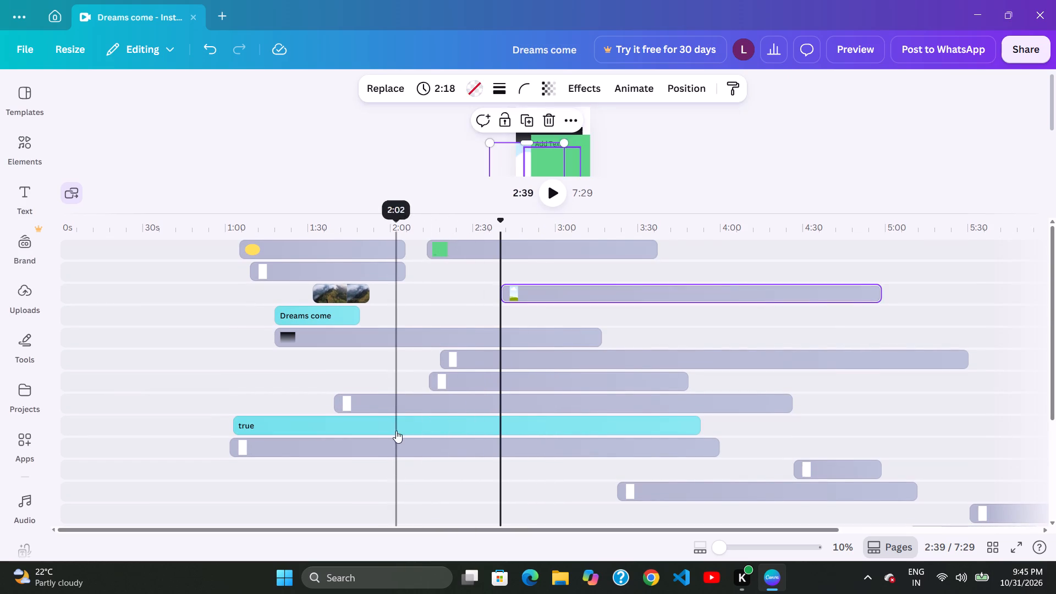
drag(550, 315, 529, 328)
drag(381, 432, 394, 430)
drag(518, 221, 506, 241)
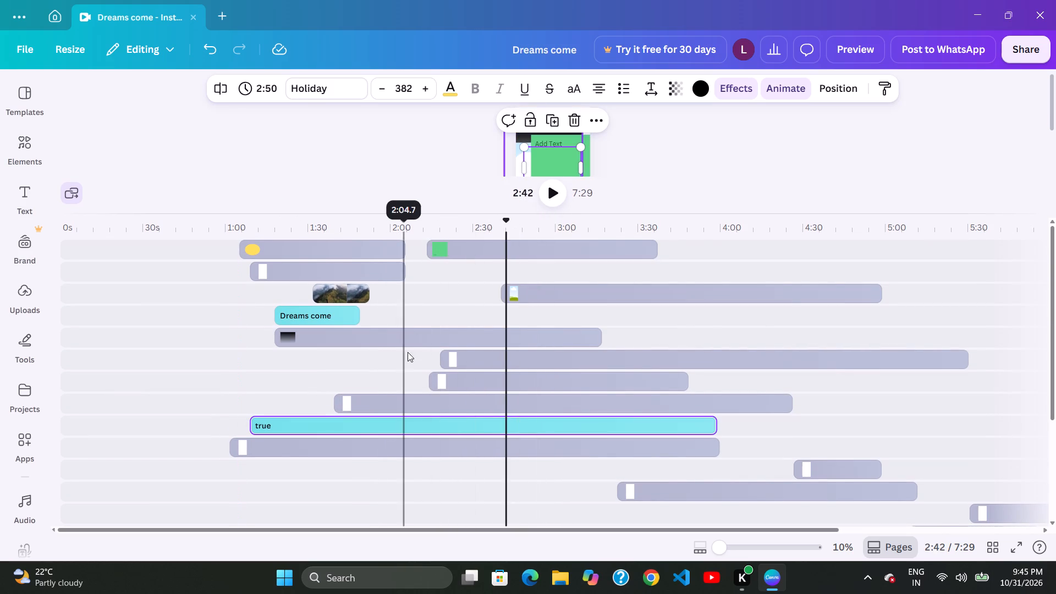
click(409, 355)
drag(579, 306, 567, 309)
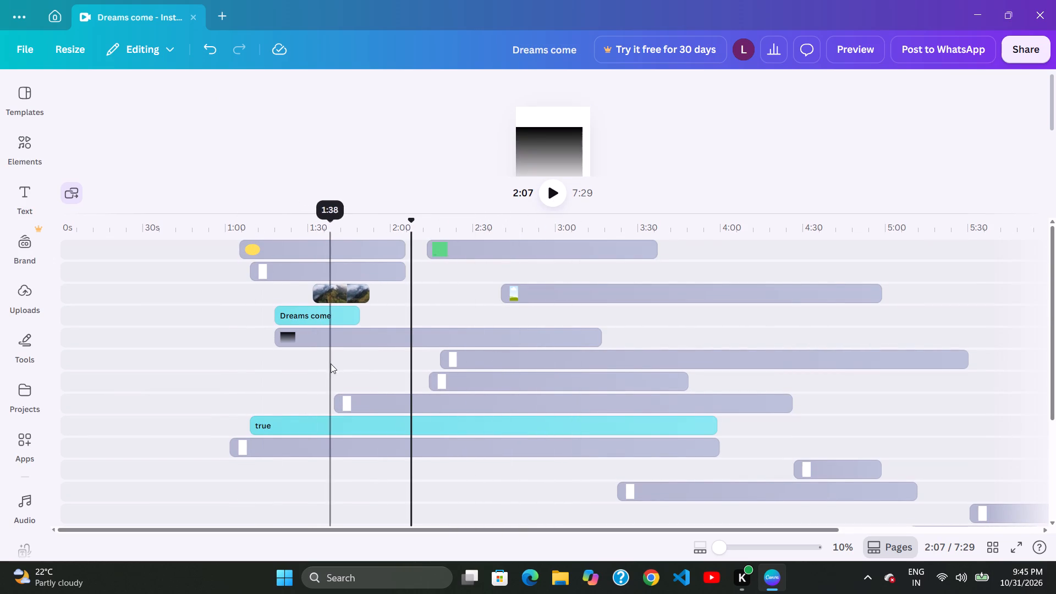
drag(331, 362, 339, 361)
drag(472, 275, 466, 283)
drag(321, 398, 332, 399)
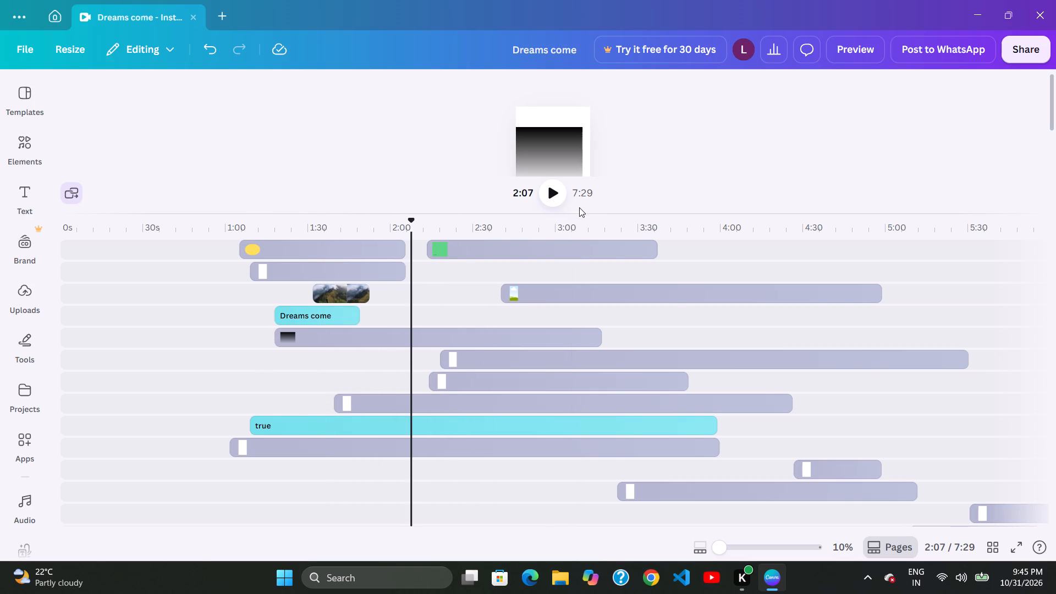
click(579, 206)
Nudge the dark gradient element slightly later so it starts at about 1:19.
click(322, 334)
click(502, 310)
drag(340, 376, 348, 373)
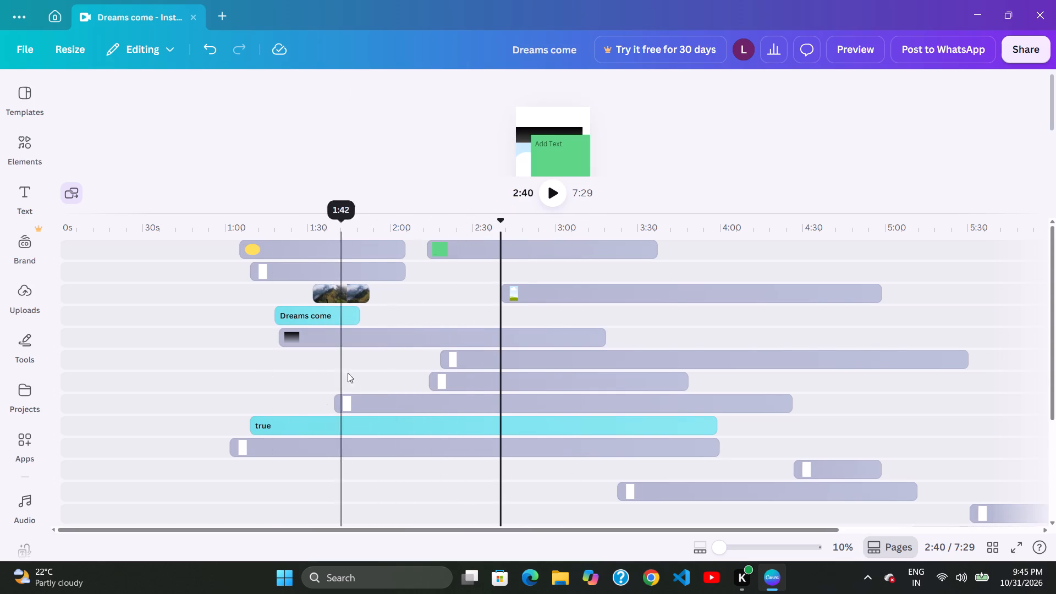
drag(348, 373, 355, 371)
click(564, 296)
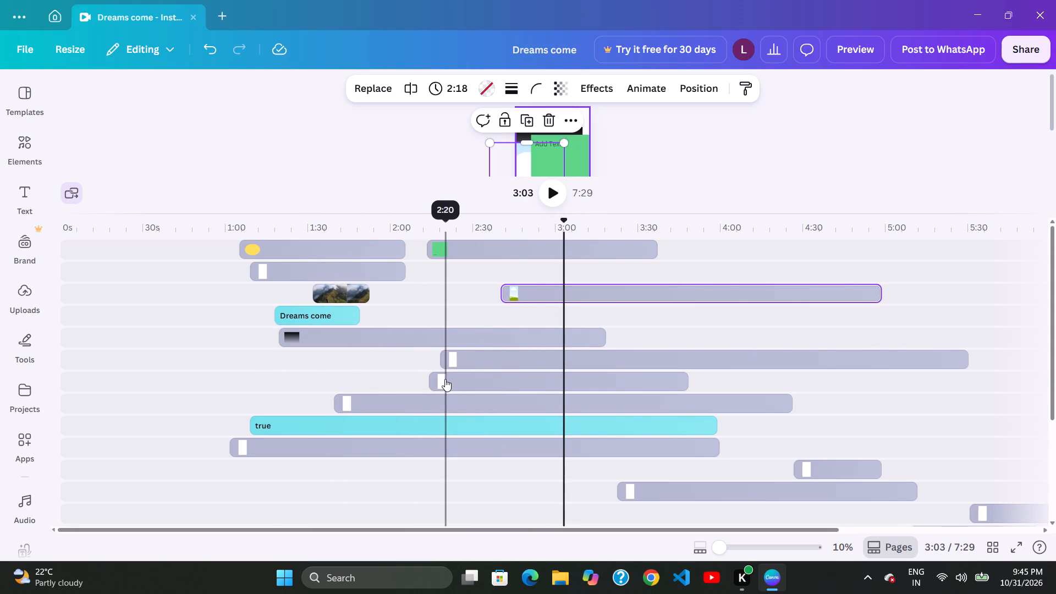
drag(362, 369, 408, 370)
drag(568, 272, 566, 284)
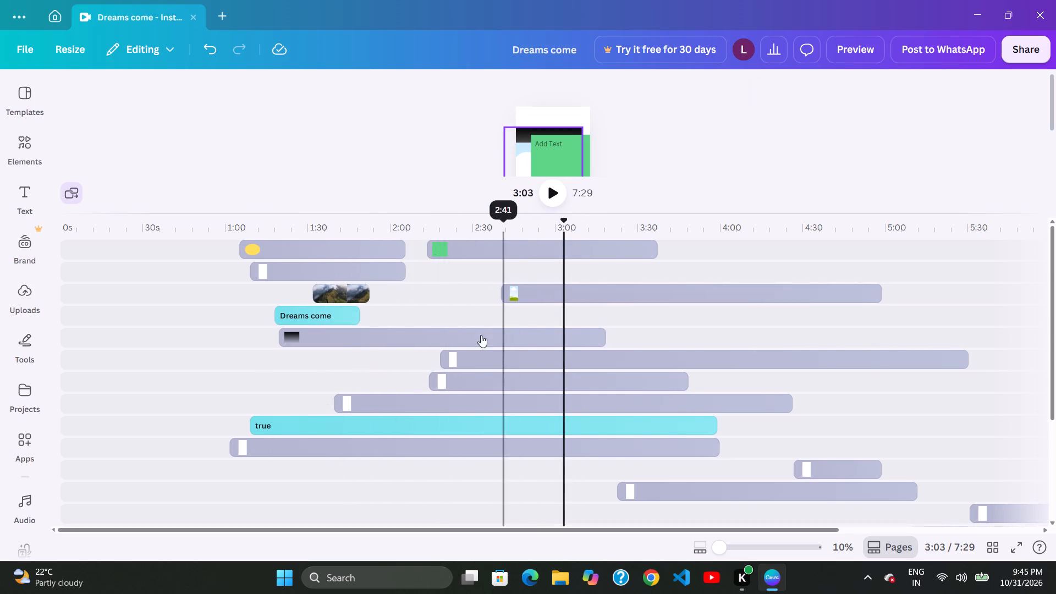
drag(420, 350, 431, 351)
click(556, 338)
drag(397, 361, 395, 366)
click(539, 343)
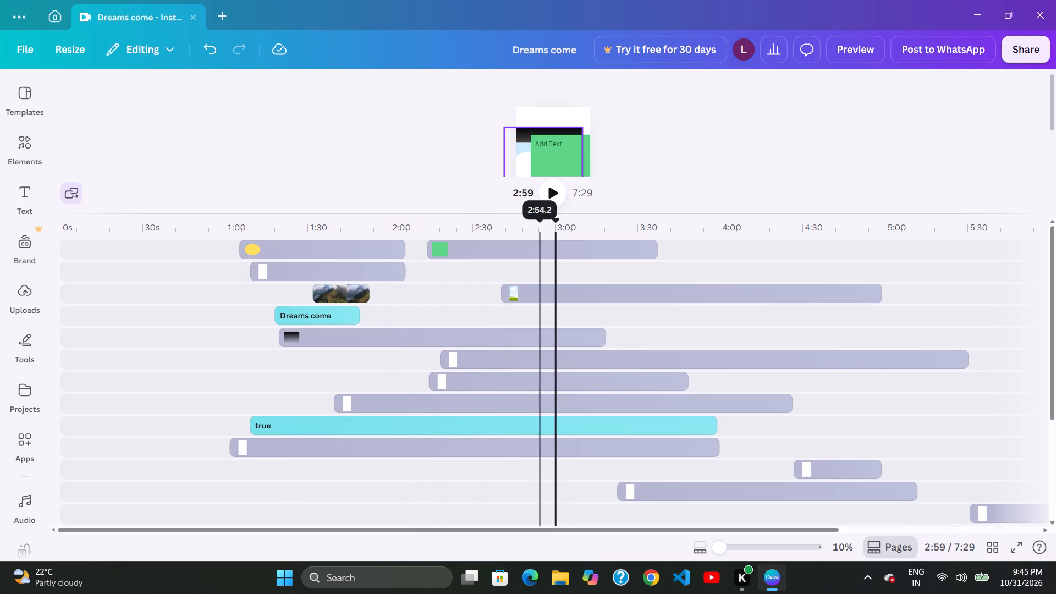
Shift the dark gradient element later on its track so it starts at about 1:35.
drag(379, 364, 416, 362)
drag(542, 307, 533, 324)
drag(417, 335, 445, 337)
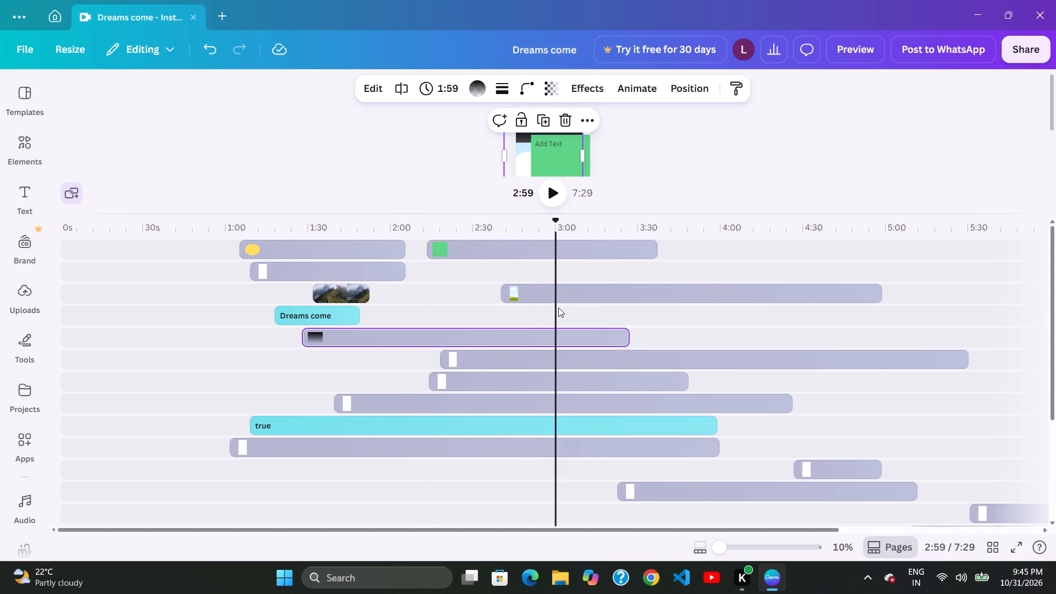
click(558, 307)
drag(384, 344, 394, 348)
drag(569, 312, 564, 318)
drag(436, 337, 446, 338)
click(508, 324)
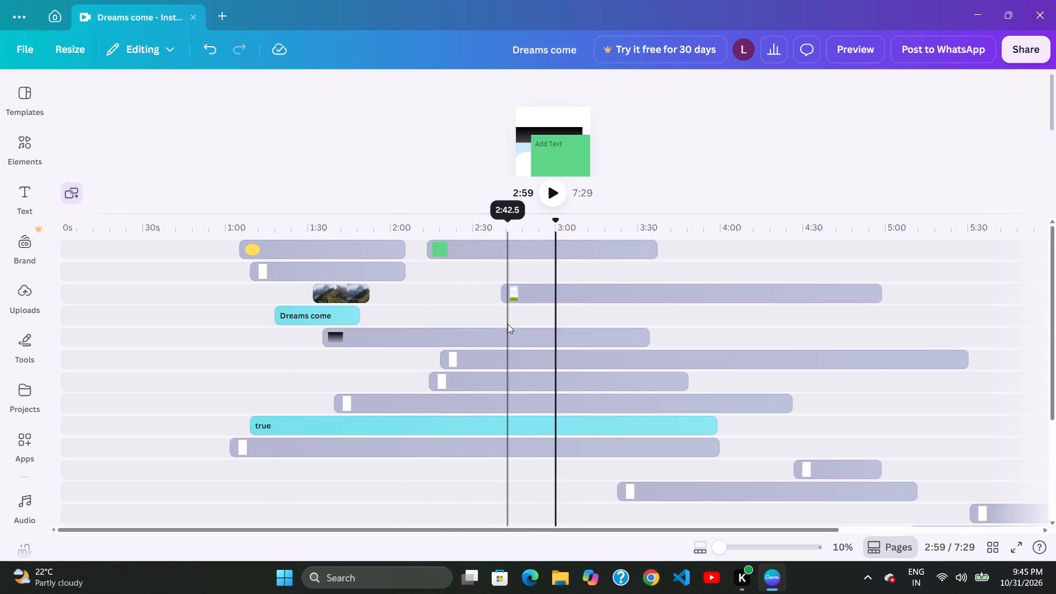
click(440, 331)
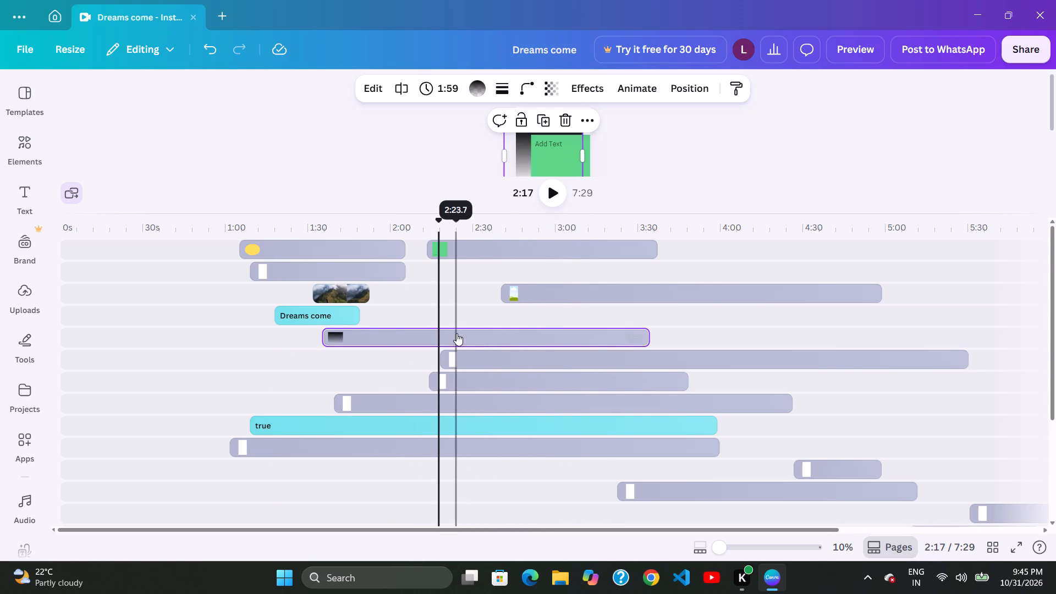
click(433, 333)
Move the 2:18 sky-and-grass frame element onto the Dreams come text's track, starting at about 2:36.
drag(559, 288, 547, 305)
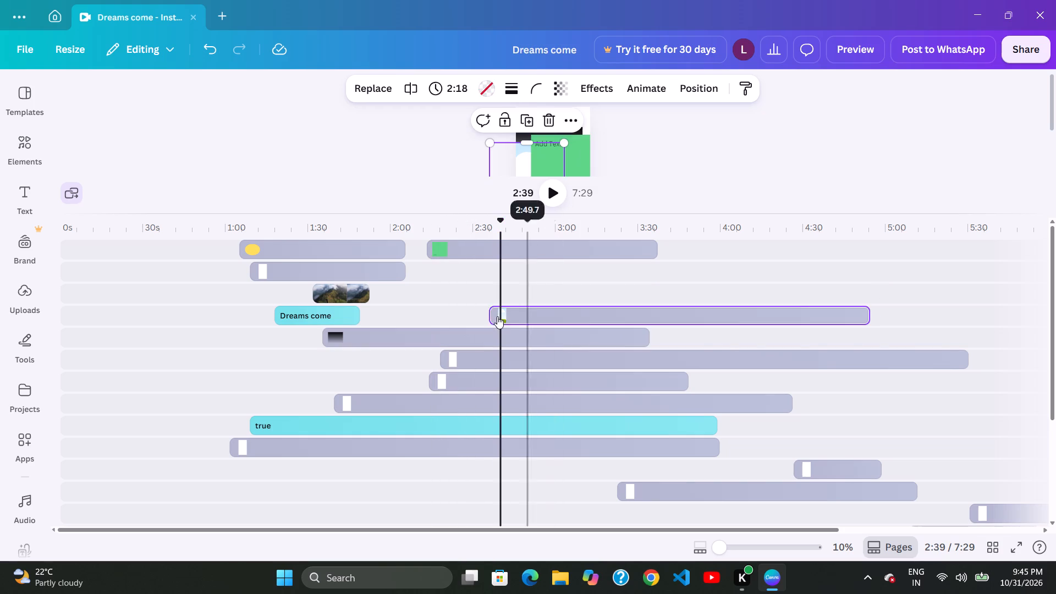
Shift the dark gradient element further along its track so it starts at about 1:53.
click(405, 329)
click(525, 298)
drag(396, 333, 403, 334)
click(514, 311)
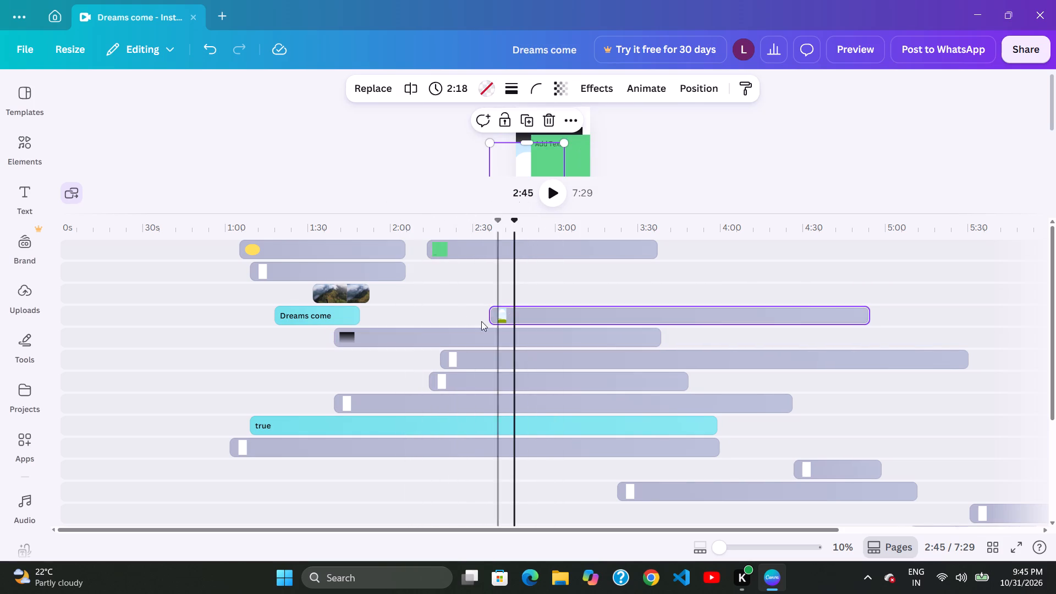
click(428, 334)
click(515, 315)
click(416, 346)
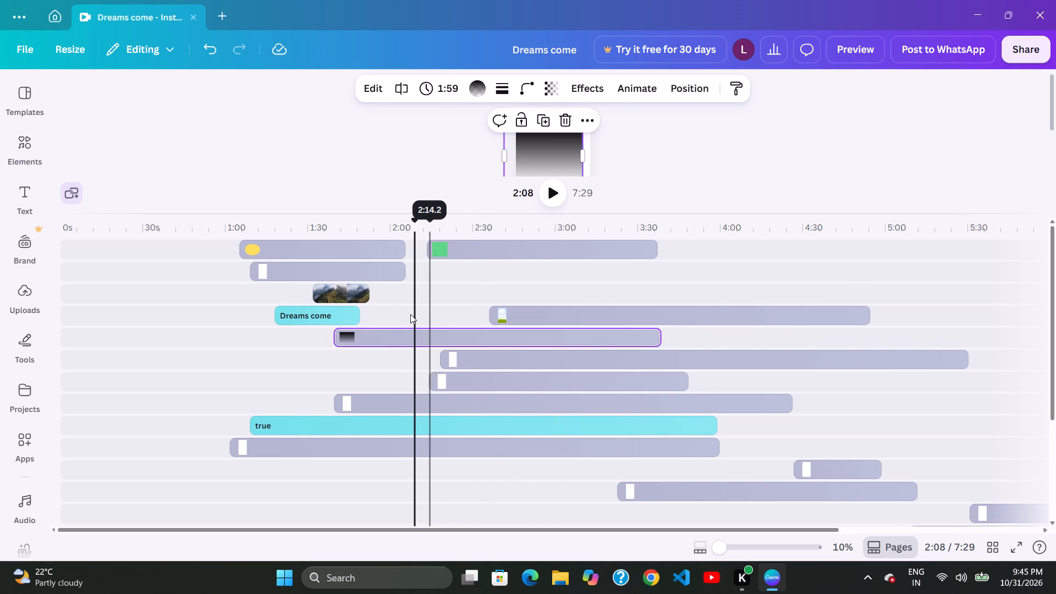
drag(435, 333, 469, 351)
click(480, 347)
click(493, 339)
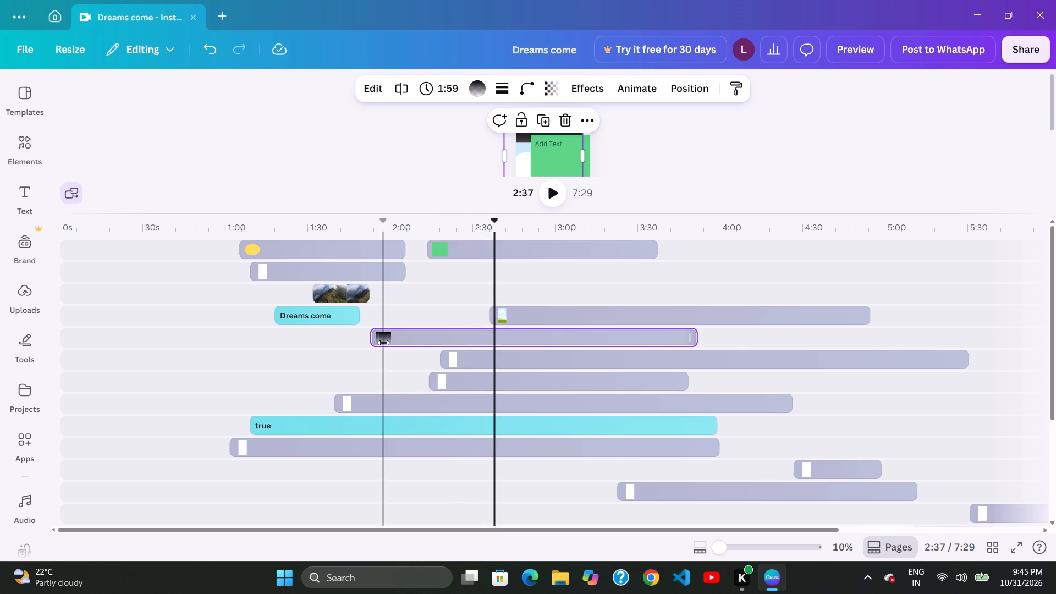
Shift the 3:12 white element slightly later so it starts at about 2:22.
drag(457, 358, 471, 361)
click(412, 360)
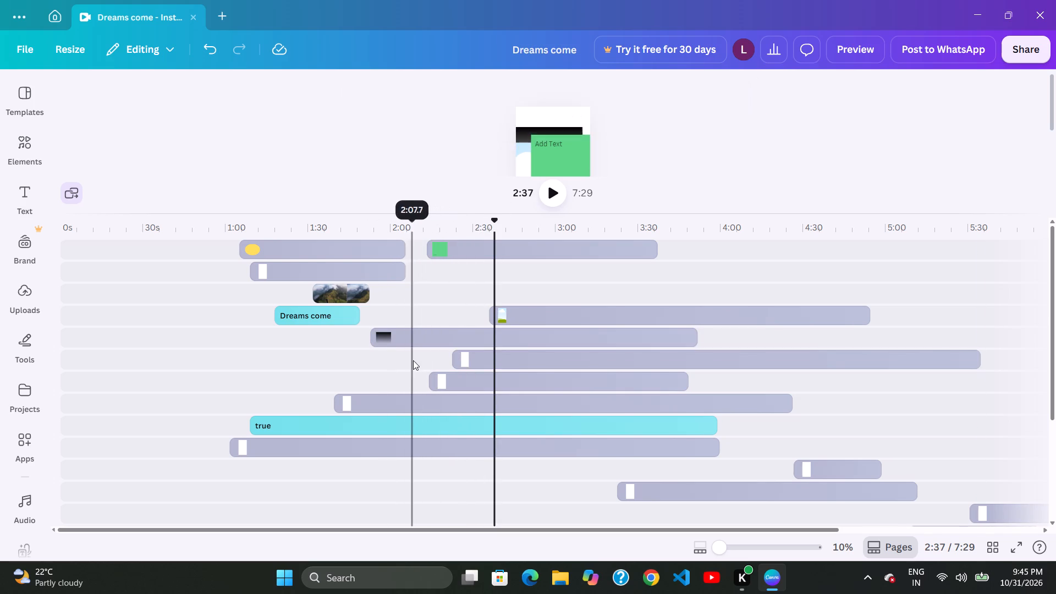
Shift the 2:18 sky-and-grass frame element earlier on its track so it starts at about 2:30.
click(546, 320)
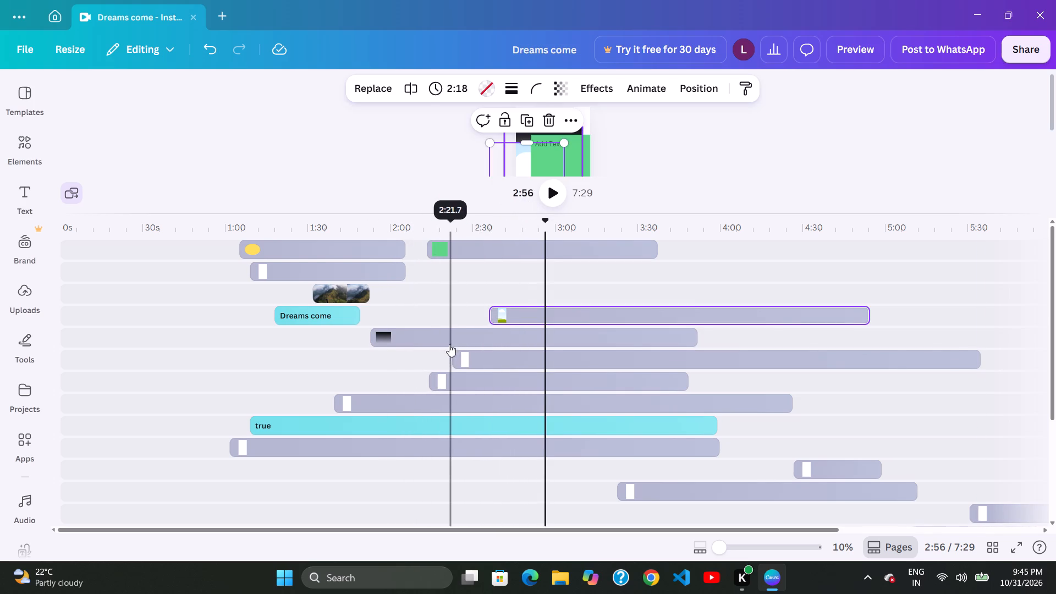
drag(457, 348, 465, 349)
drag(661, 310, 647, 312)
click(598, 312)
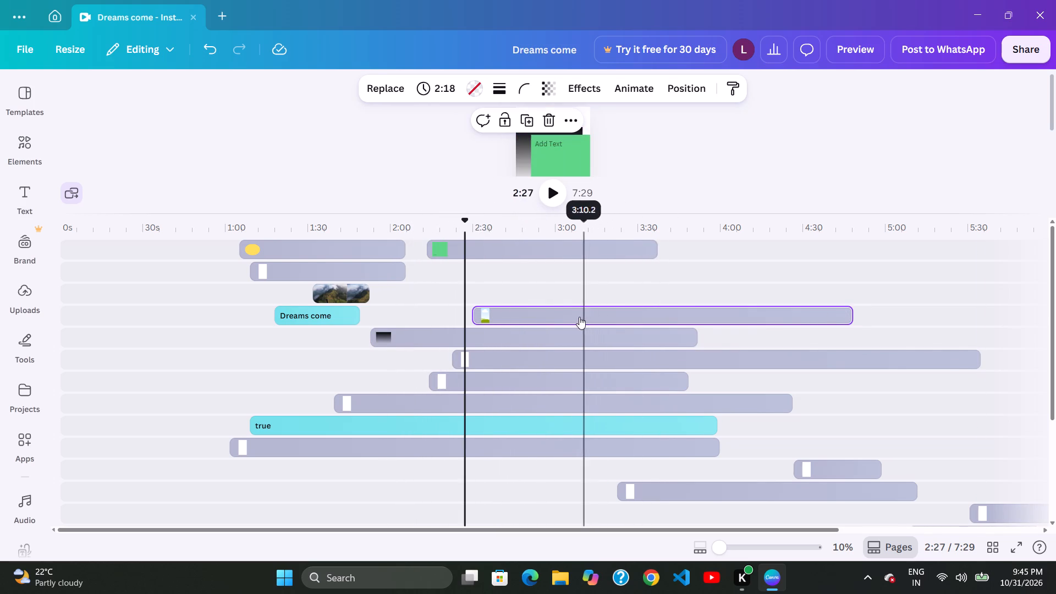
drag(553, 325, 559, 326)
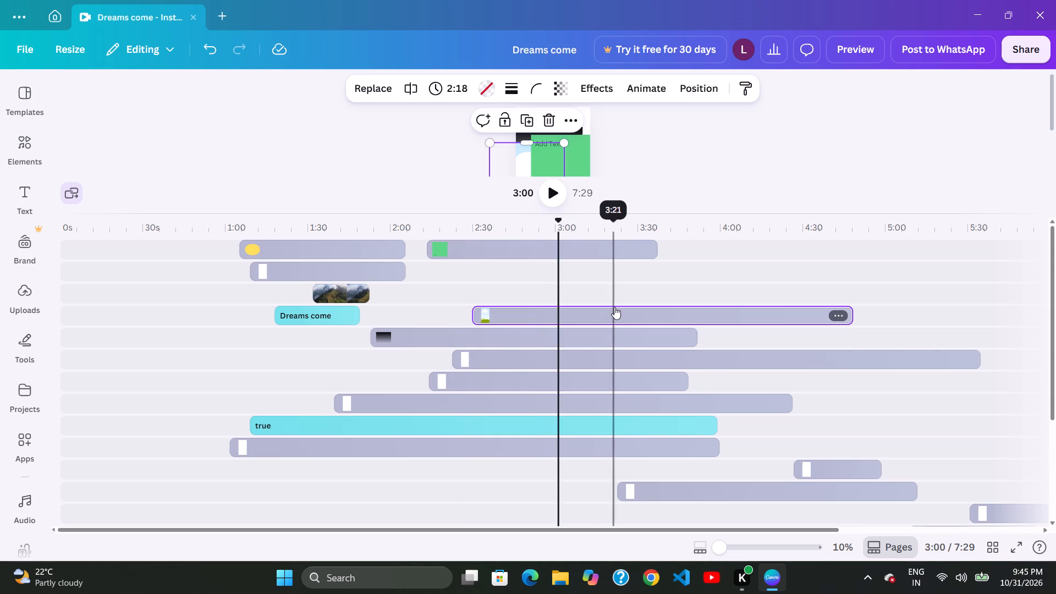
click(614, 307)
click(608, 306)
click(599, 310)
Shift the sky-and-grass frame element later to start at about 2:46 and the dark gradient element to start at about 2:01.
drag(584, 320, 604, 326)
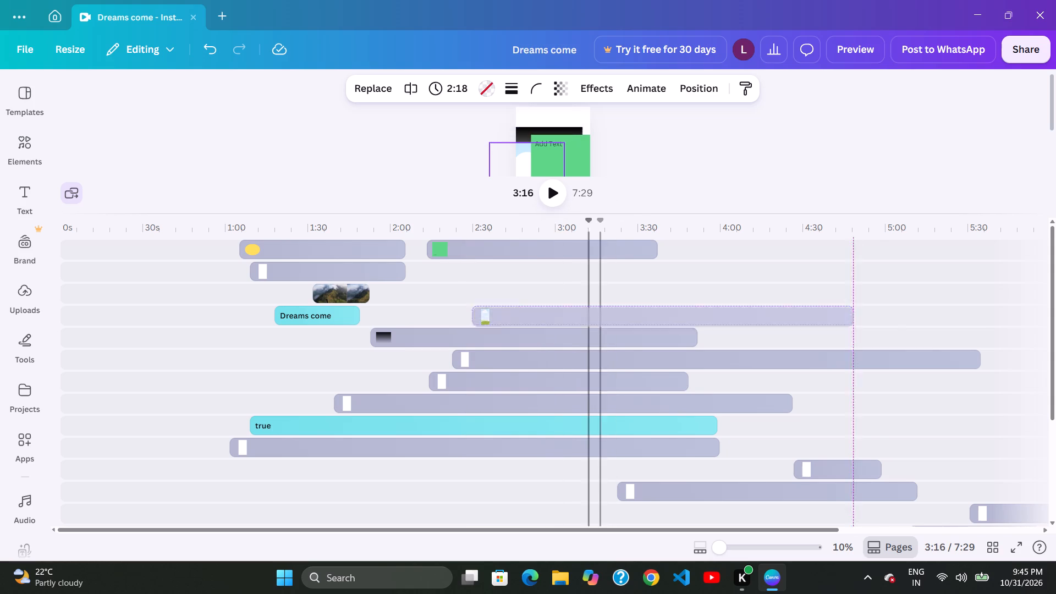
drag(604, 326, 626, 327)
drag(570, 329, 575, 331)
drag(580, 333, 594, 334)
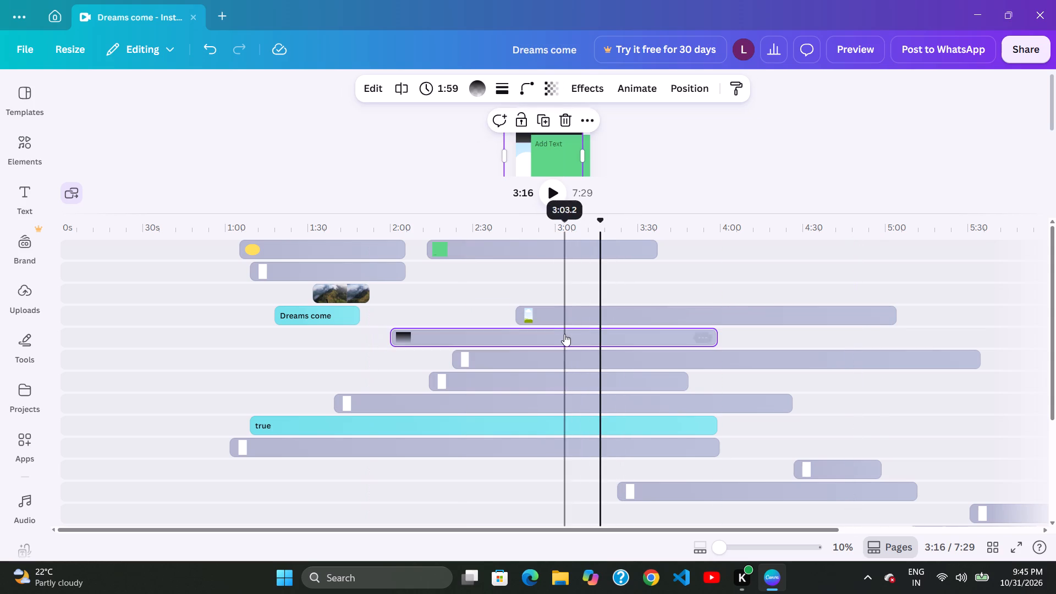
click(559, 334)
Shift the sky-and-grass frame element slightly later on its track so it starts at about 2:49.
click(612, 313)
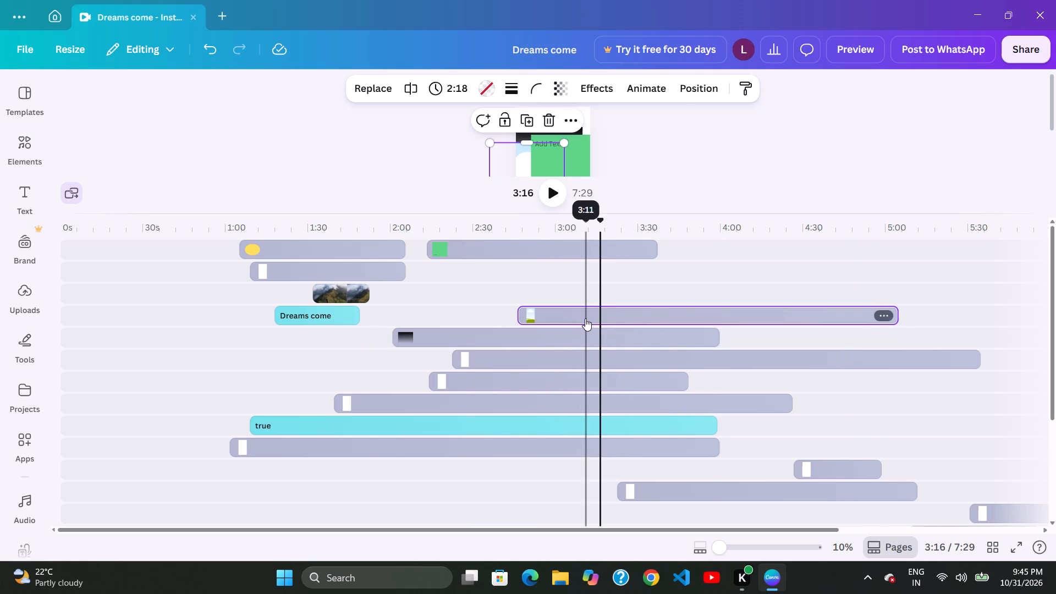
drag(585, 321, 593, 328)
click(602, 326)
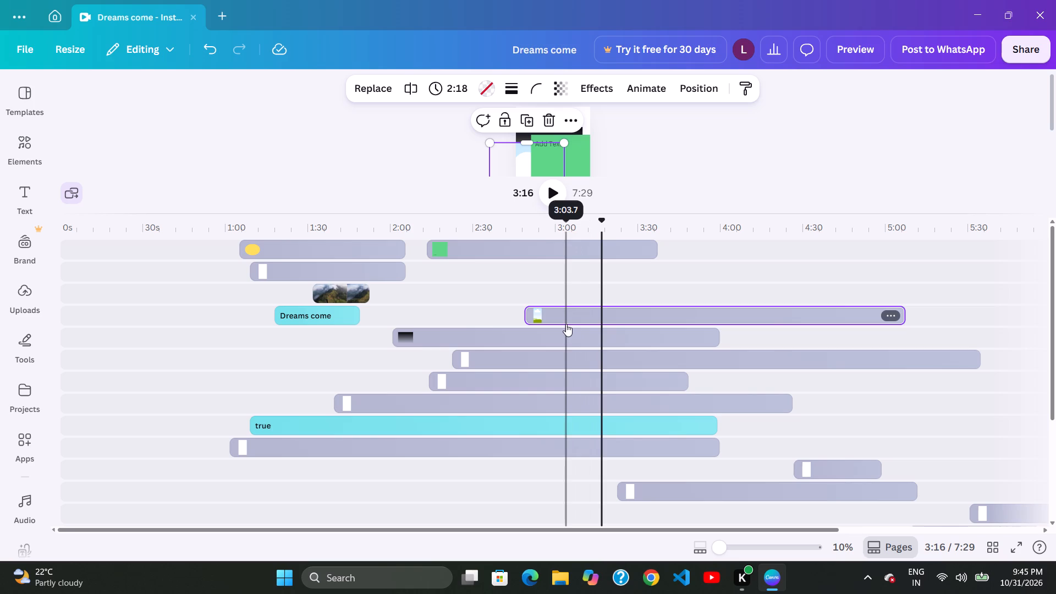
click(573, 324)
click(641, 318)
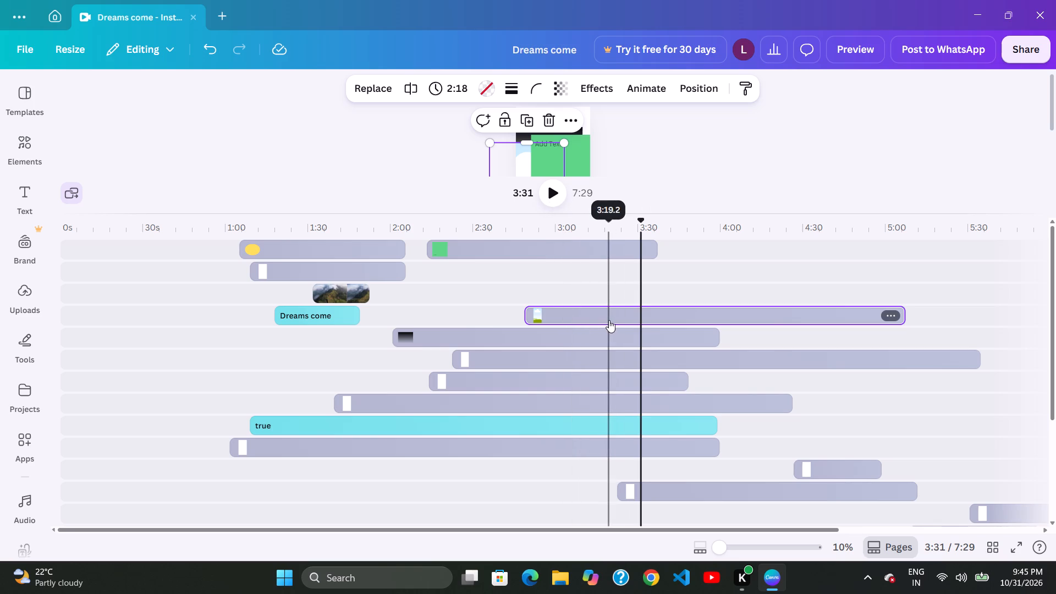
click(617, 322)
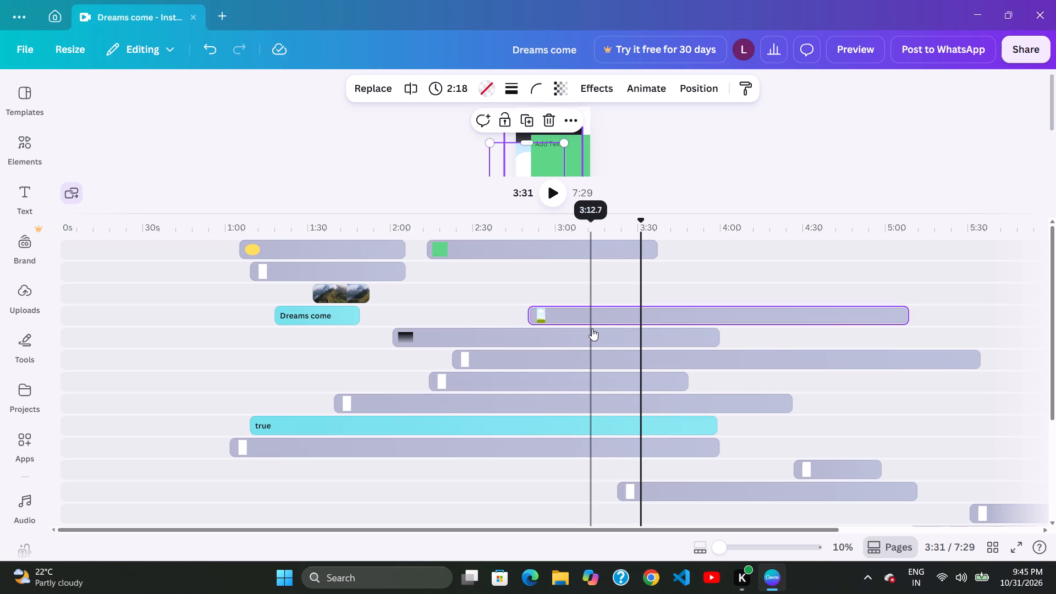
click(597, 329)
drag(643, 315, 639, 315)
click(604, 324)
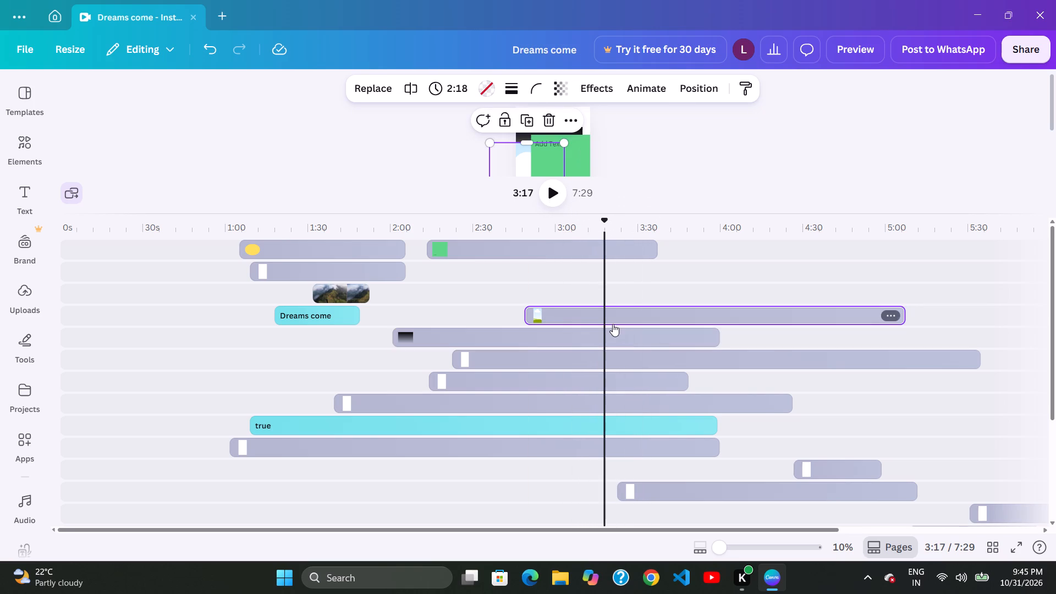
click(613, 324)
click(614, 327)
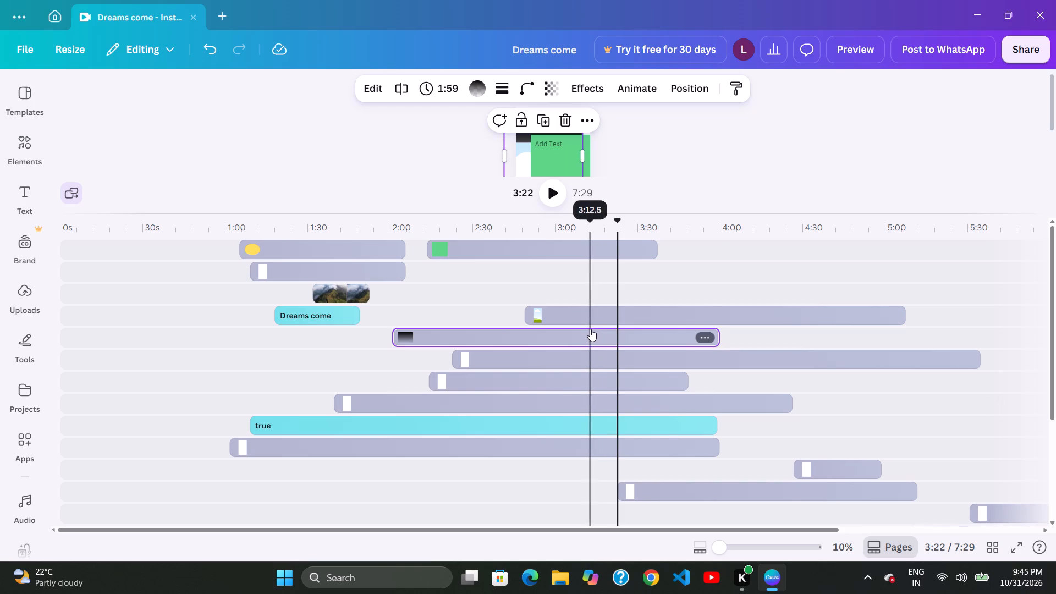
Shift the dark gradient element later to about 2:03 and the sky-and-grass frame element earlier to about 2:44.
drag(596, 330, 602, 332)
drag(668, 318, 654, 318)
click(636, 320)
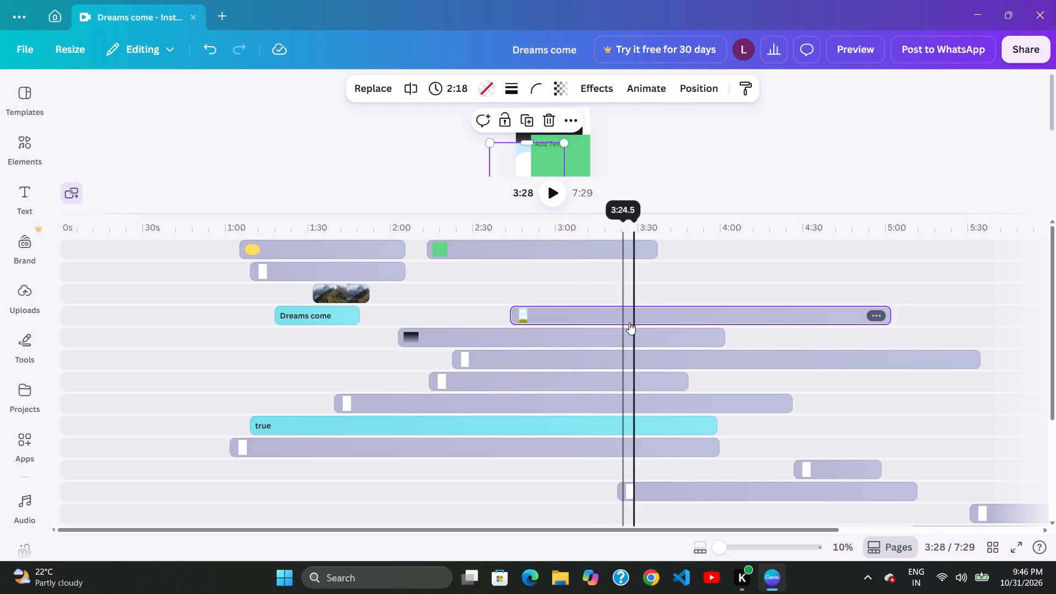
click(631, 323)
Shift the dark gradient element later to about 2:11 and the sky-and-grass frame element earlier to about 2:40.
drag(629, 328, 648, 337)
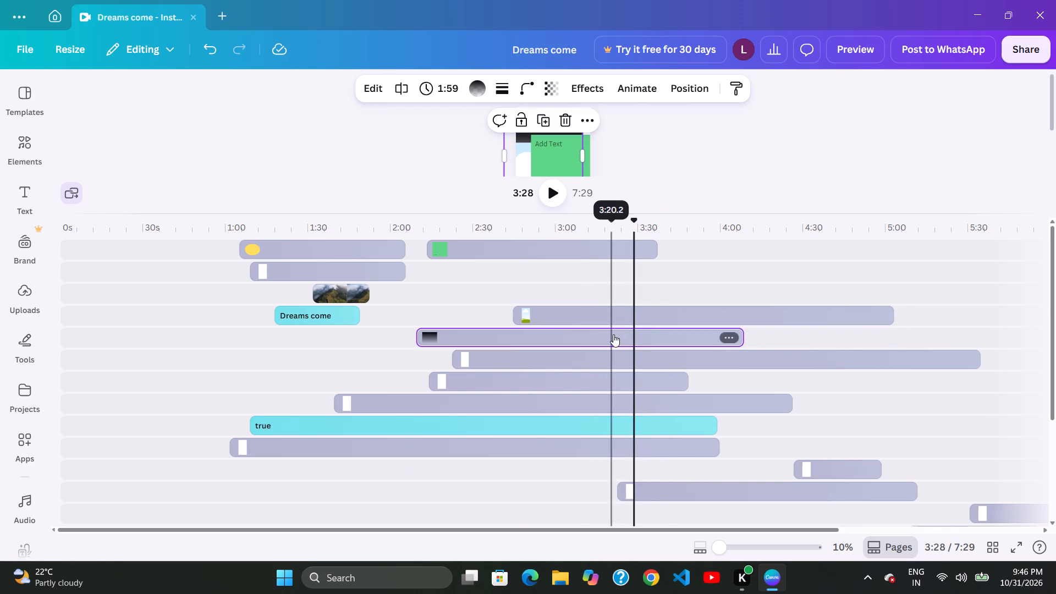
click(612, 334)
click(664, 321)
drag(635, 331, 637, 335)
click(640, 334)
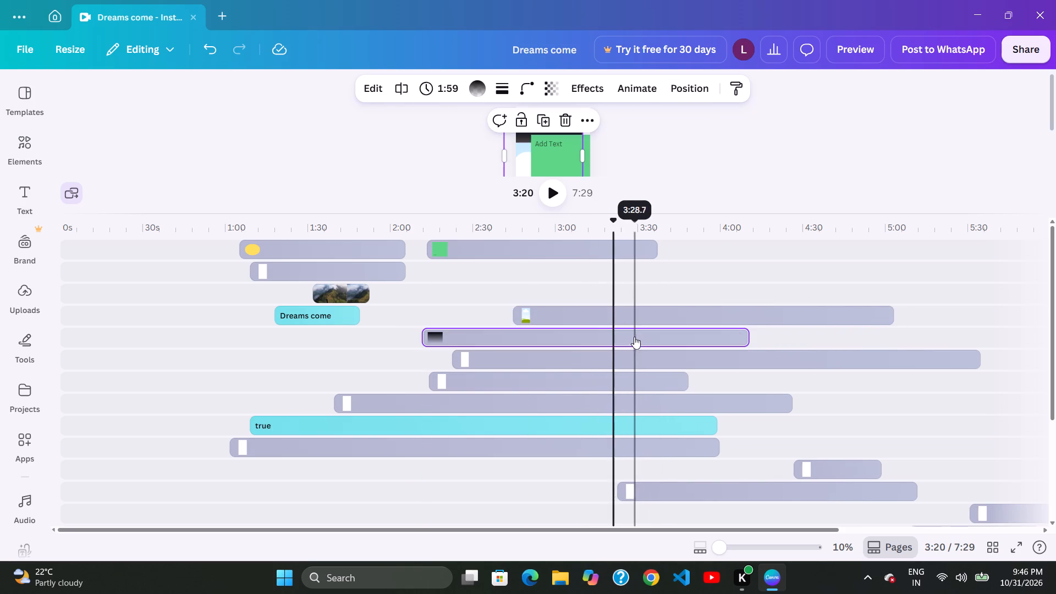
click(635, 336)
drag(685, 322, 675, 322)
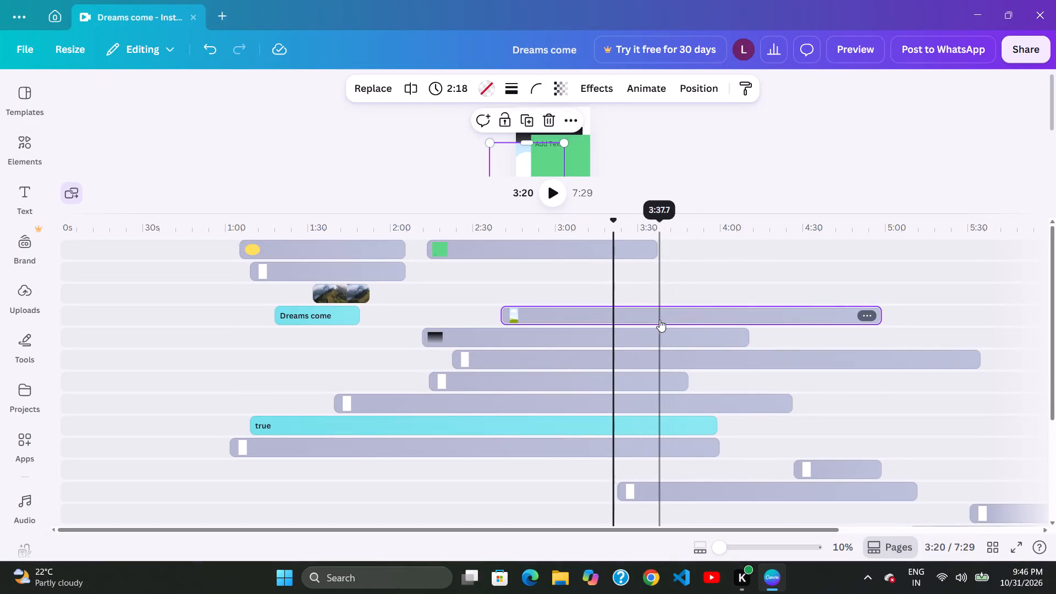
Shift the dark gradient element further along its track so it starts at about 2:30.
drag(678, 332, 685, 340)
click(658, 339)
click(712, 316)
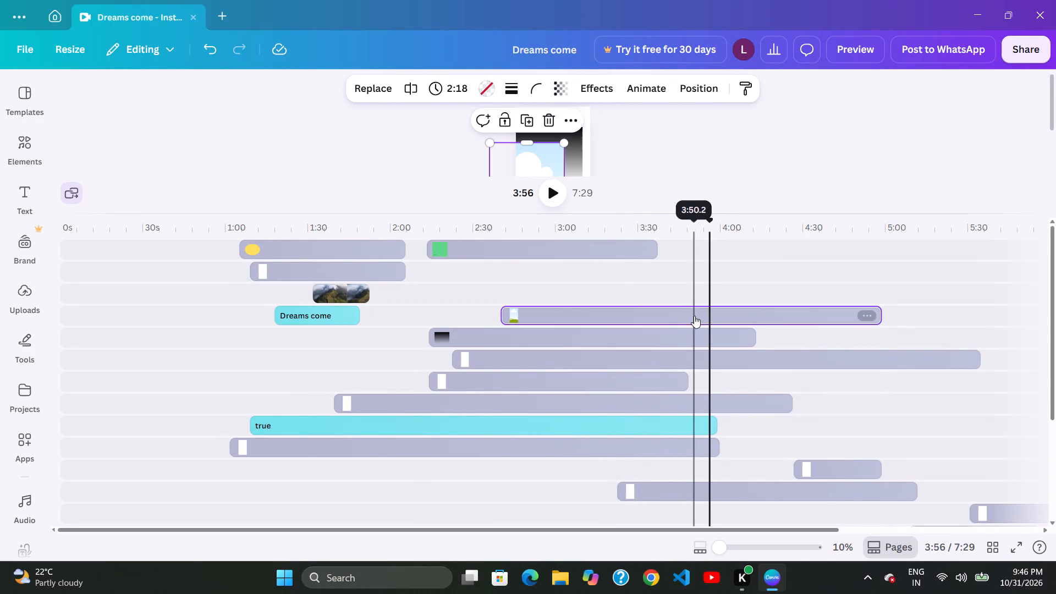
click(701, 318)
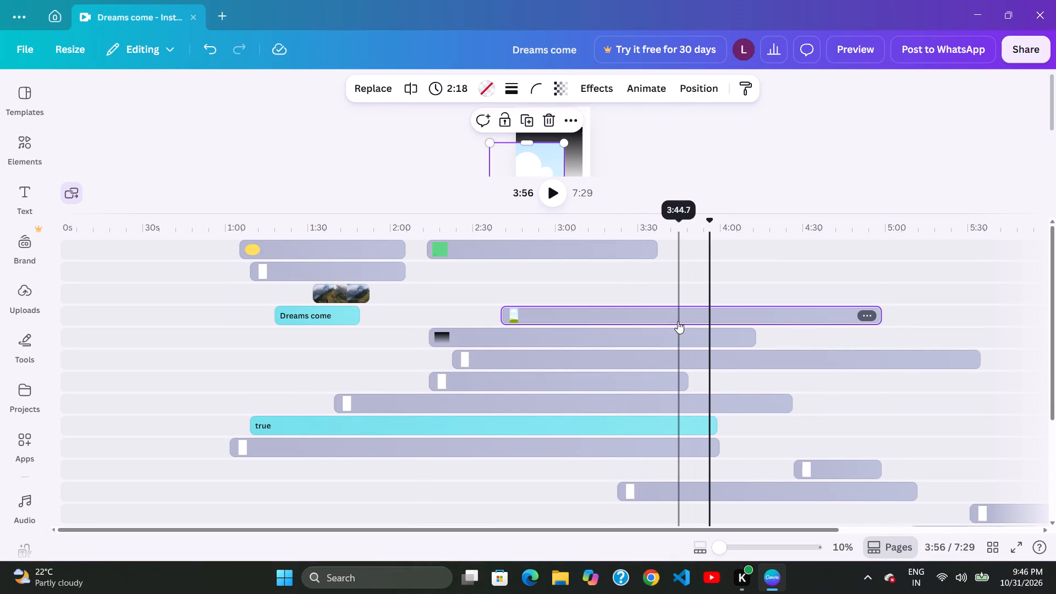
click(693, 329)
click(675, 334)
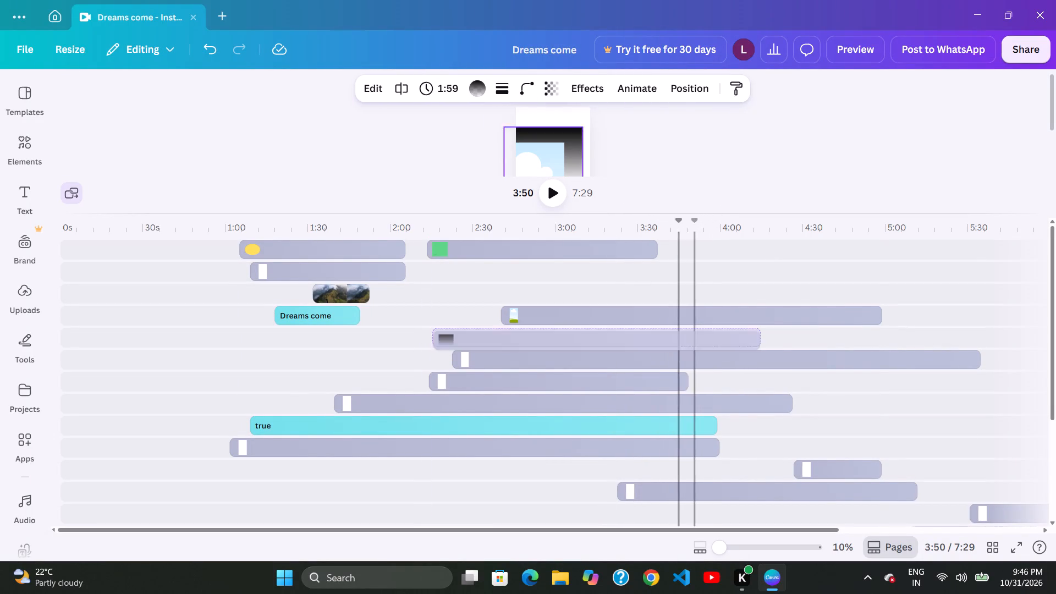
click(703, 324)
drag(698, 326, 708, 328)
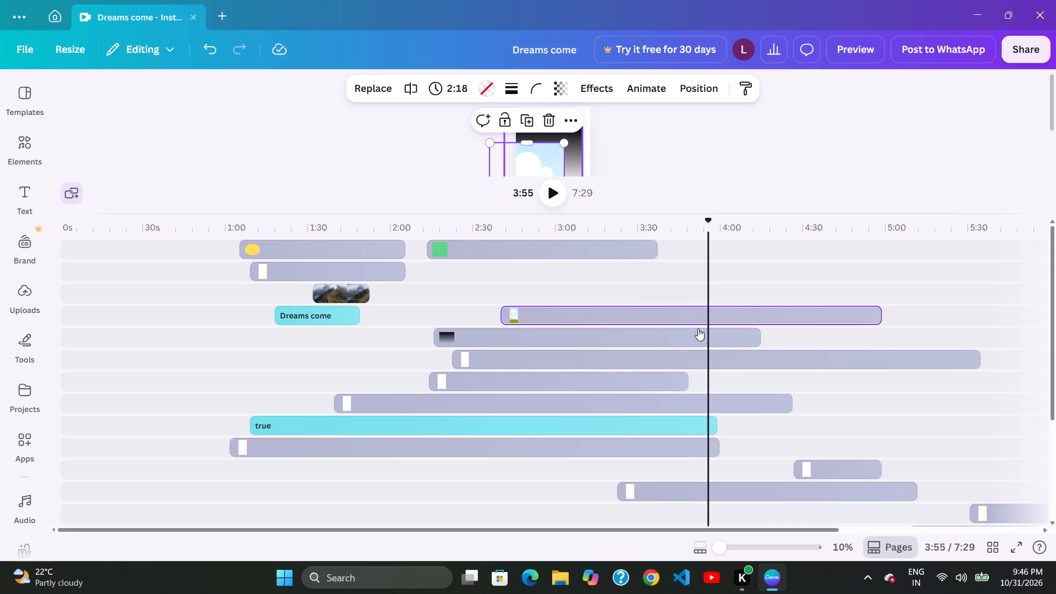
drag(710, 334, 718, 340)
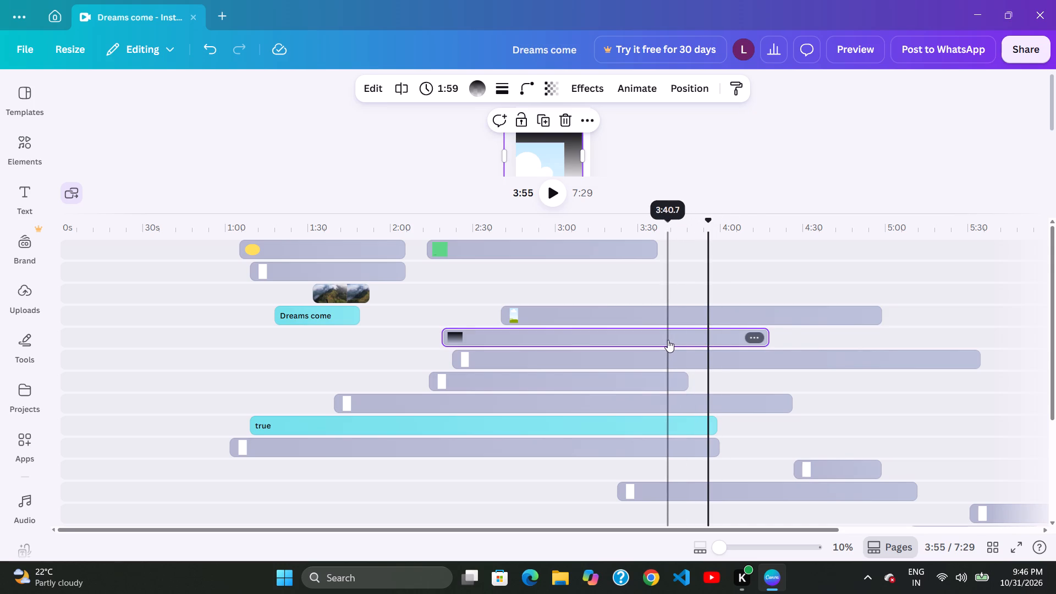
drag(673, 342, 701, 340)
Shift the dark gradient element later on its track so it starts at about 2:37, just before the sky-and-grass frame element.
click(749, 329)
drag(725, 329, 735, 336)
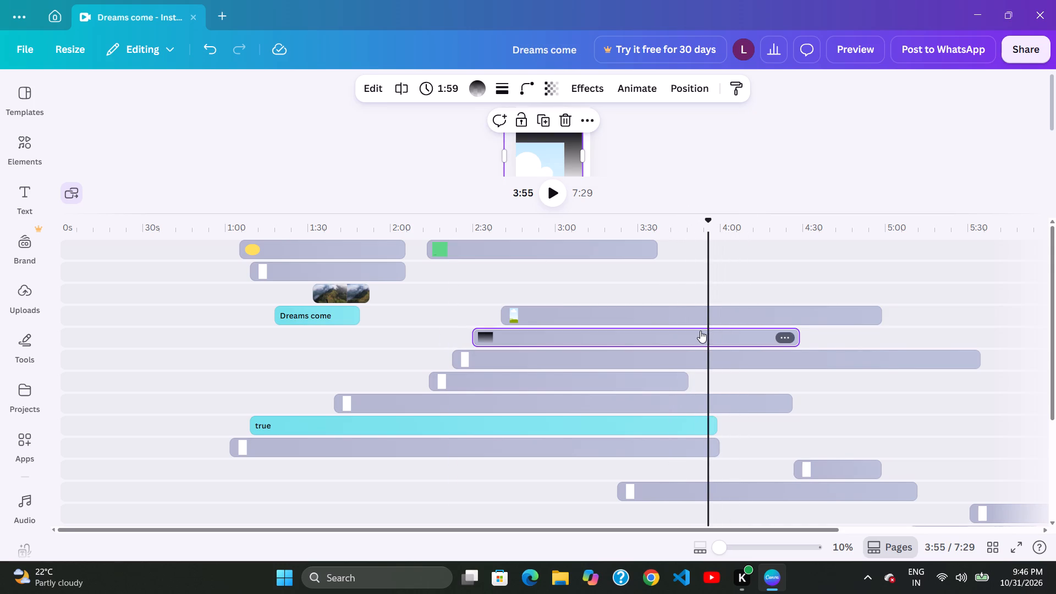
drag(718, 333, 729, 335)
click(719, 337)
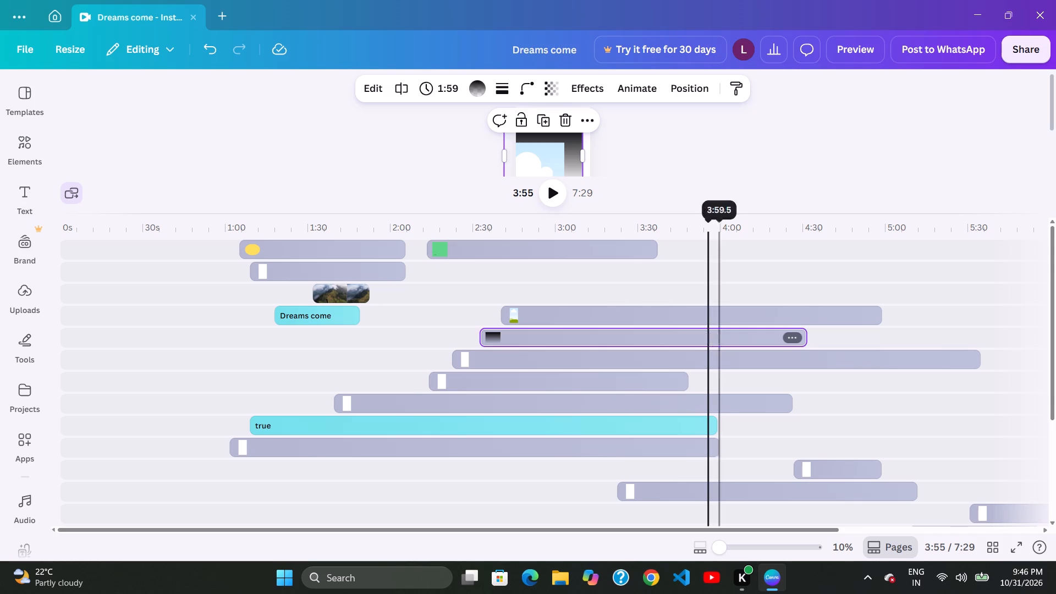
drag(735, 343, 746, 348)
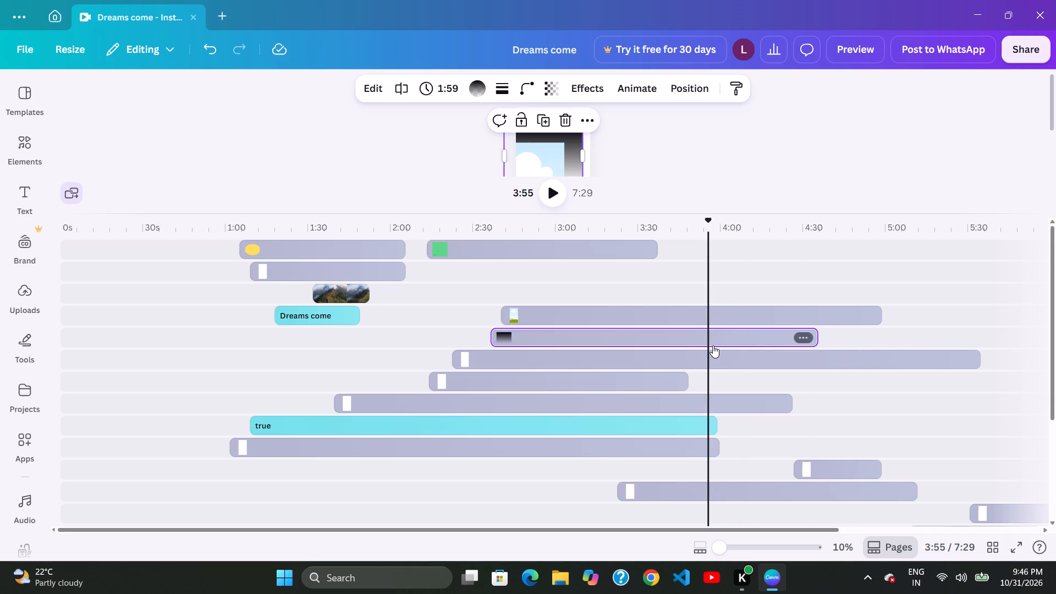
drag(721, 345, 736, 346)
drag(758, 334, 750, 334)
Shift the 3:12 white element later on its track so it starts at about 2:31.
click(723, 357)
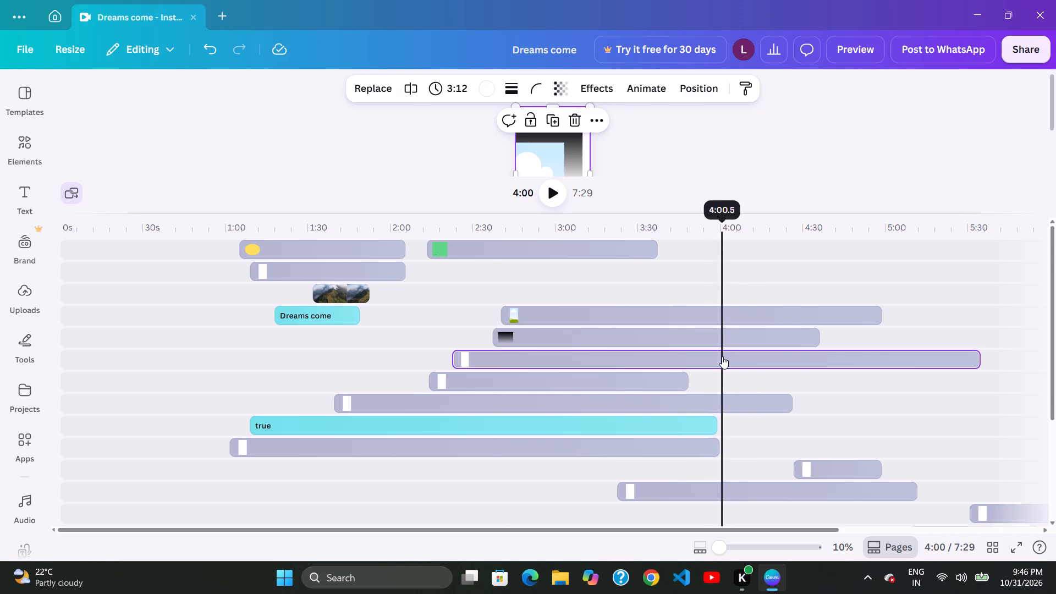
drag(728, 355, 740, 359)
click(755, 357)
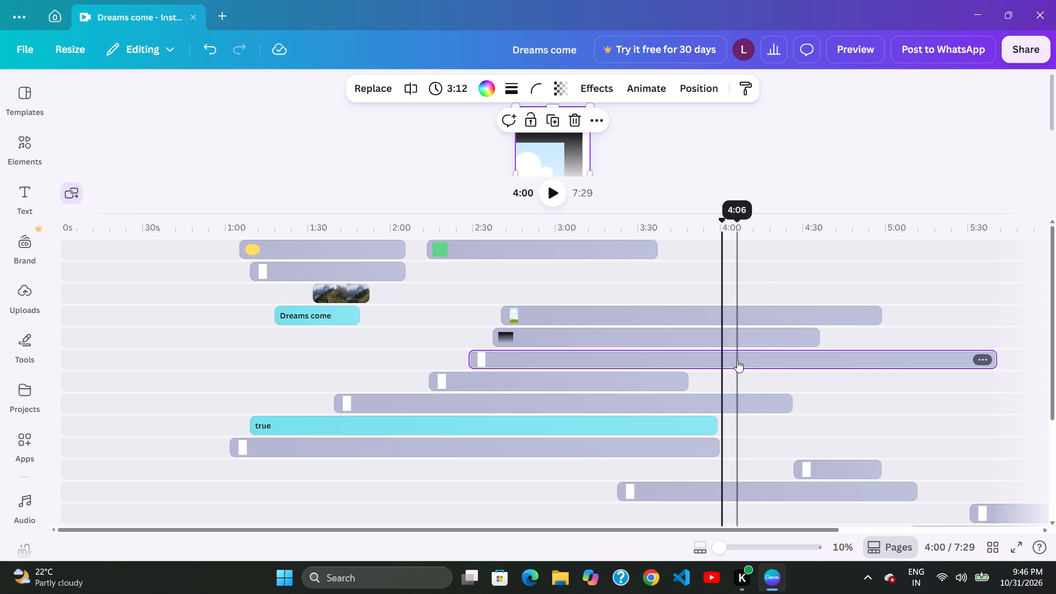
click(767, 369)
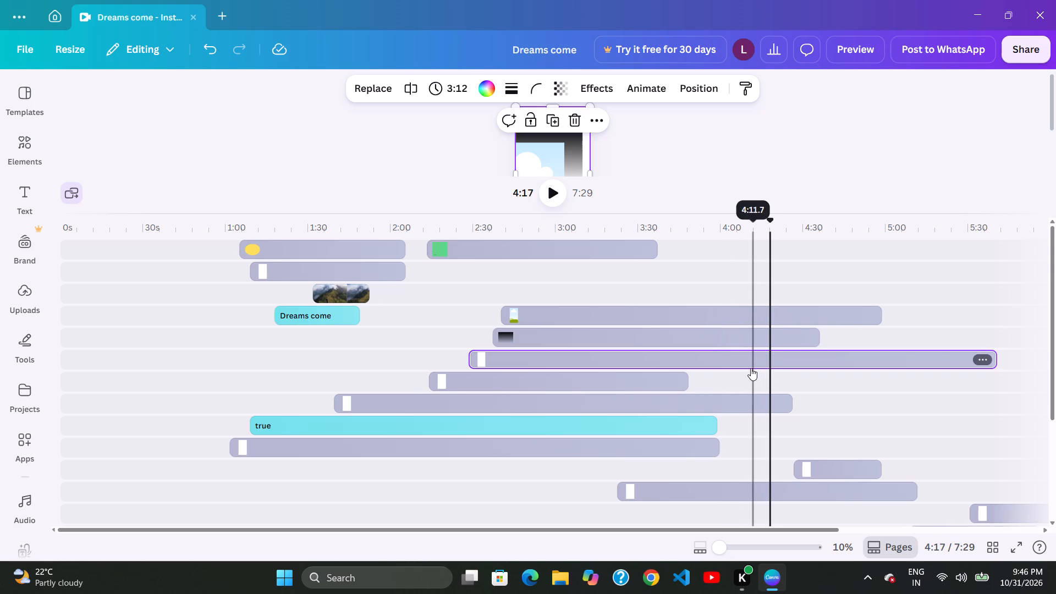
click(773, 373)
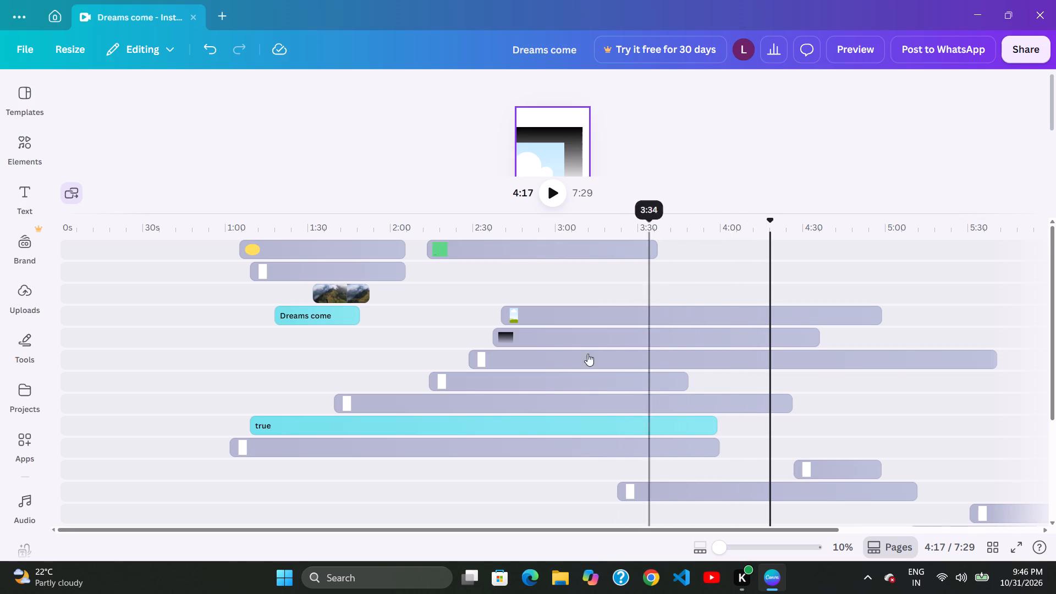
drag(556, 366, 562, 366)
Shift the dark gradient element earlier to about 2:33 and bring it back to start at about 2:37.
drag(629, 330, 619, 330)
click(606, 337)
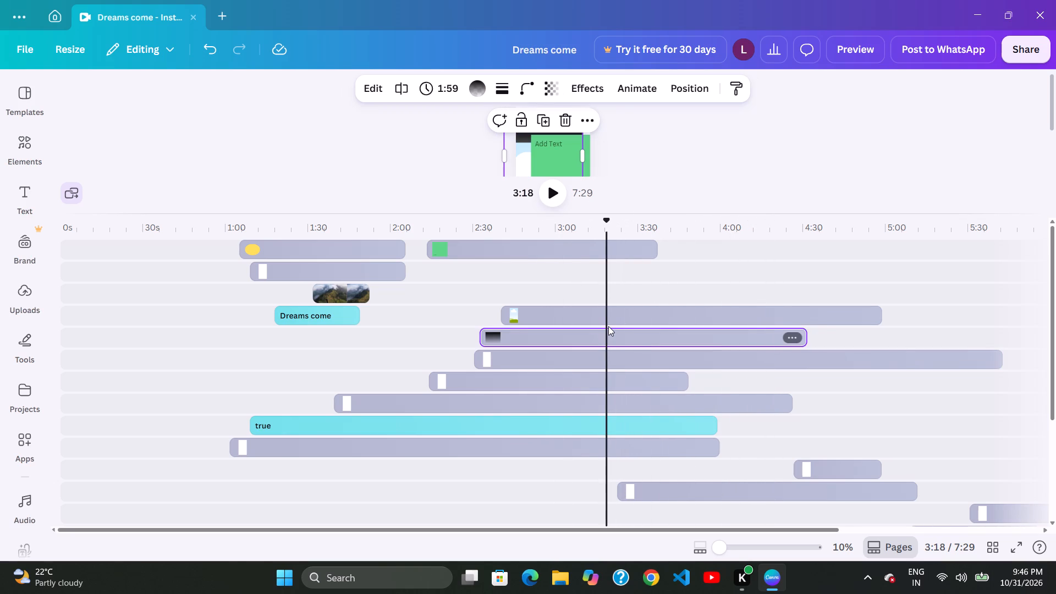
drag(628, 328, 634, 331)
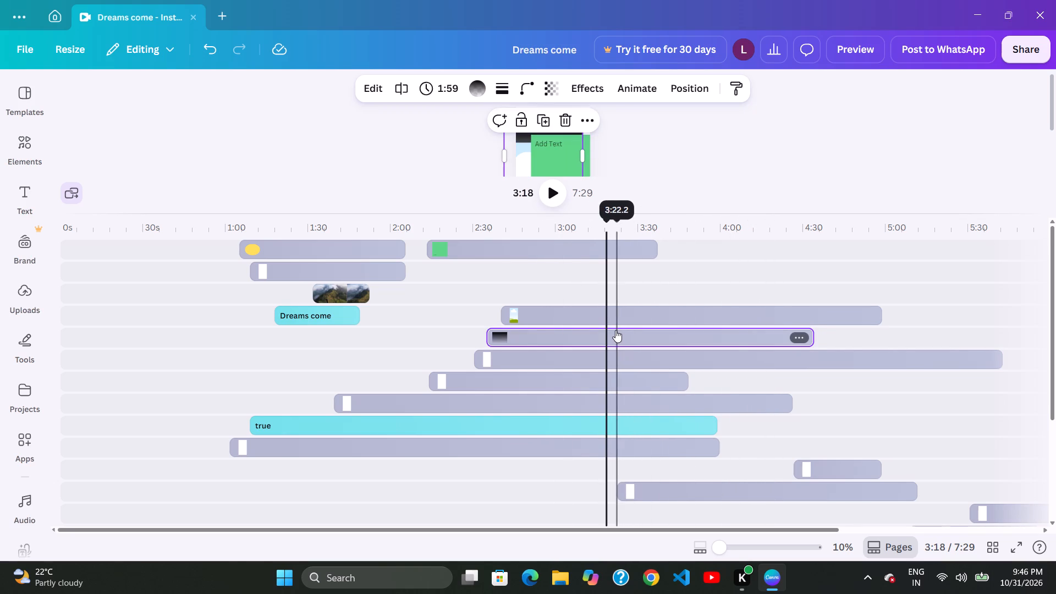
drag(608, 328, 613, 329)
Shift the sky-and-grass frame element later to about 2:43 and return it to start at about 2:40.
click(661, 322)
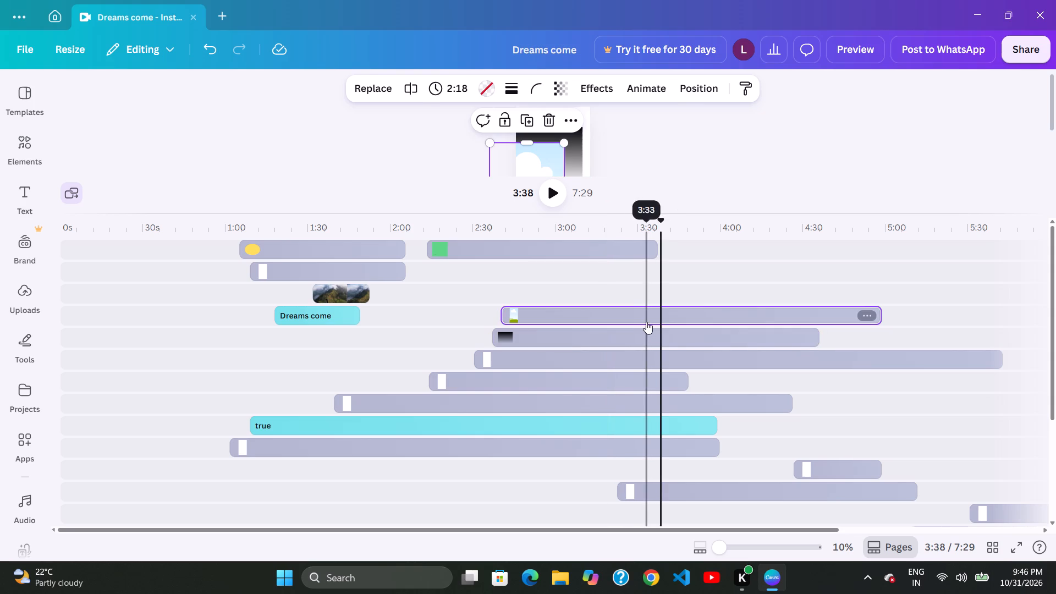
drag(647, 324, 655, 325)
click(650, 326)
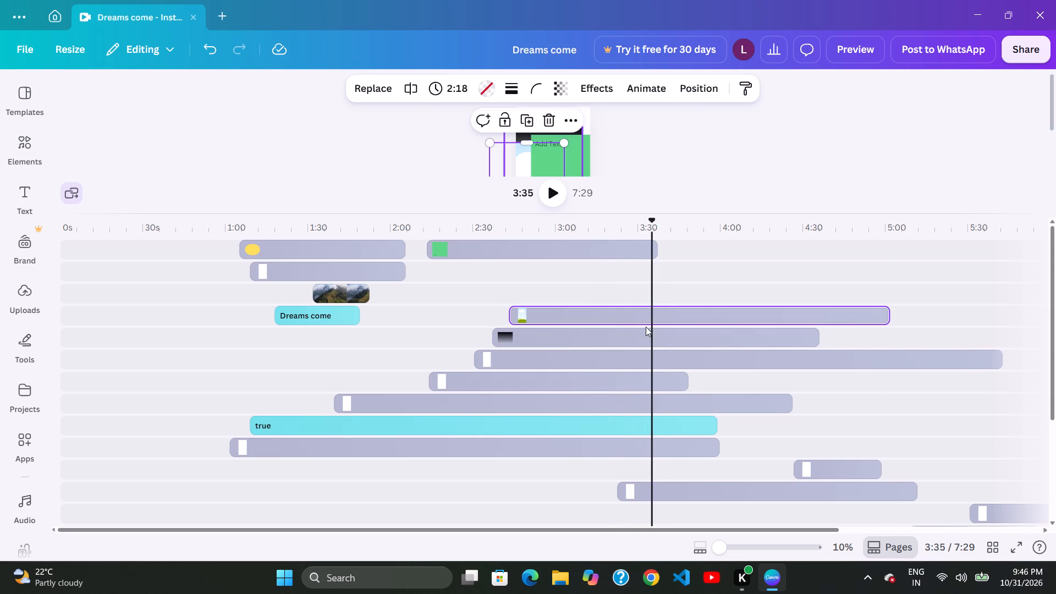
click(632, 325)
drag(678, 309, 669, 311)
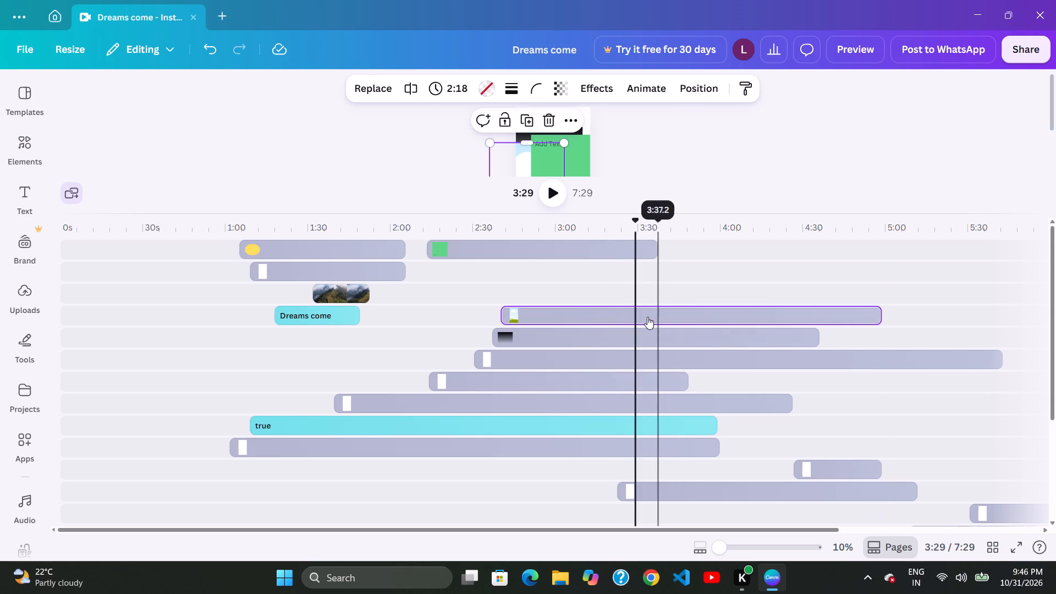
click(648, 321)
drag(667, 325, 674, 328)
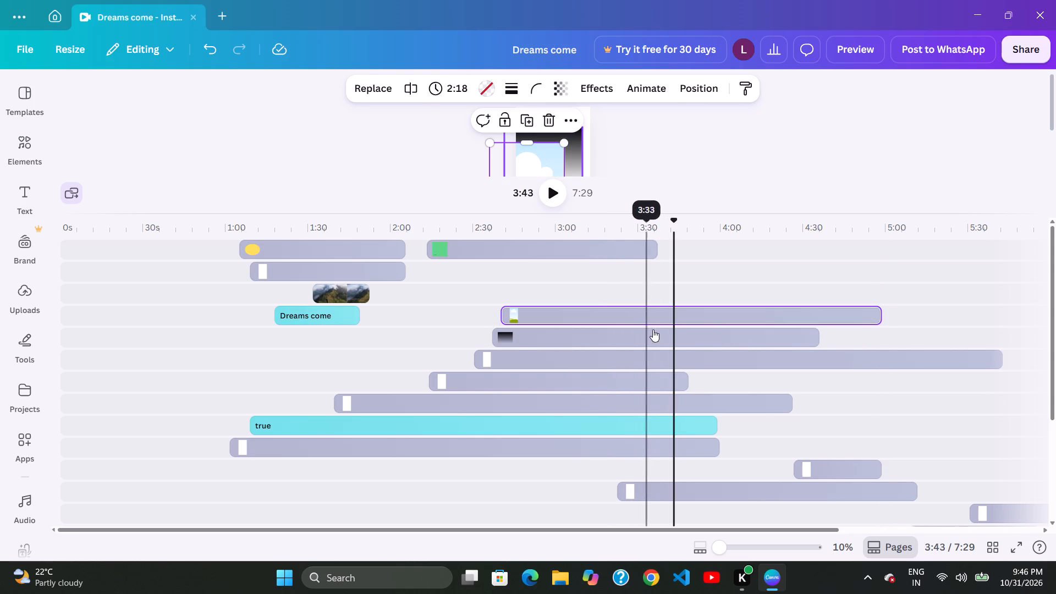
Shift the dark gradient element later on its track so it starts at about 2:52.
click(654, 330)
click(652, 331)
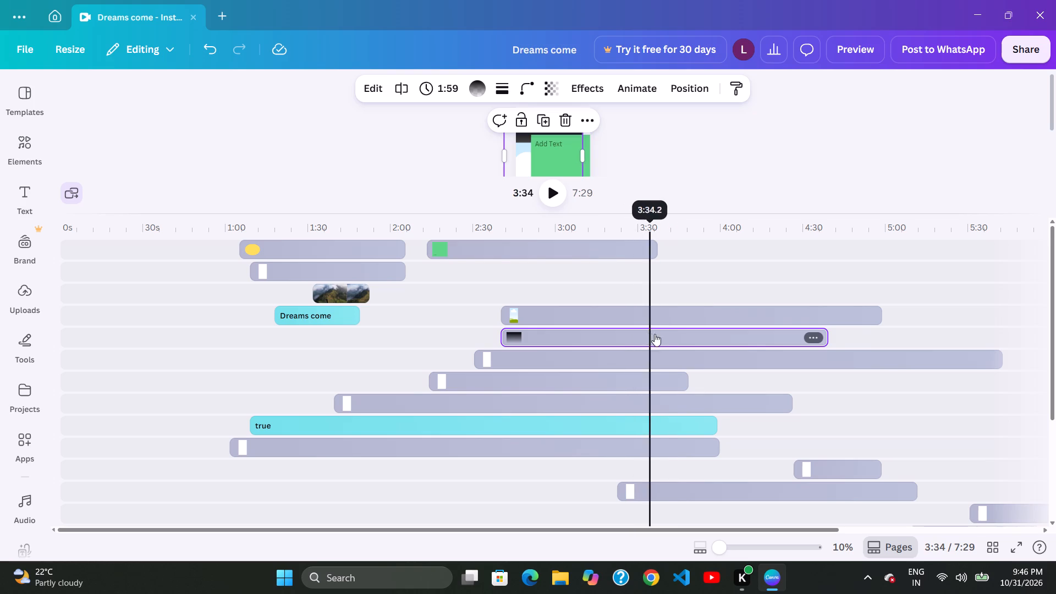
click(653, 334)
drag(683, 345, 710, 355)
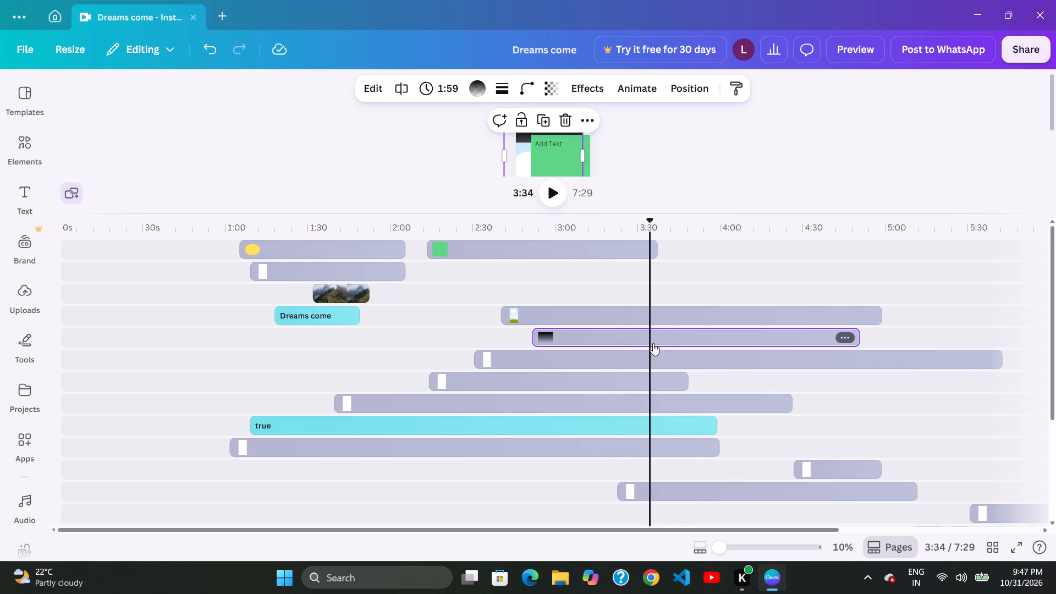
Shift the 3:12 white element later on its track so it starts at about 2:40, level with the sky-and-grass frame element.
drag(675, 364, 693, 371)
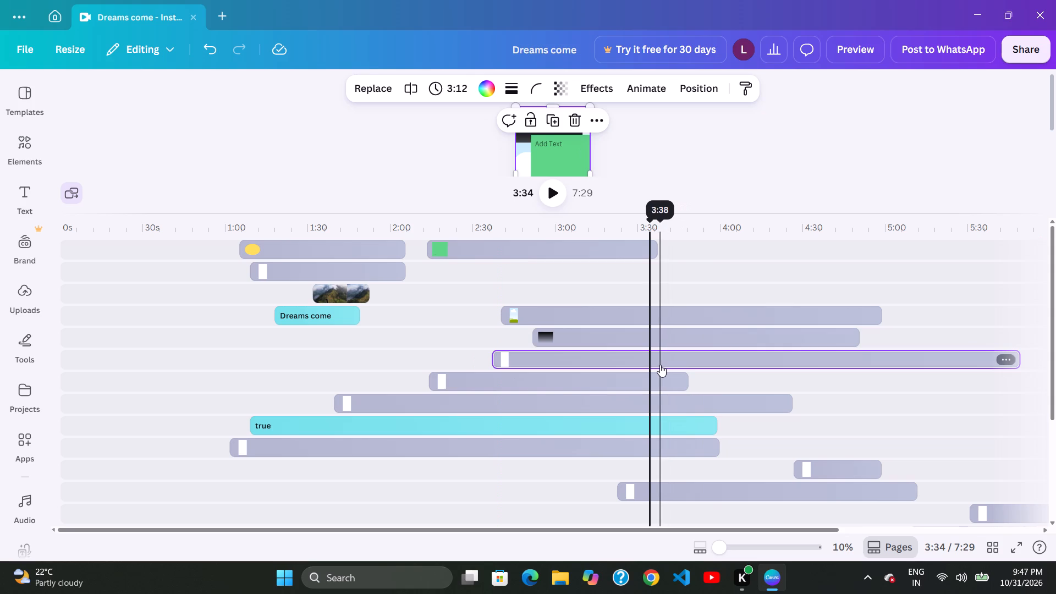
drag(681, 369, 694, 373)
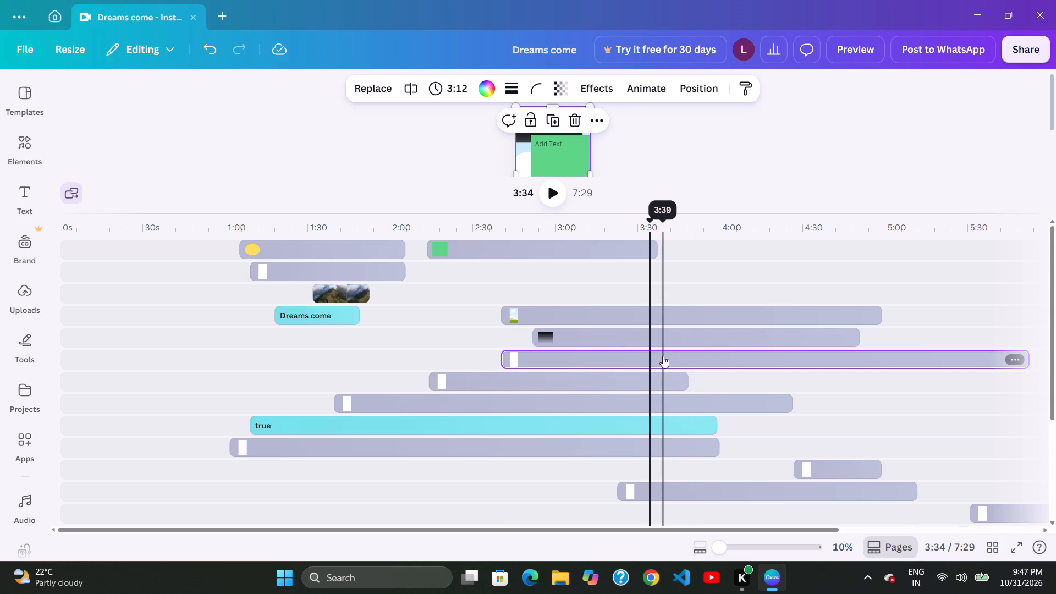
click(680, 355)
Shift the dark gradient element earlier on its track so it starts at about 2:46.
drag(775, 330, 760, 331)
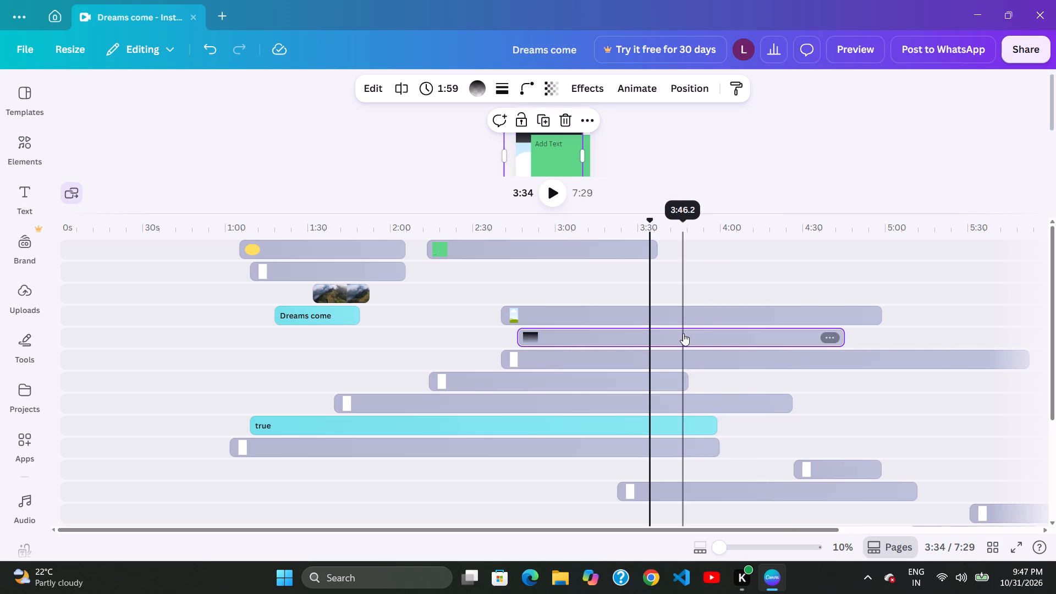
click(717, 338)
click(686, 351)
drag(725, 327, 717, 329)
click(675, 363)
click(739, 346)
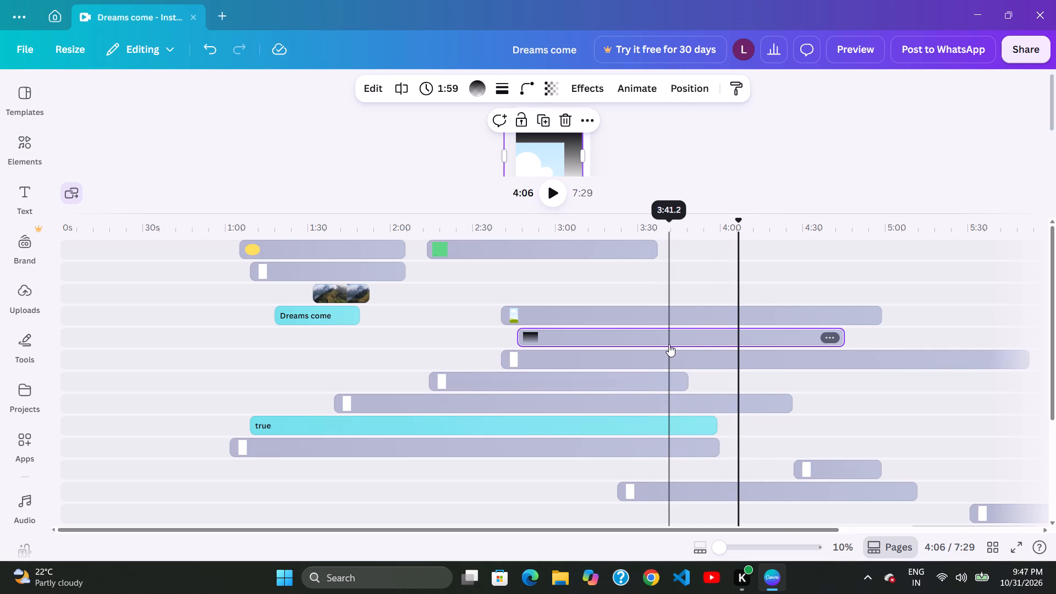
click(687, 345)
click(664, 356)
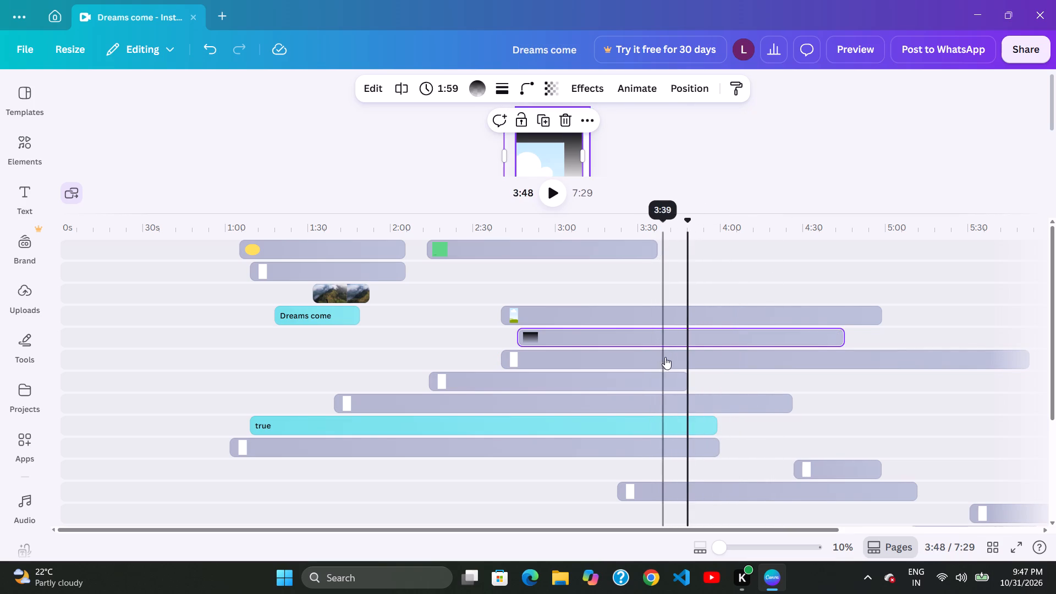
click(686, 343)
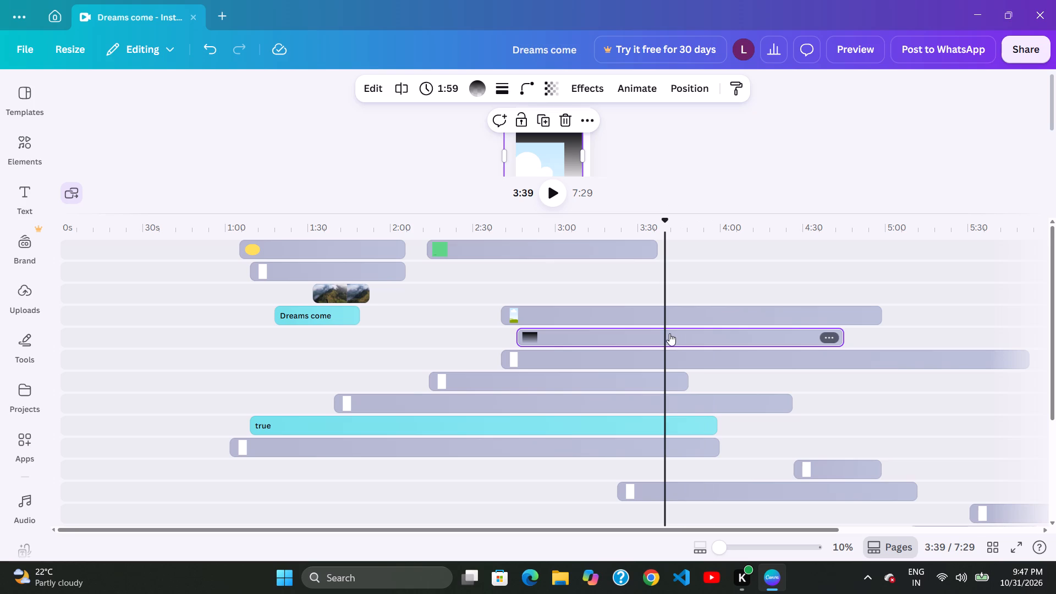
Shift the 3:12 white element to start at about 2:46 and the dark gradient element to start at about 2:40.
drag(661, 350, 674, 350)
drag(739, 337, 725, 337)
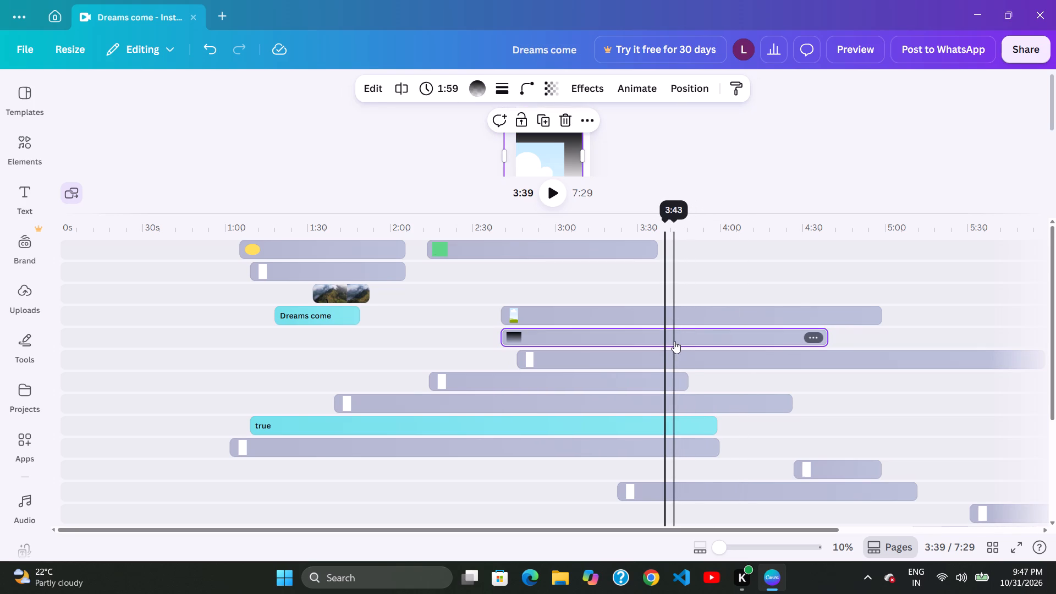
click(721, 360)
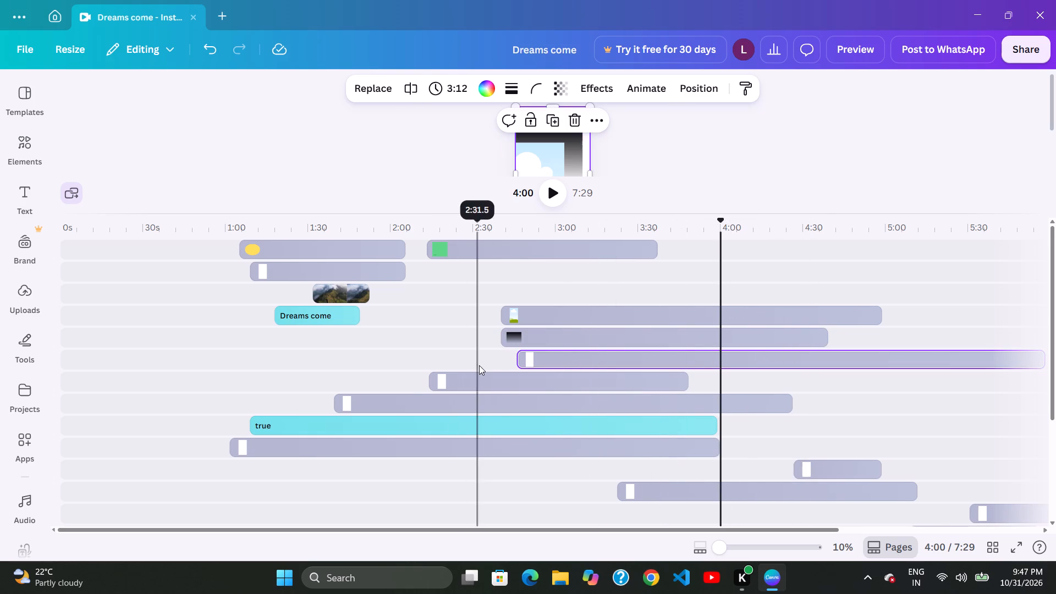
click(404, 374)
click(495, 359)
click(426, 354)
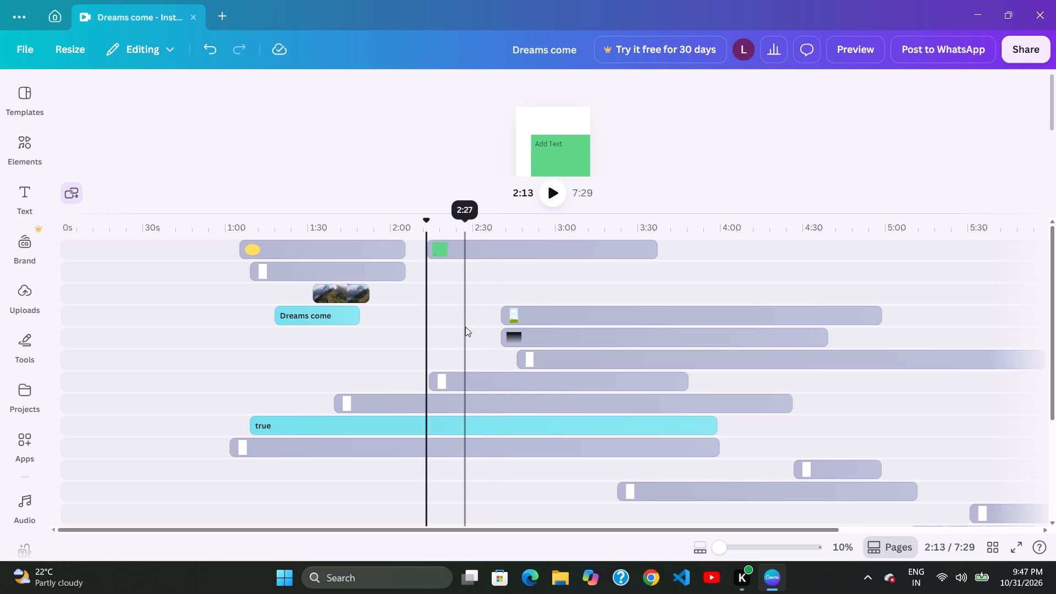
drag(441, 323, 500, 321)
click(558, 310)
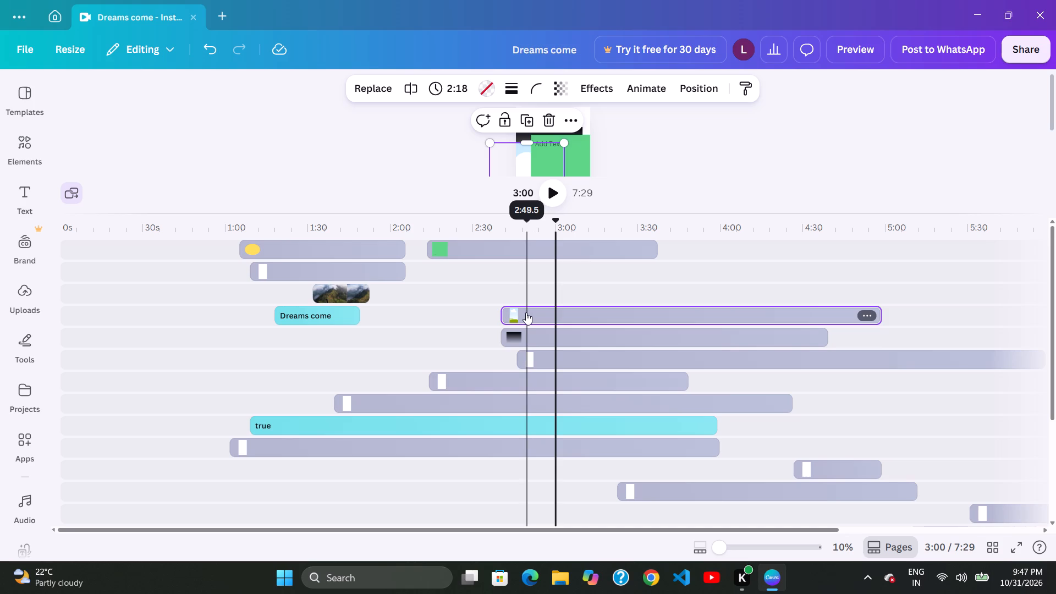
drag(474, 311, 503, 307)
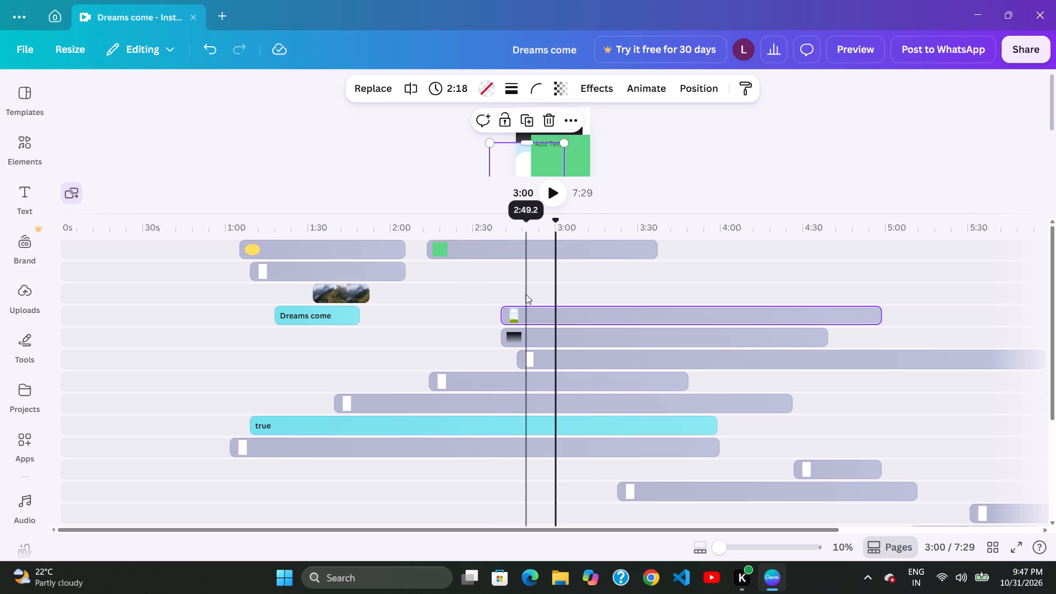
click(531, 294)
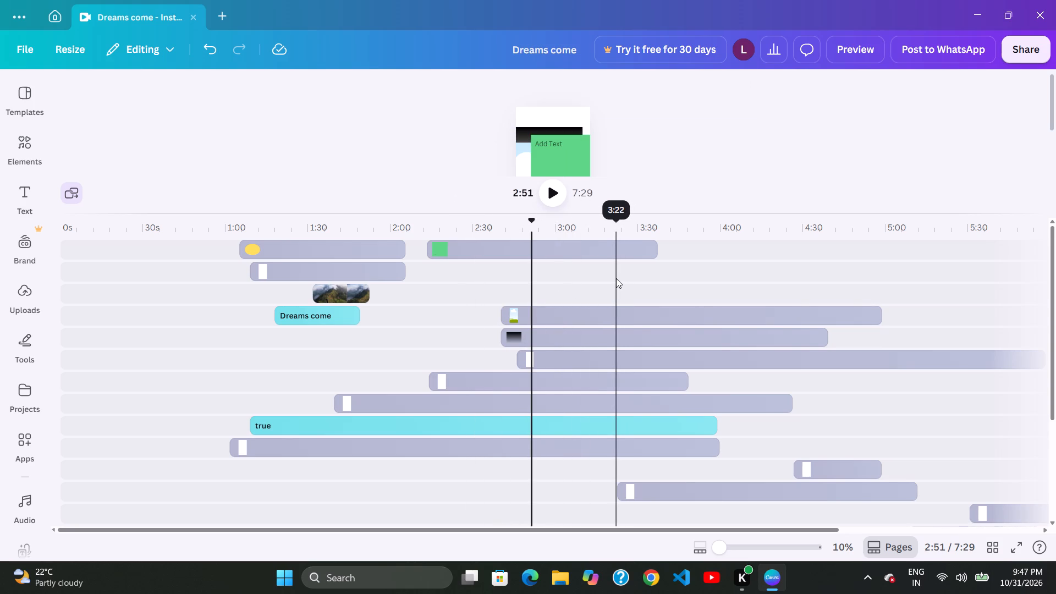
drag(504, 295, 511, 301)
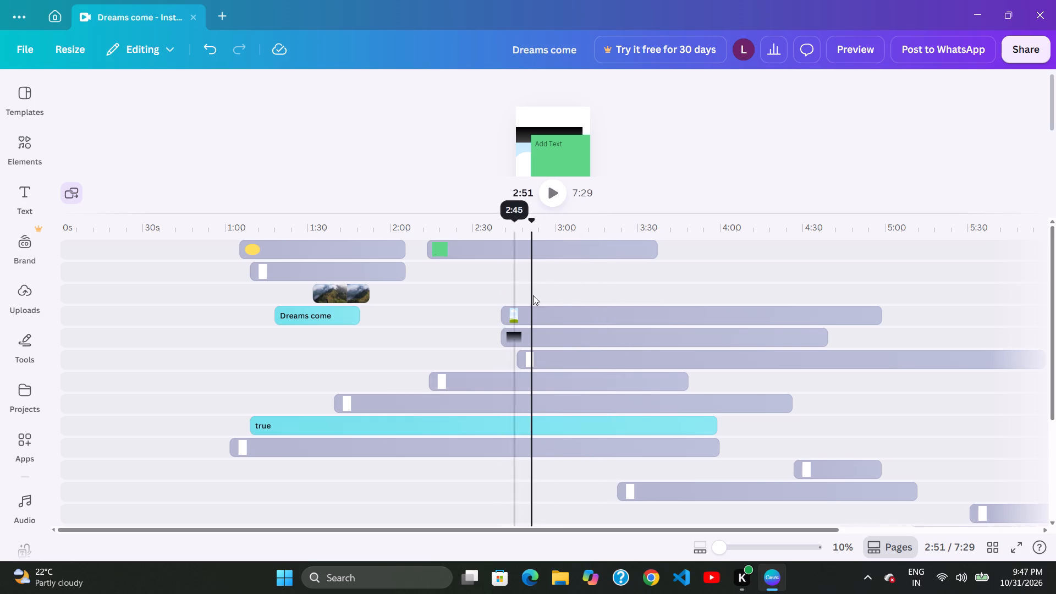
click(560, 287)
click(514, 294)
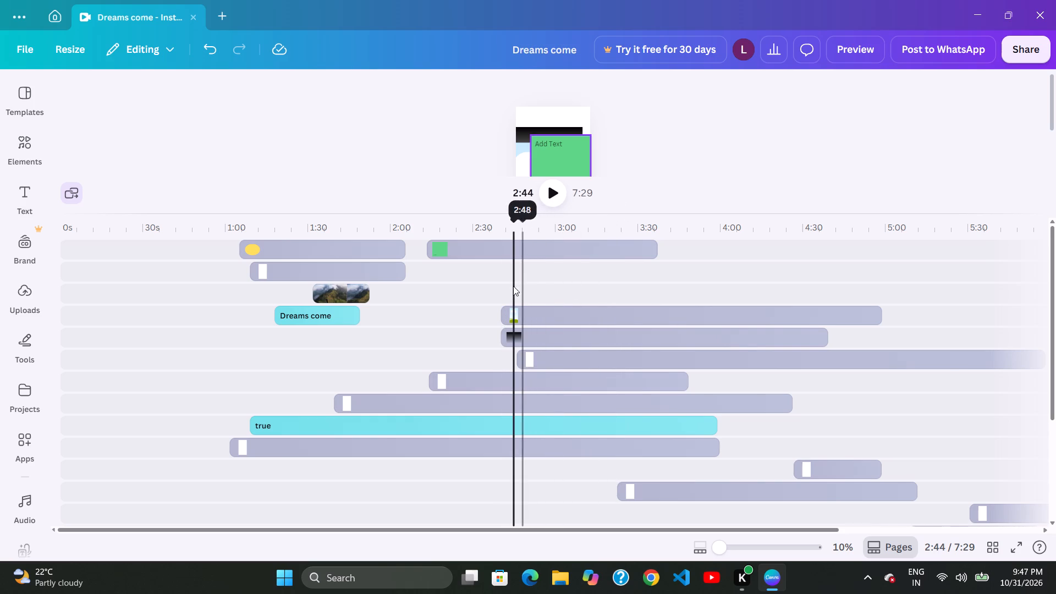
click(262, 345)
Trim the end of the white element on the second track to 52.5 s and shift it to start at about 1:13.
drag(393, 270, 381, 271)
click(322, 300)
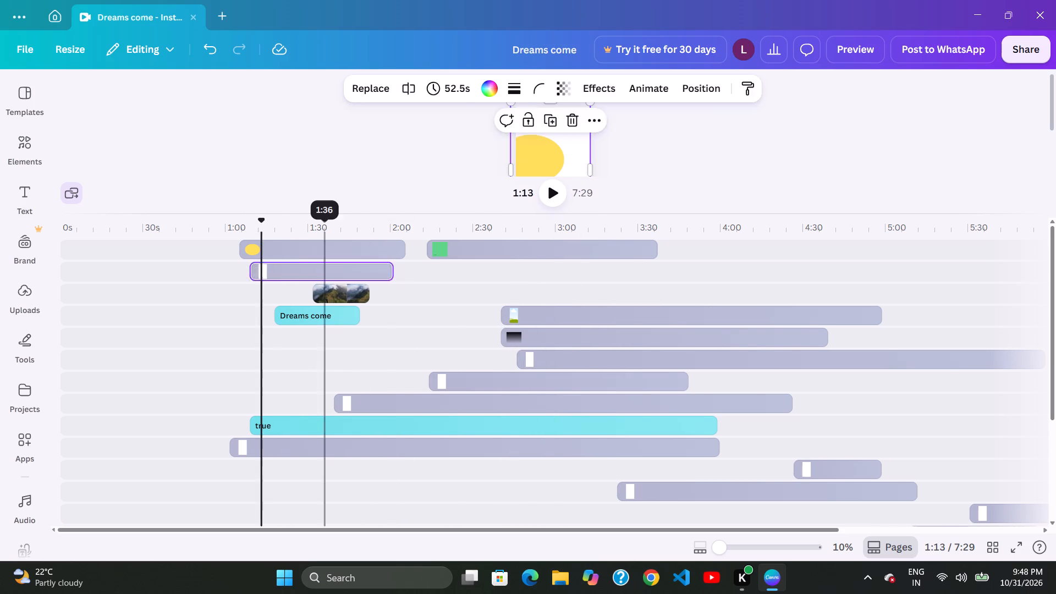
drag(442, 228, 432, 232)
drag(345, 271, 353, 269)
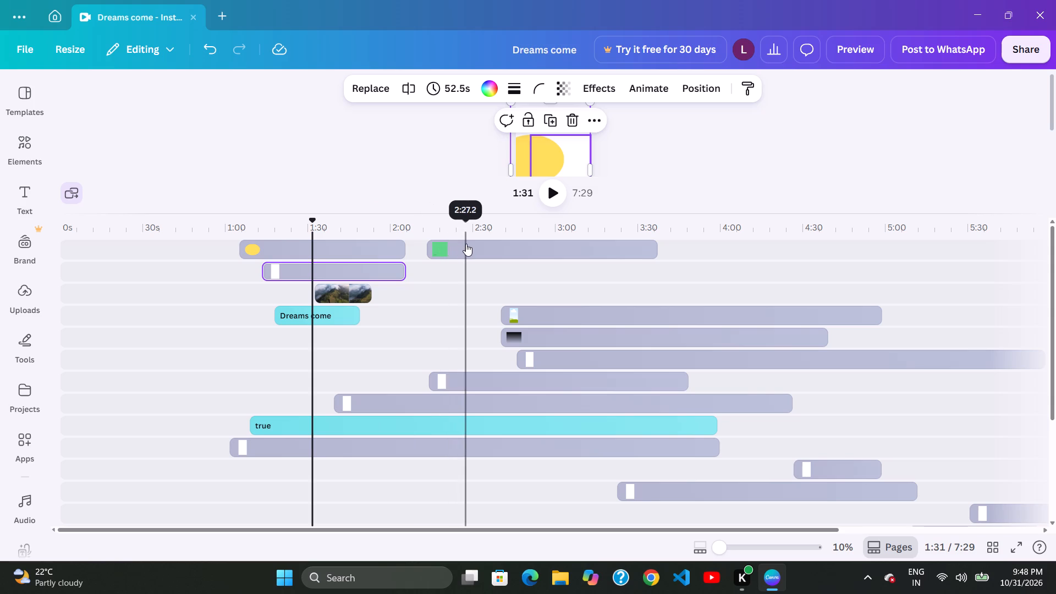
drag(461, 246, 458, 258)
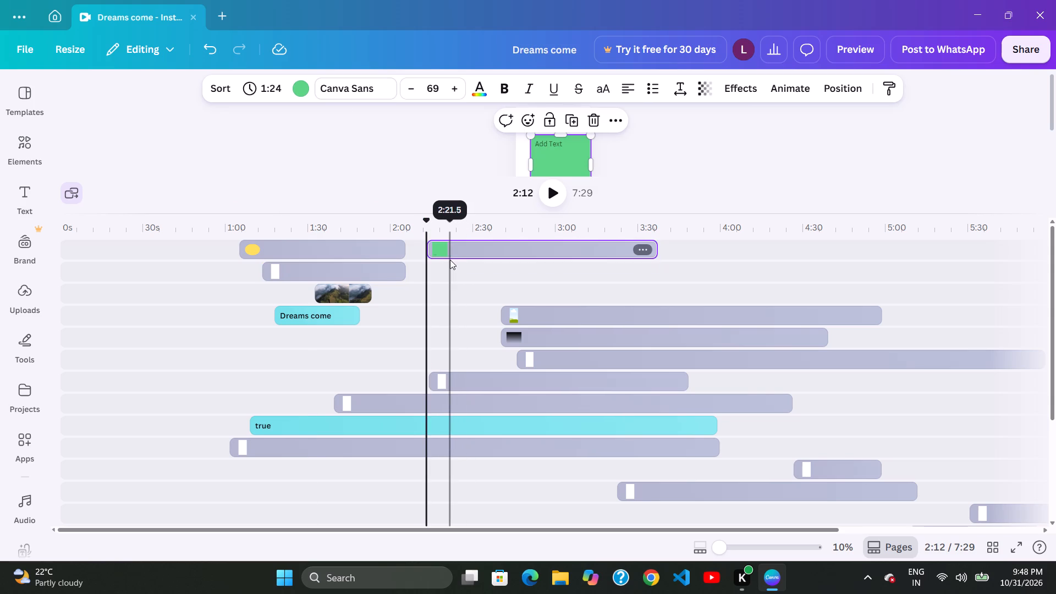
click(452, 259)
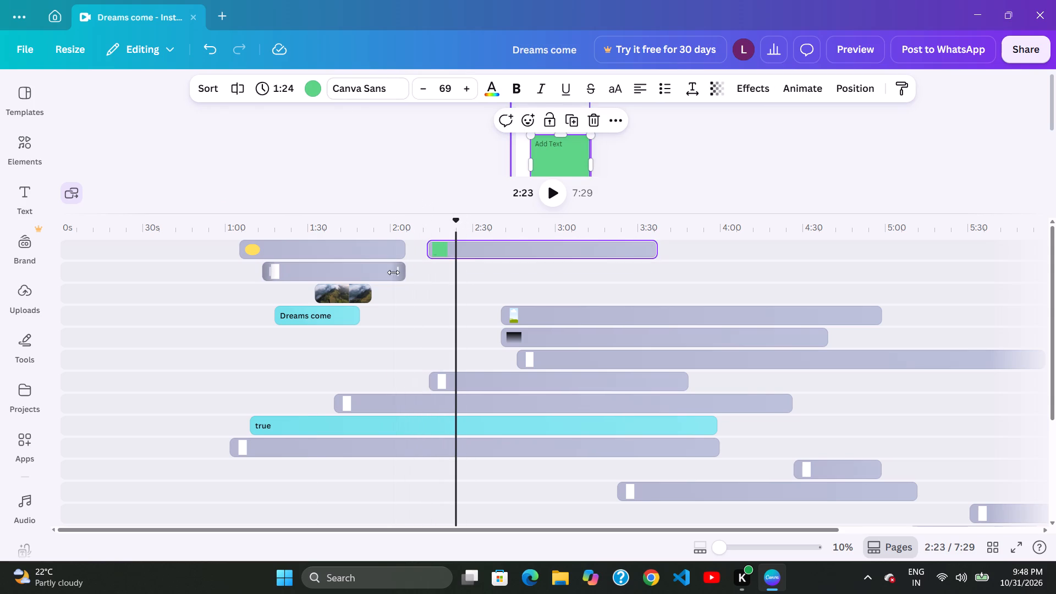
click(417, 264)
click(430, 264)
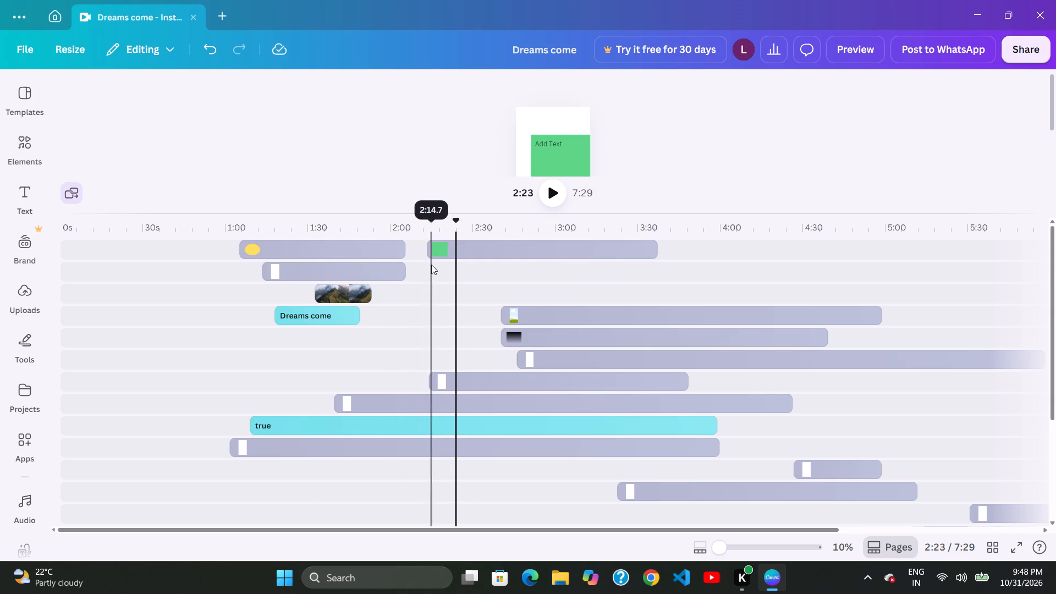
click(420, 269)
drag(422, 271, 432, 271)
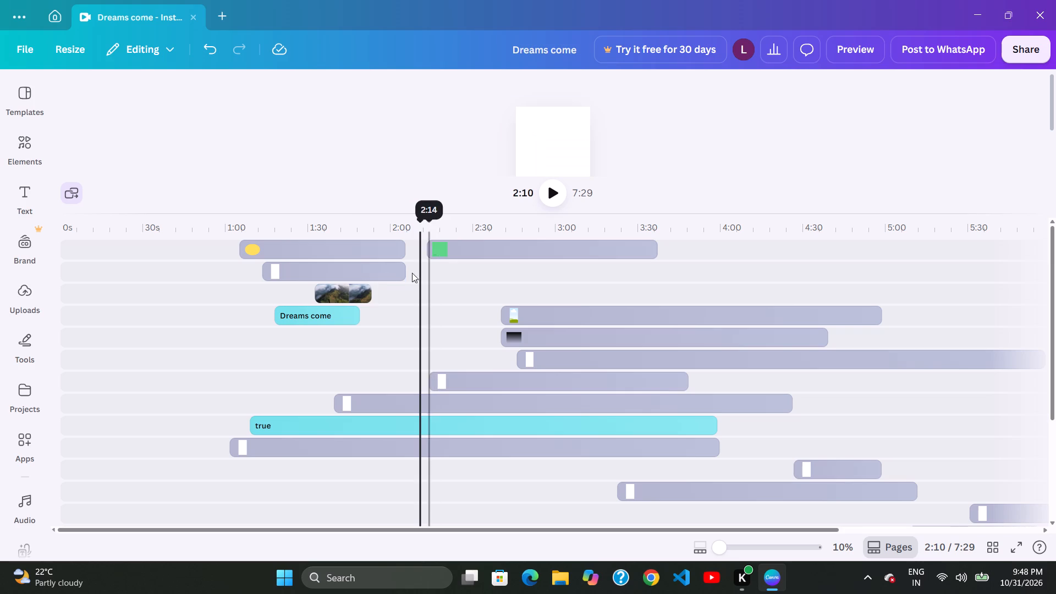
Shift the second-track white element later to start at about 1:18 and extend its end for a duration of 55.7 s.
drag(338, 267, 354, 265)
click(430, 244)
click(371, 289)
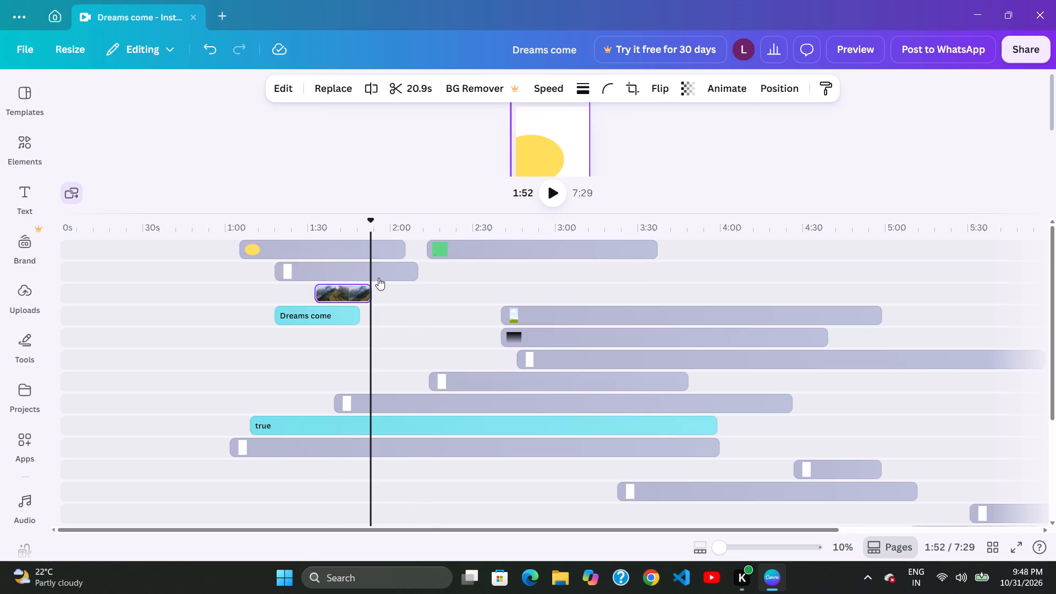
drag(415, 276, 425, 280)
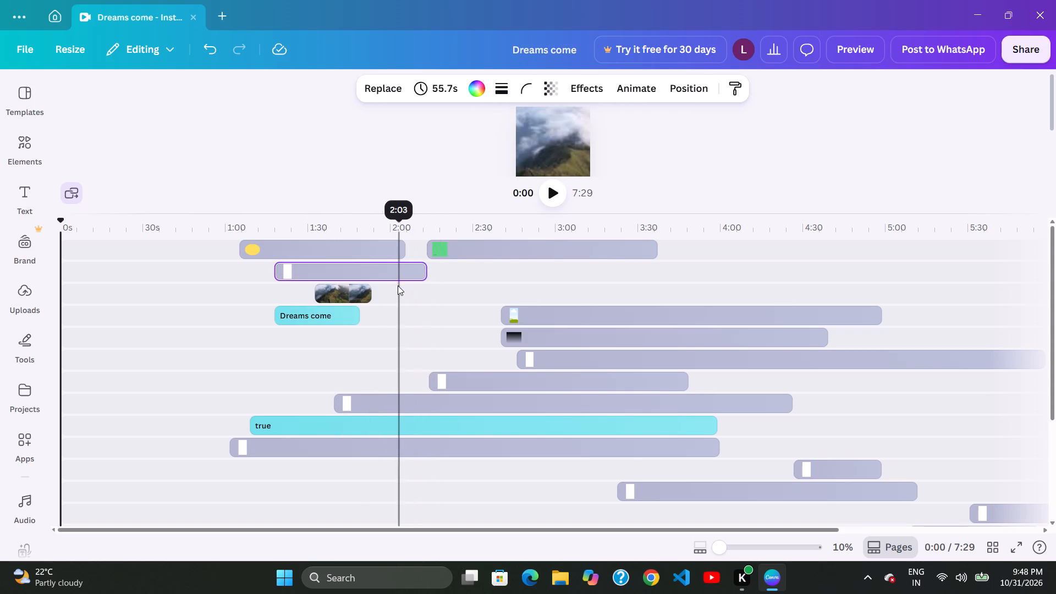
click(401, 280)
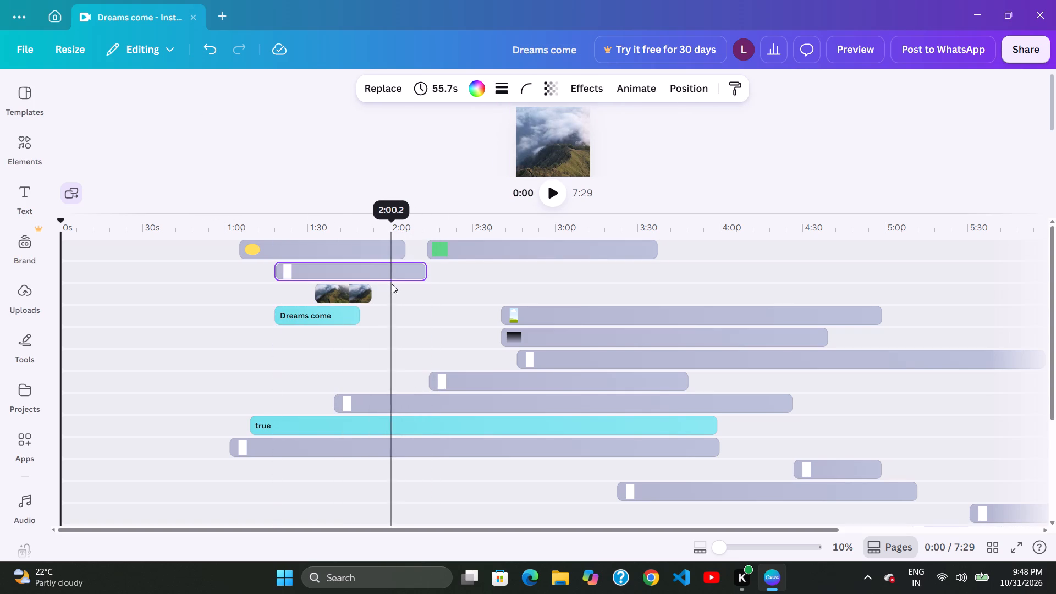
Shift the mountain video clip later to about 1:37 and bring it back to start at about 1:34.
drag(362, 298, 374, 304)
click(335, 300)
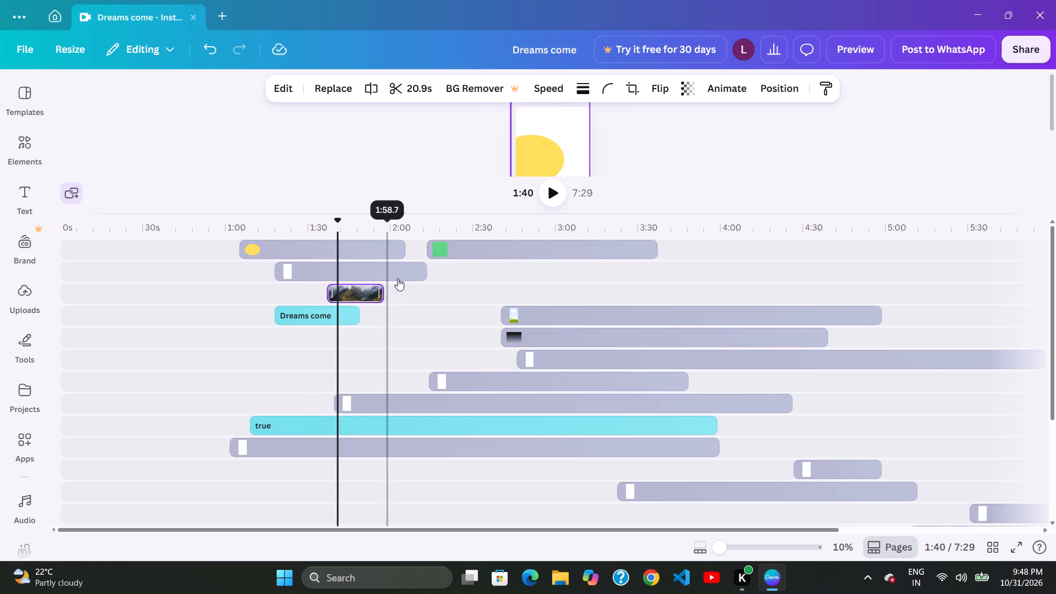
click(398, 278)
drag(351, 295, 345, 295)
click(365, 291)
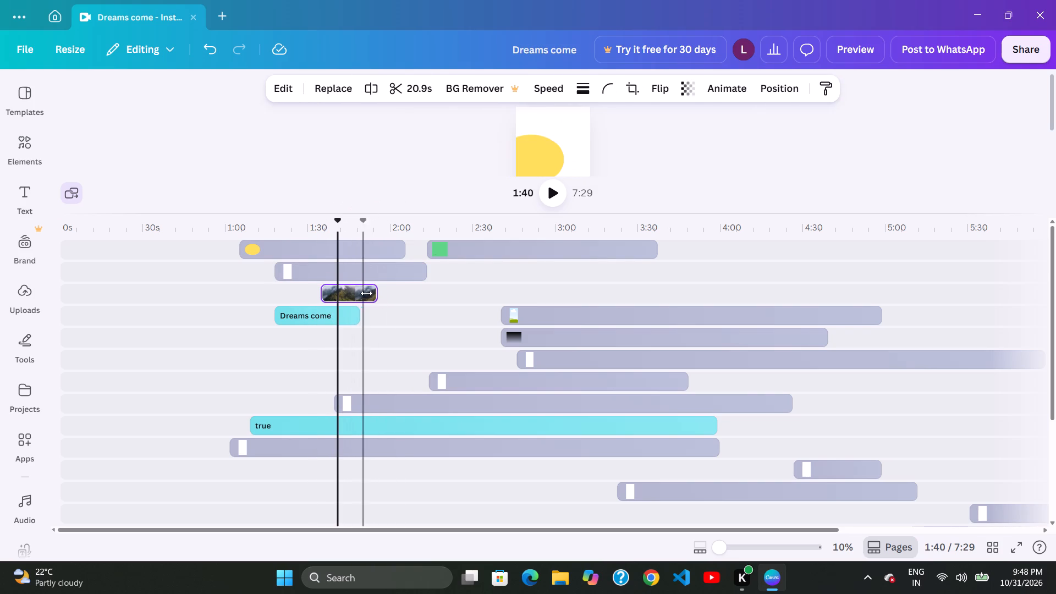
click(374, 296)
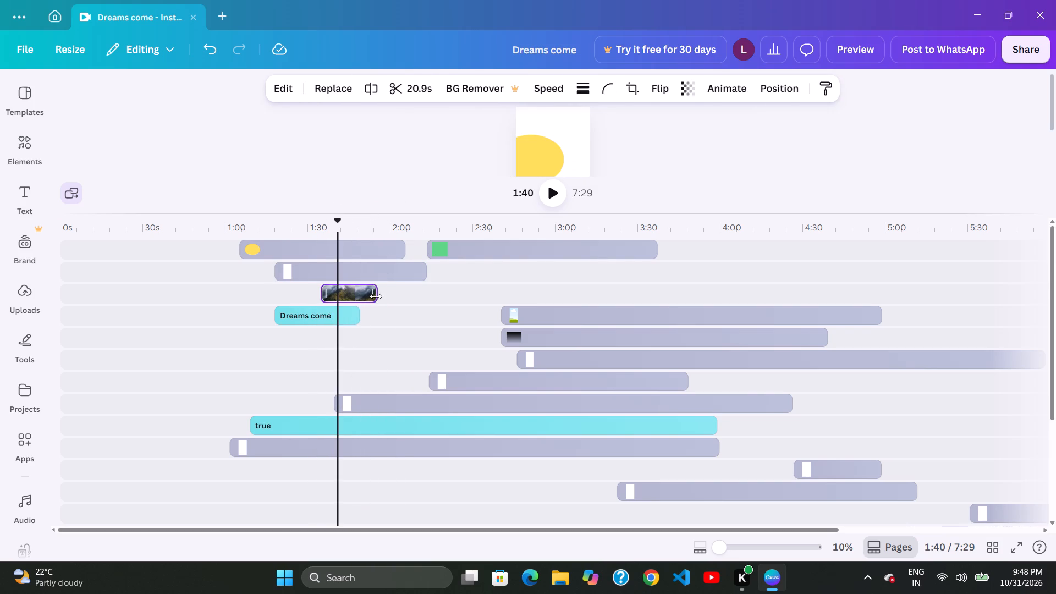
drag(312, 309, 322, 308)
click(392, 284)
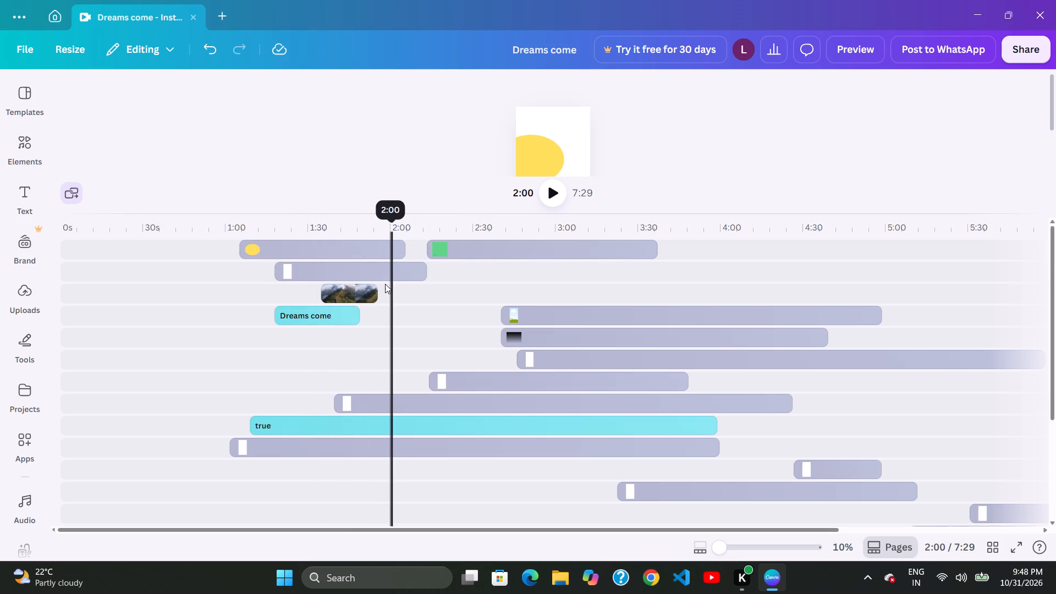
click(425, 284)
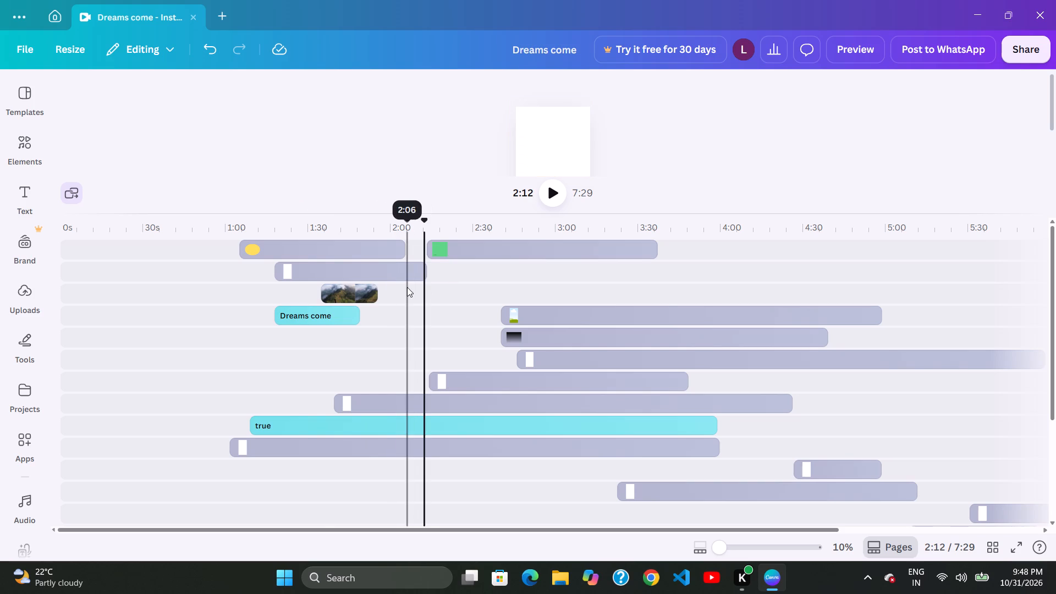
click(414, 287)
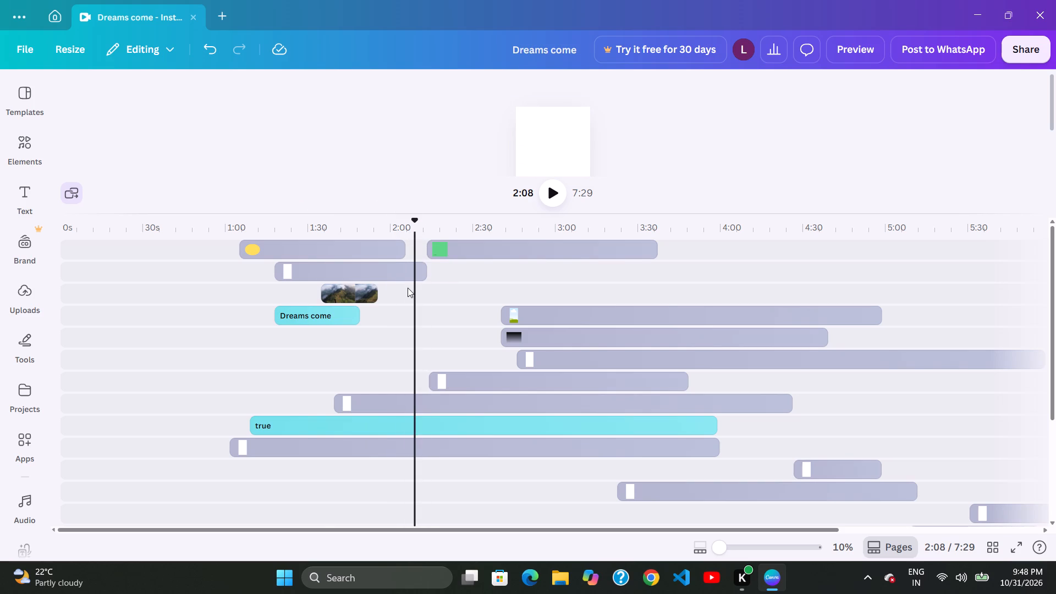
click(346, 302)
Shift the second-track white element slightly earlier so it starts at about 1:16.
click(398, 277)
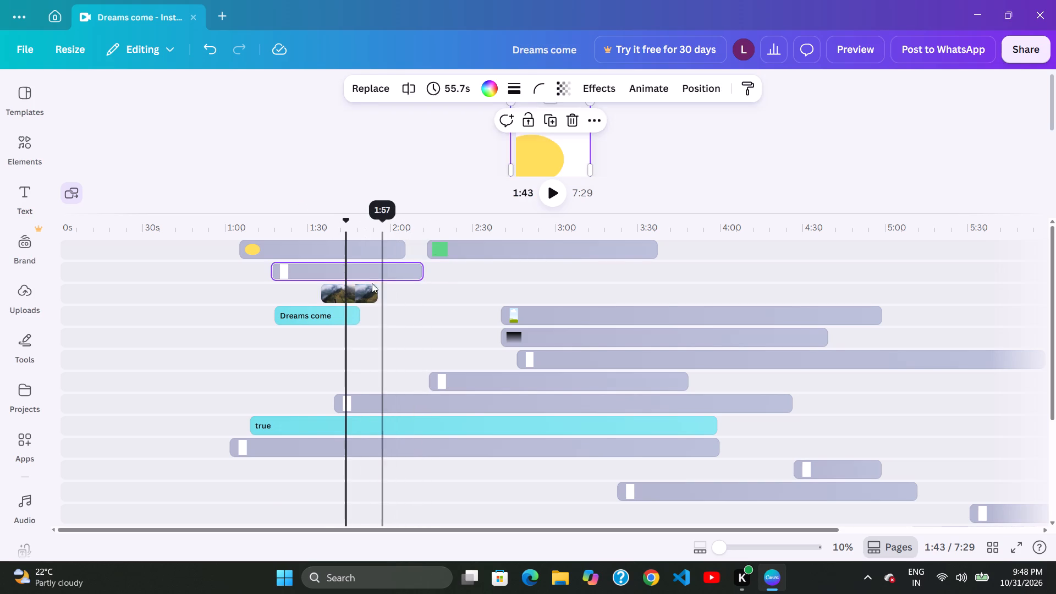
Shift the mountain video clip later on its track so it starts at about 1:39.
click(370, 284)
click(379, 284)
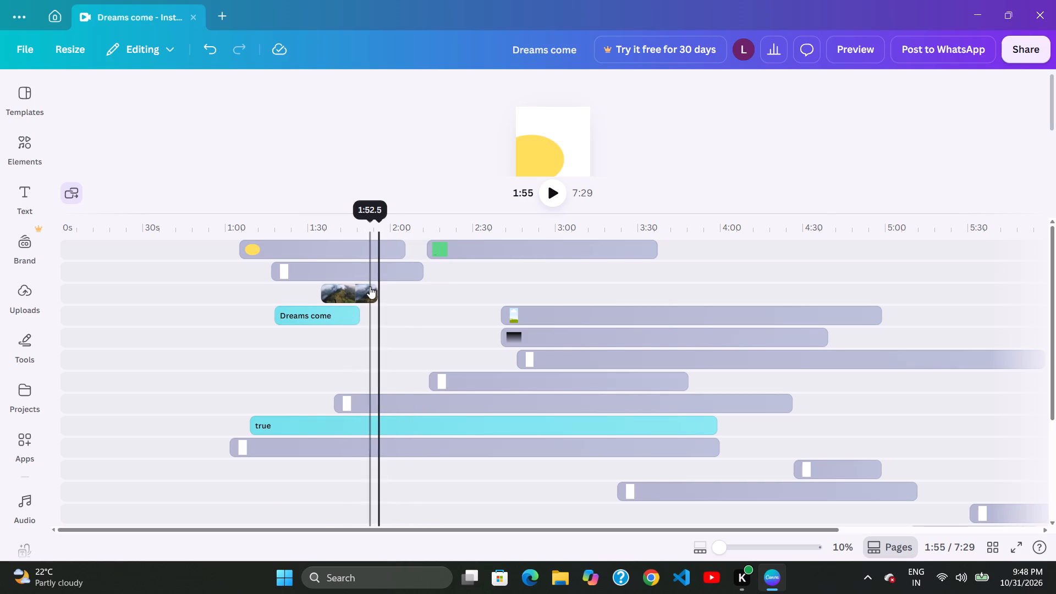
drag(346, 288, 354, 287)
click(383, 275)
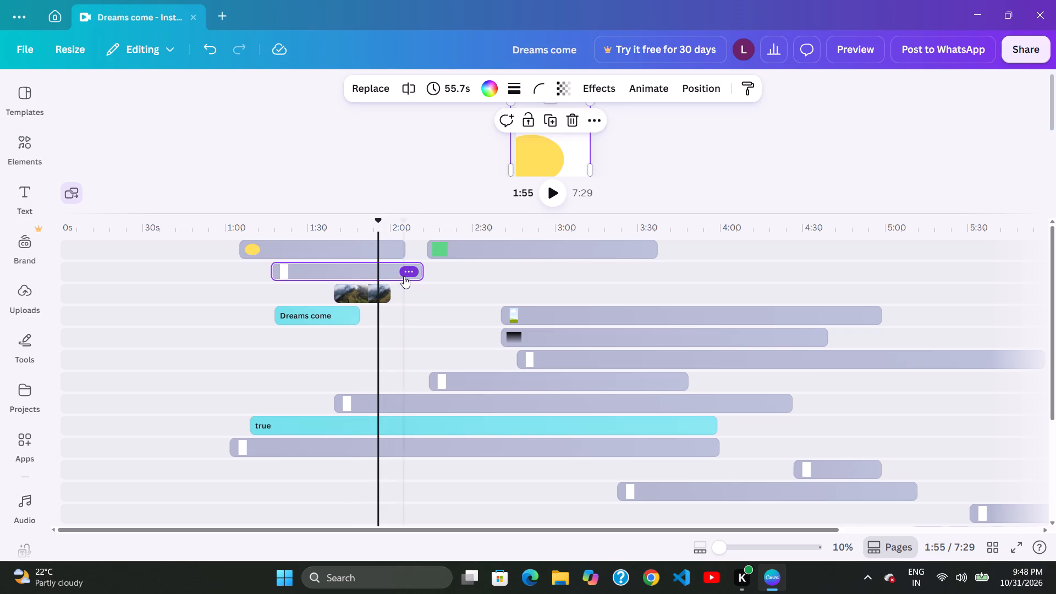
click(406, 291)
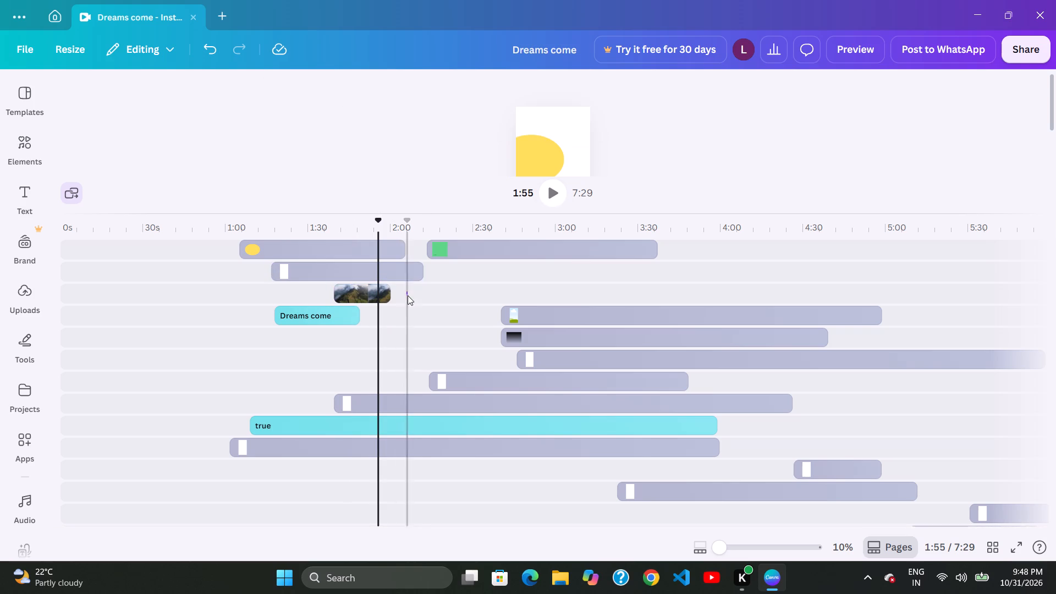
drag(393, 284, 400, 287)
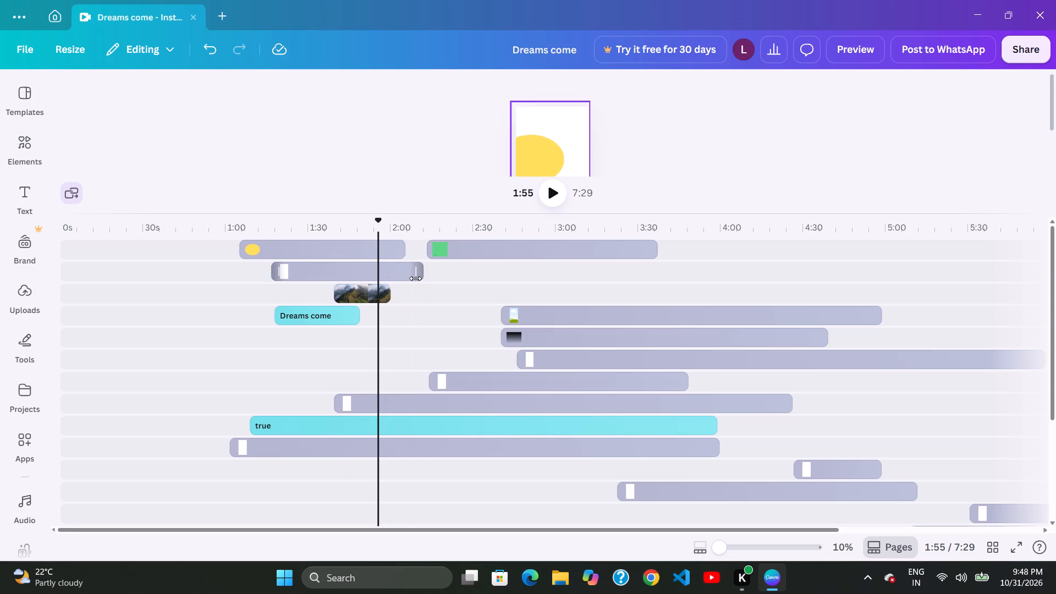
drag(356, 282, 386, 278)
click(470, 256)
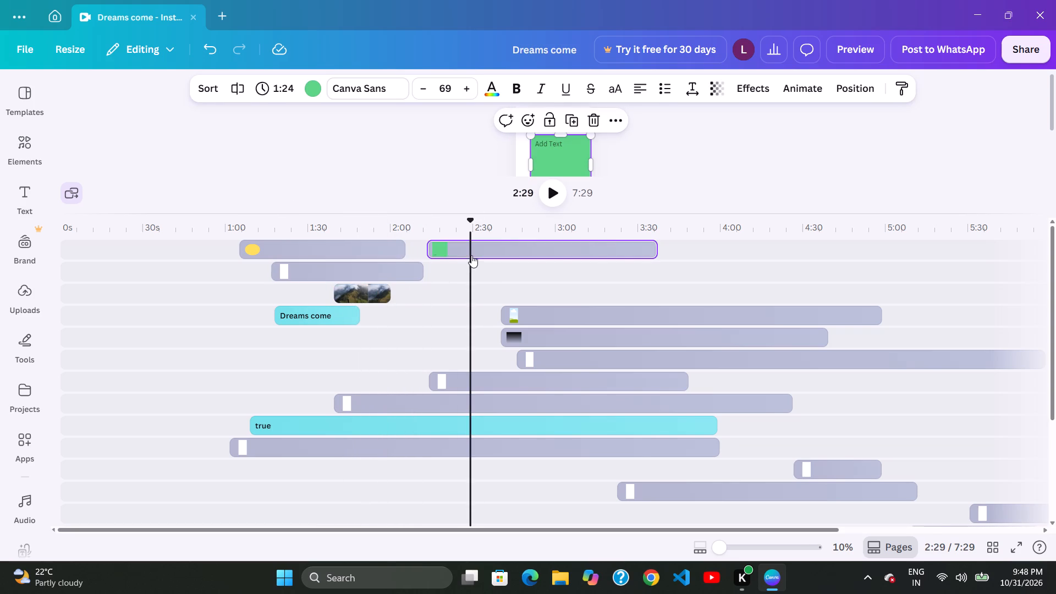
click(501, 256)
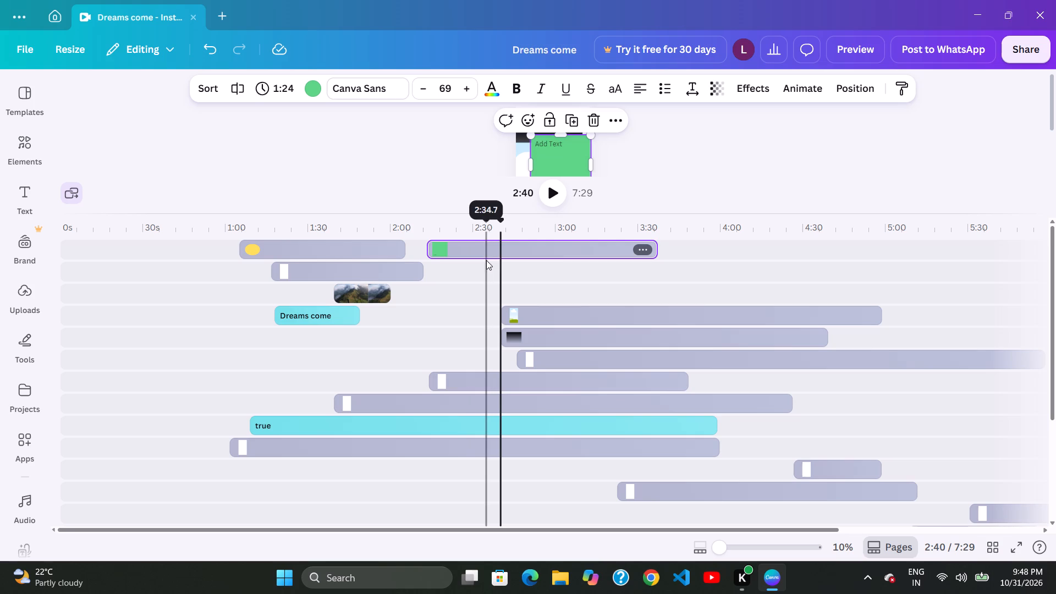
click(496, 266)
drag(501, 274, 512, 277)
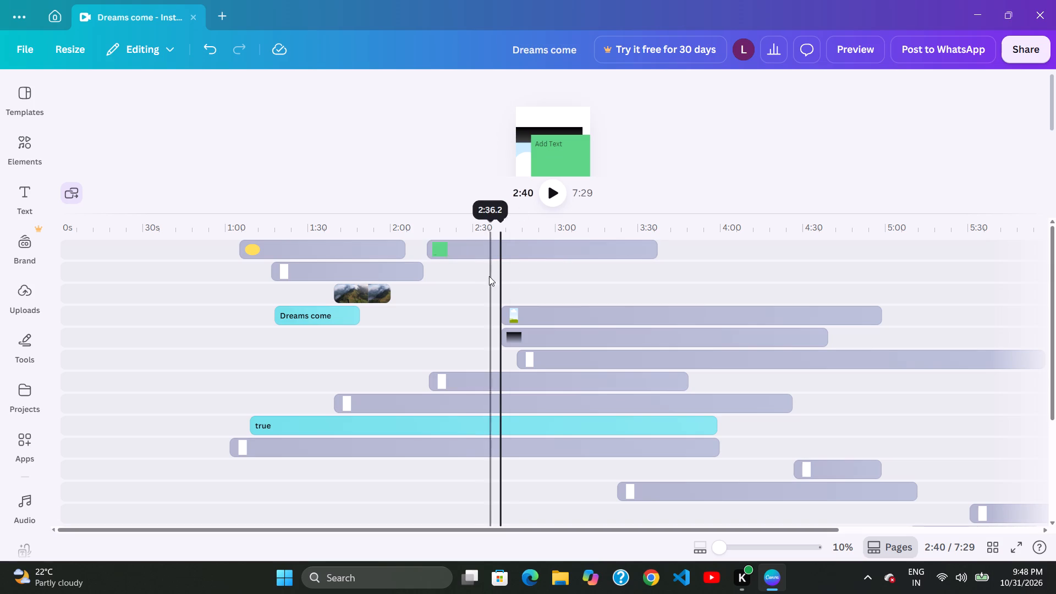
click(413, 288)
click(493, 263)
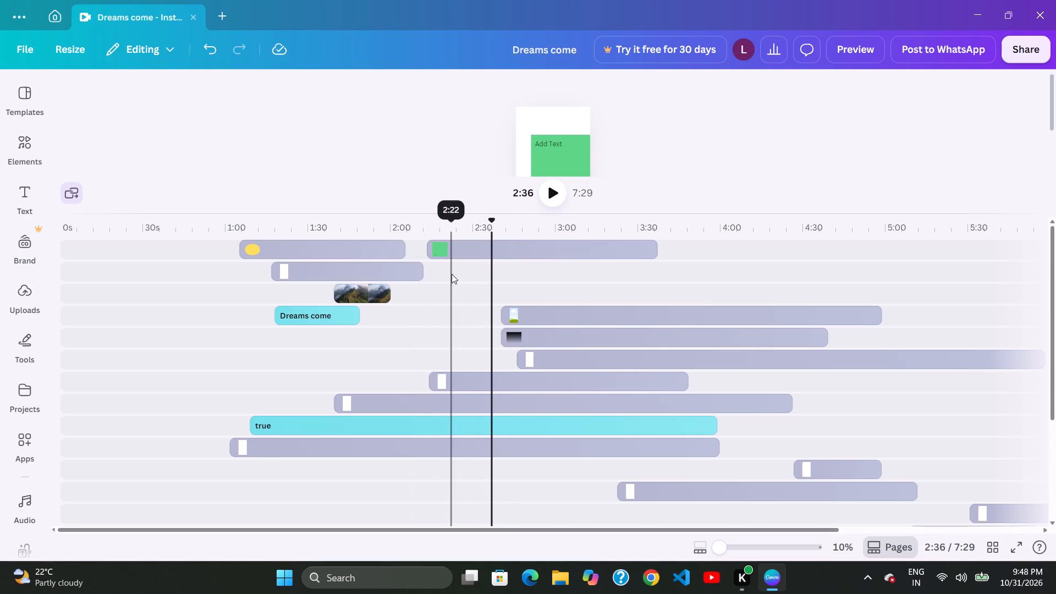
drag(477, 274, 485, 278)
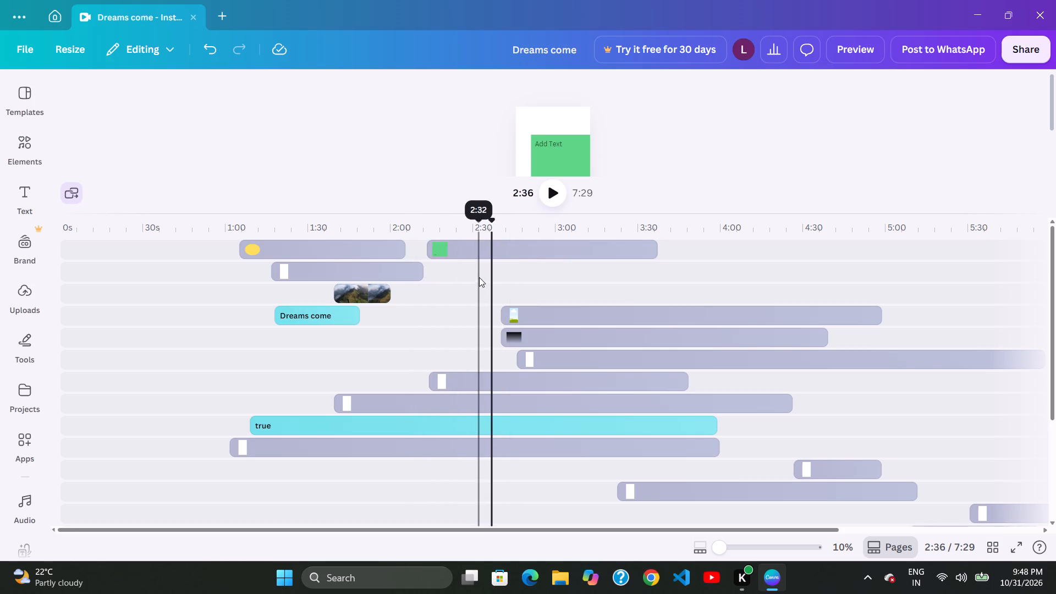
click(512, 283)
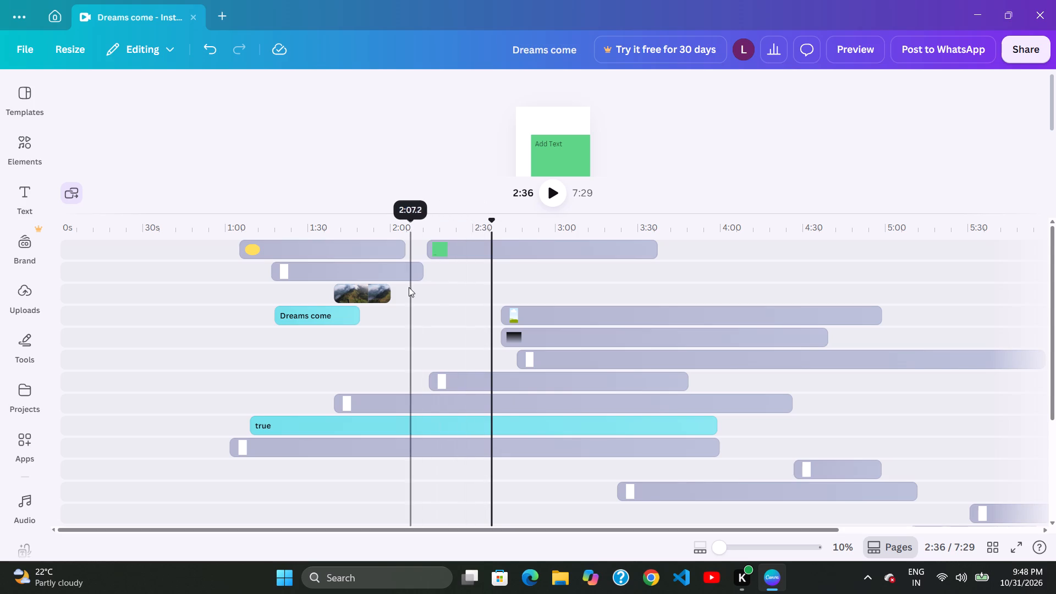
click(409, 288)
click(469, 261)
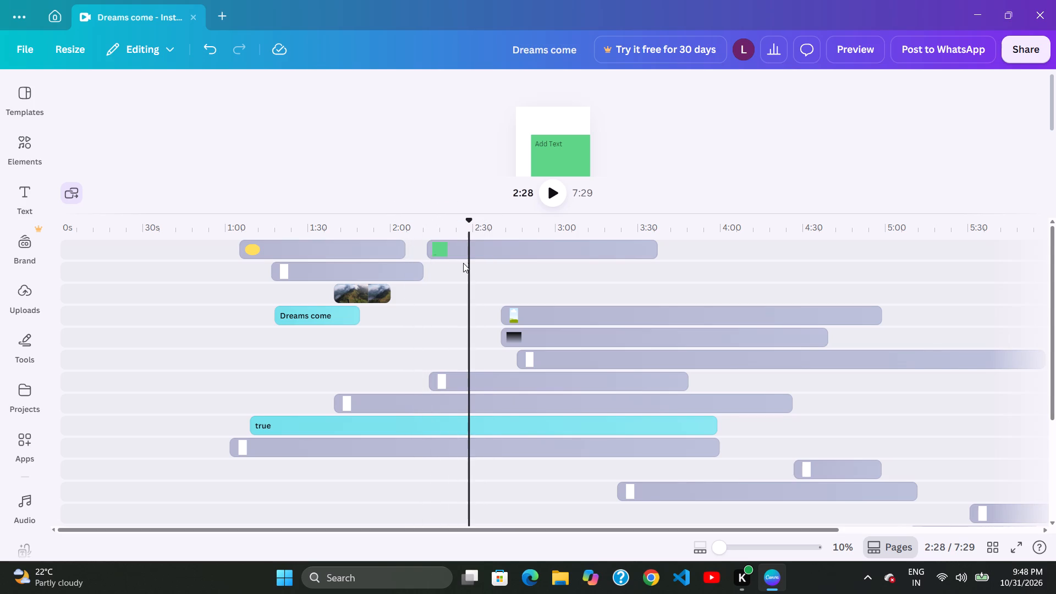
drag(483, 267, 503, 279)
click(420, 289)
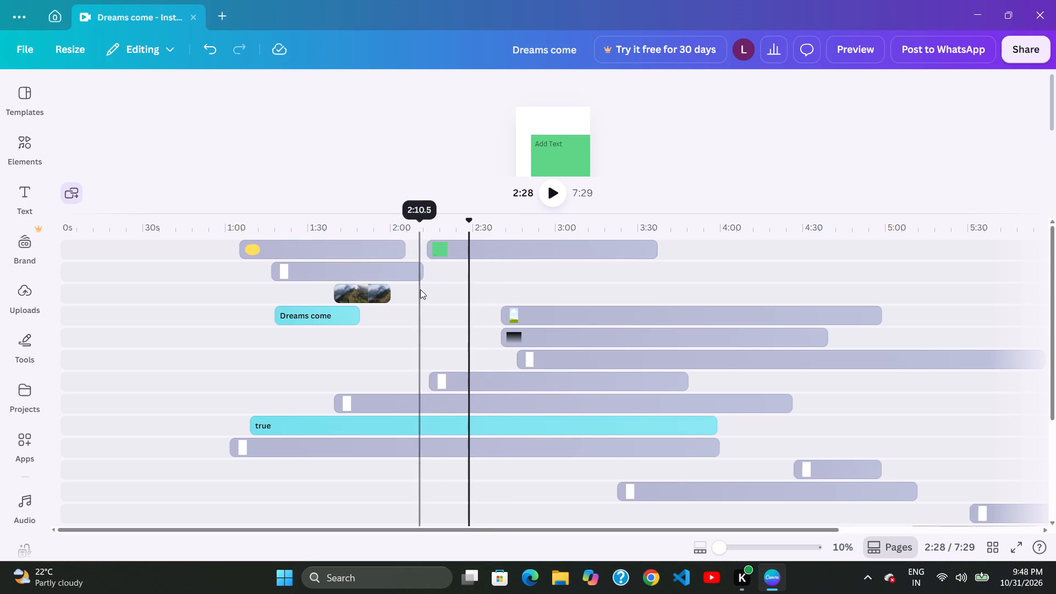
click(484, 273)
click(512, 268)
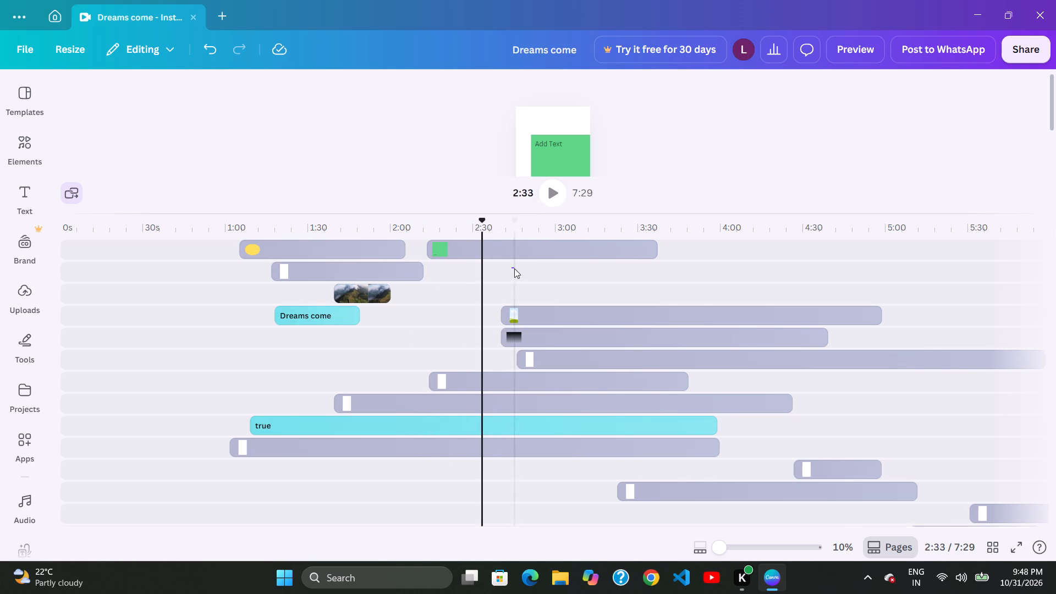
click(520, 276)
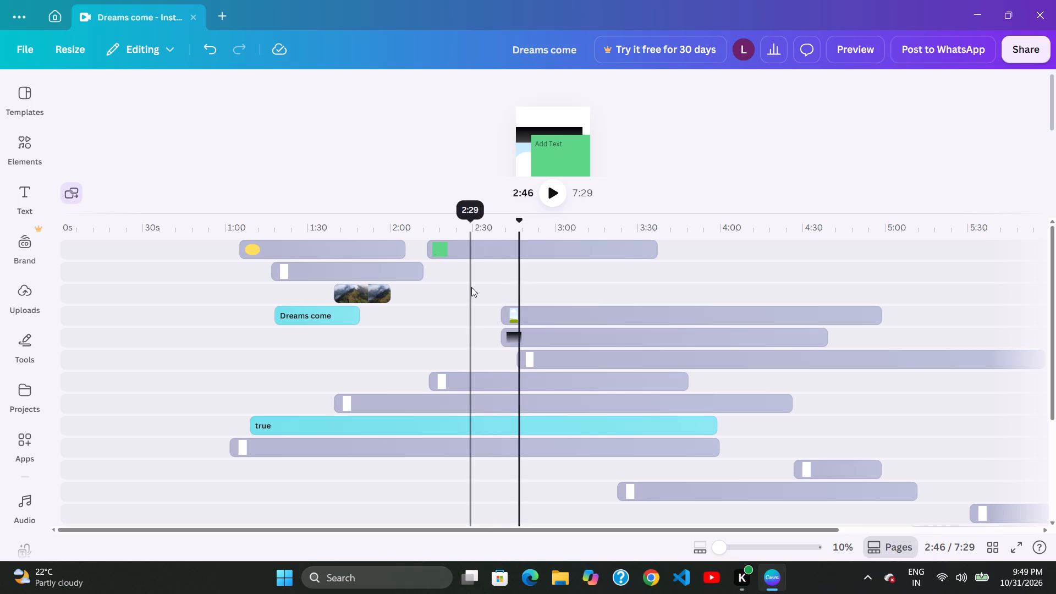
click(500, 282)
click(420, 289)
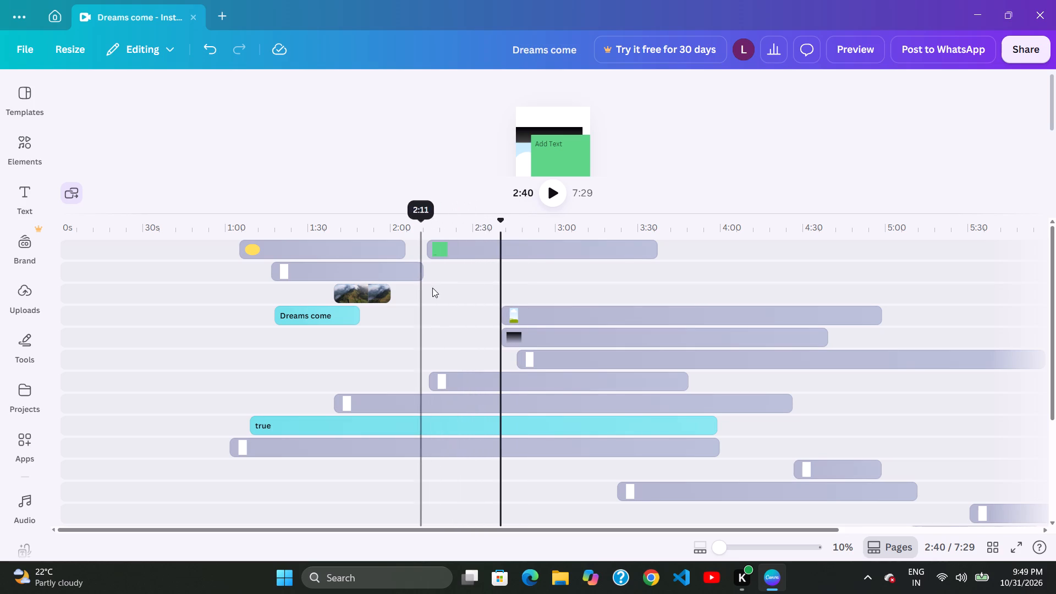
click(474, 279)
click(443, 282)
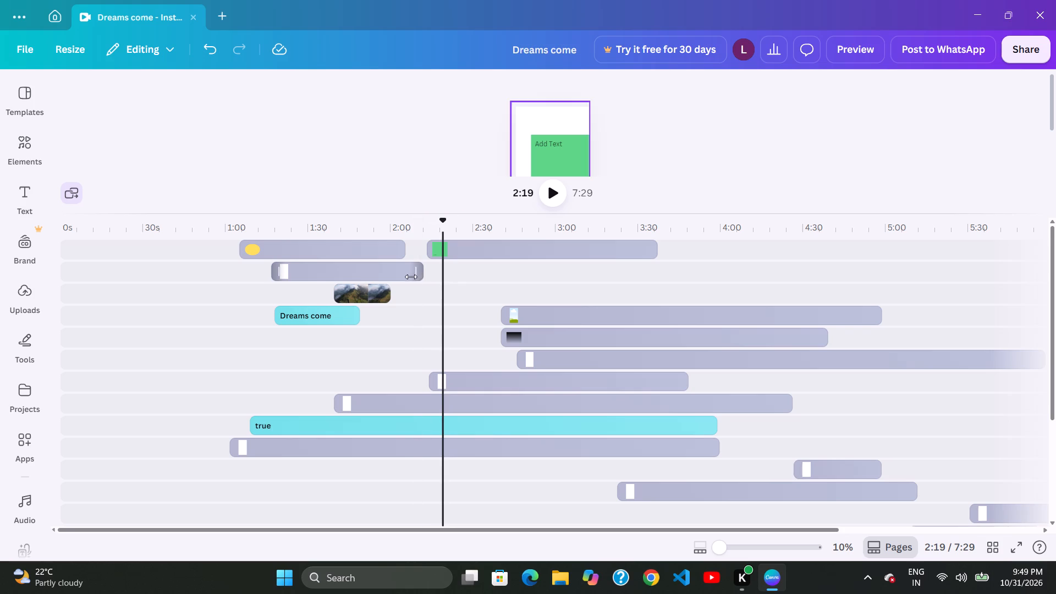
Extend the end of the second-track white element on the timeline to about 2:14.
drag(410, 277, 416, 280)
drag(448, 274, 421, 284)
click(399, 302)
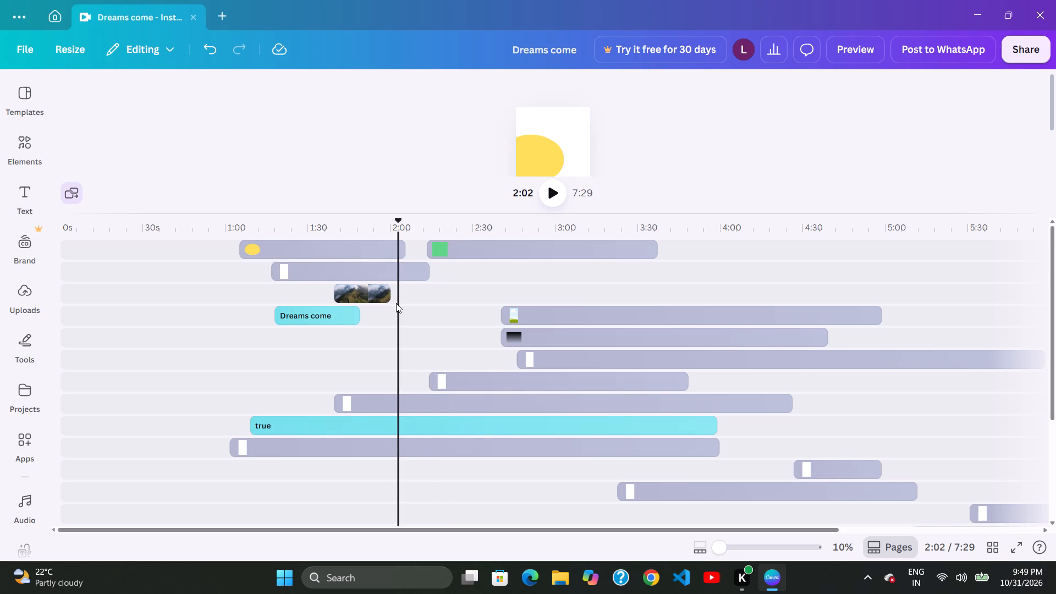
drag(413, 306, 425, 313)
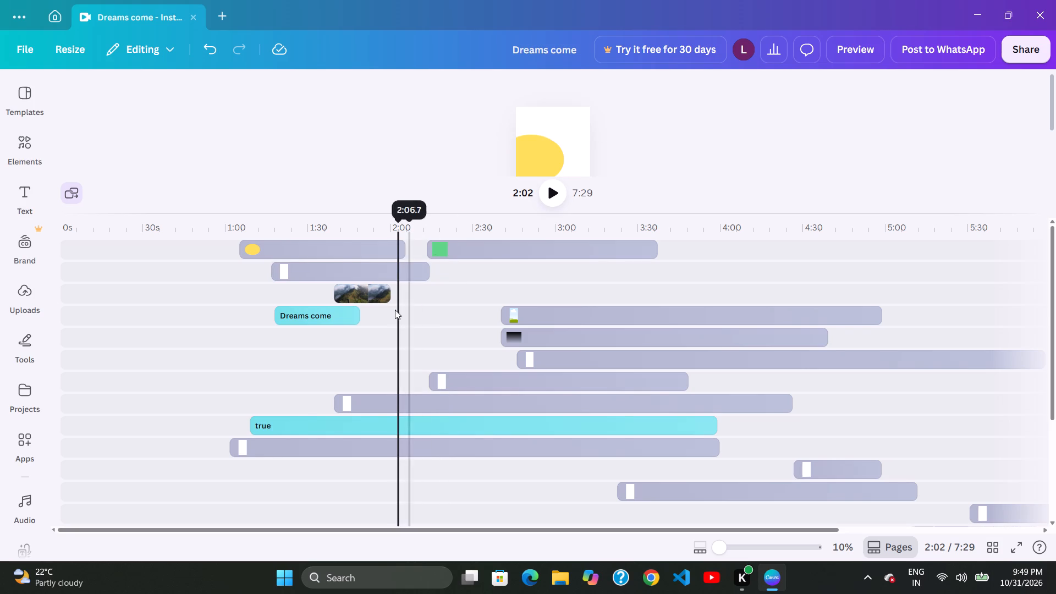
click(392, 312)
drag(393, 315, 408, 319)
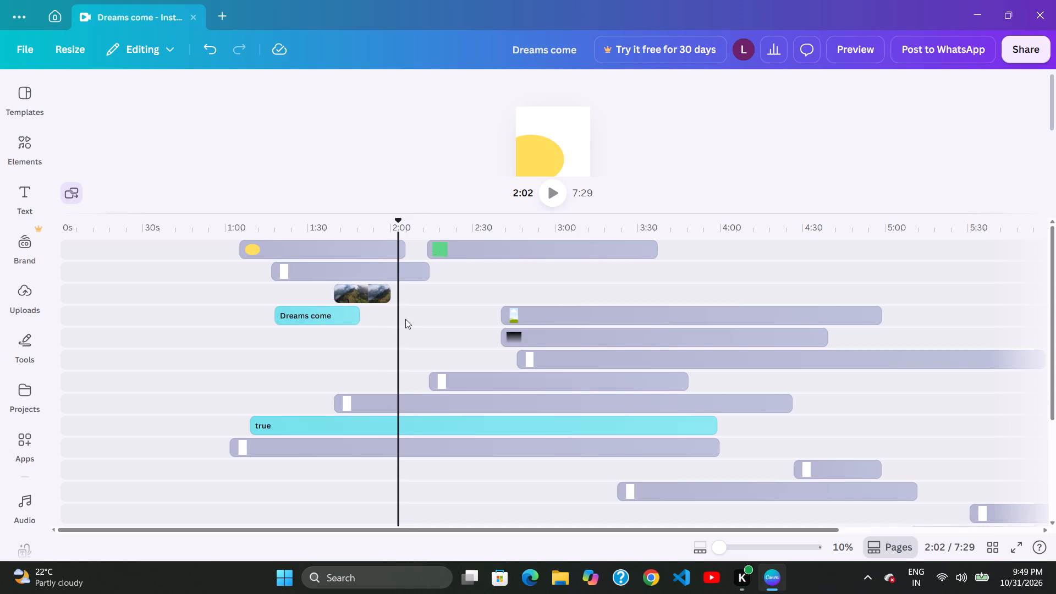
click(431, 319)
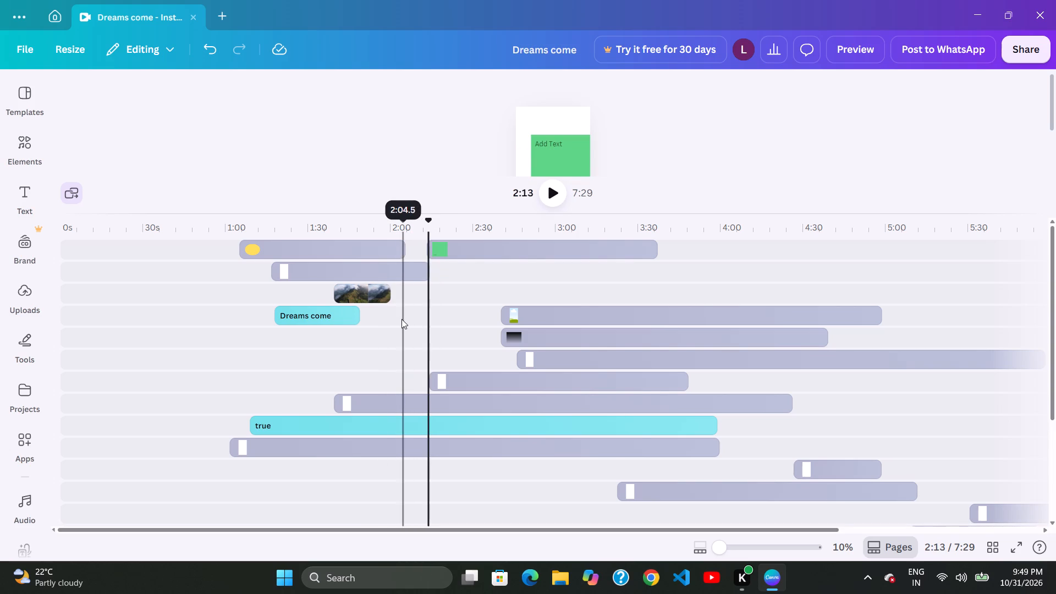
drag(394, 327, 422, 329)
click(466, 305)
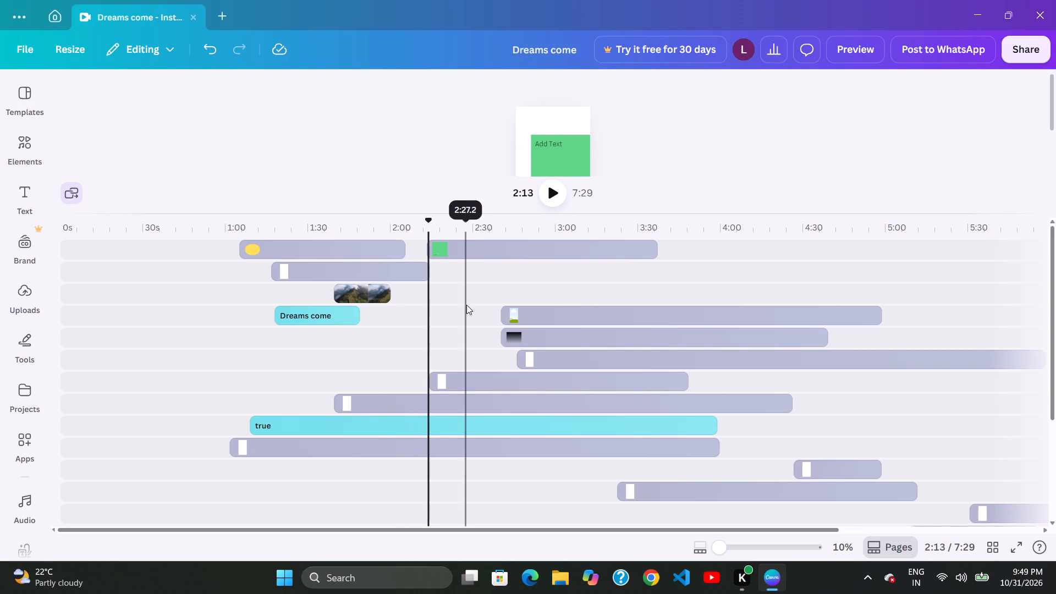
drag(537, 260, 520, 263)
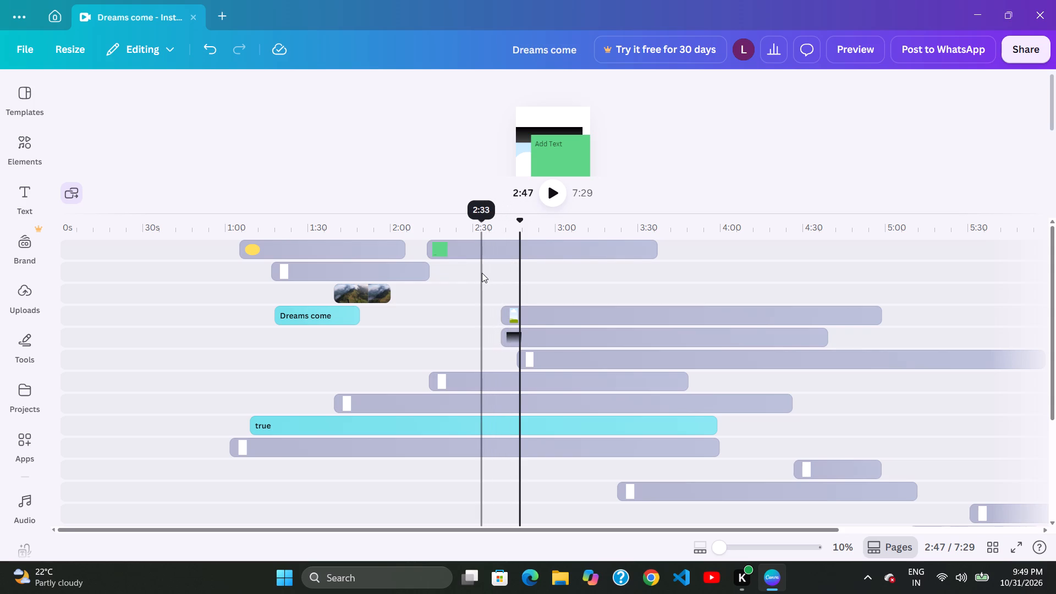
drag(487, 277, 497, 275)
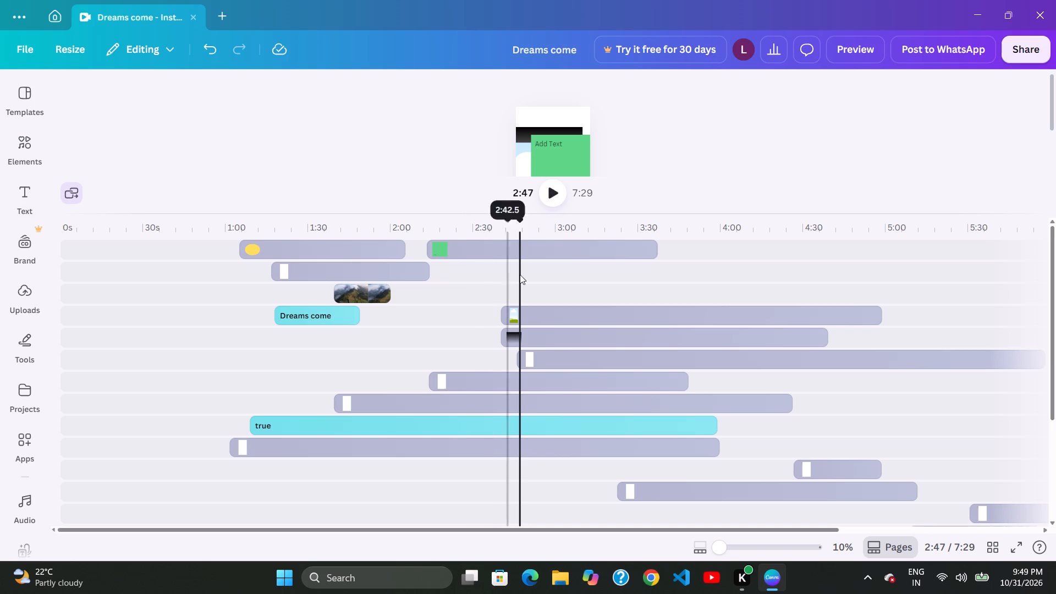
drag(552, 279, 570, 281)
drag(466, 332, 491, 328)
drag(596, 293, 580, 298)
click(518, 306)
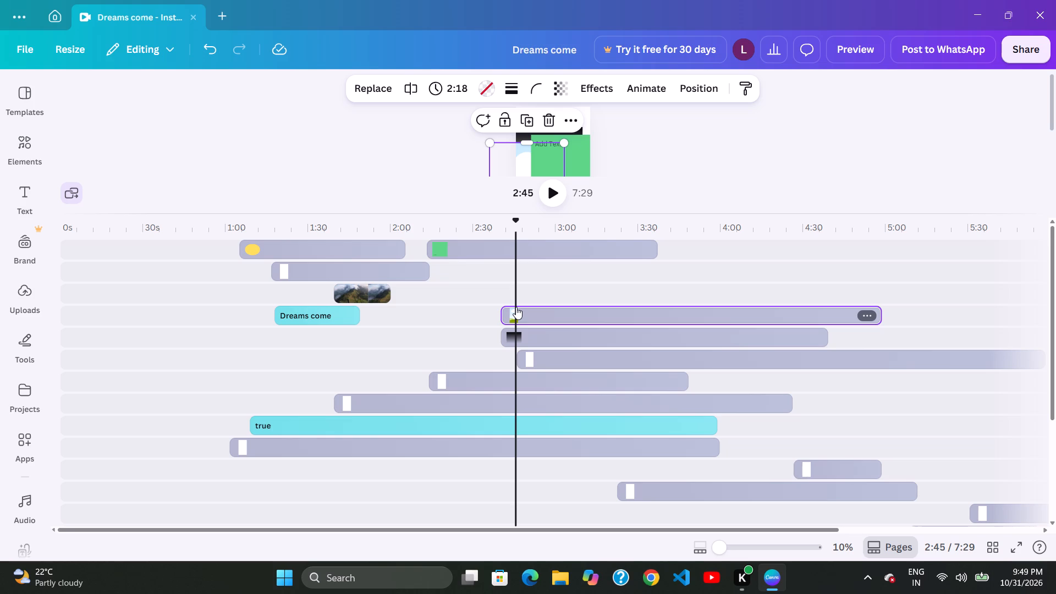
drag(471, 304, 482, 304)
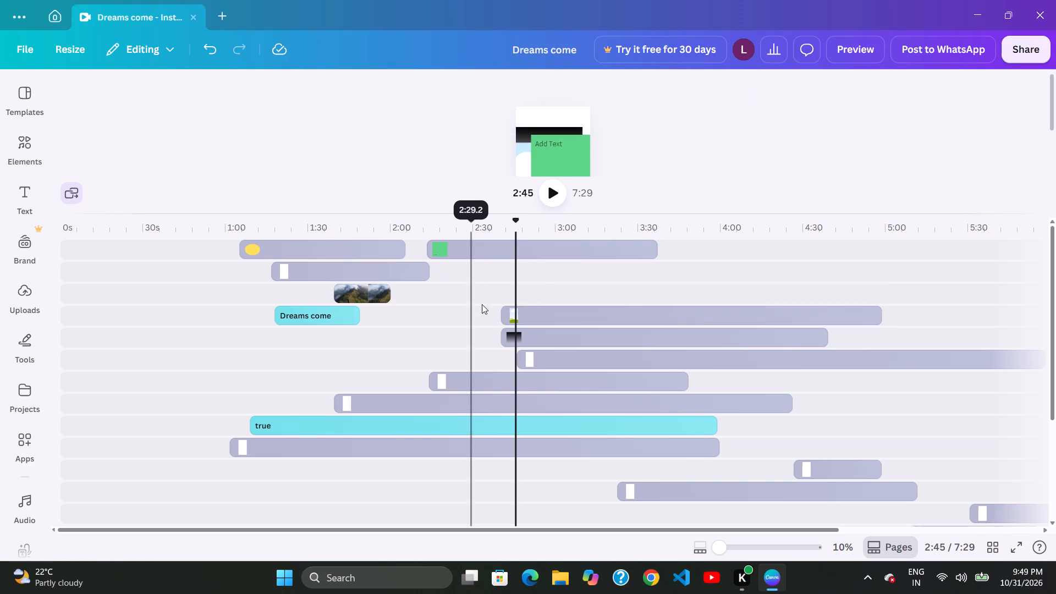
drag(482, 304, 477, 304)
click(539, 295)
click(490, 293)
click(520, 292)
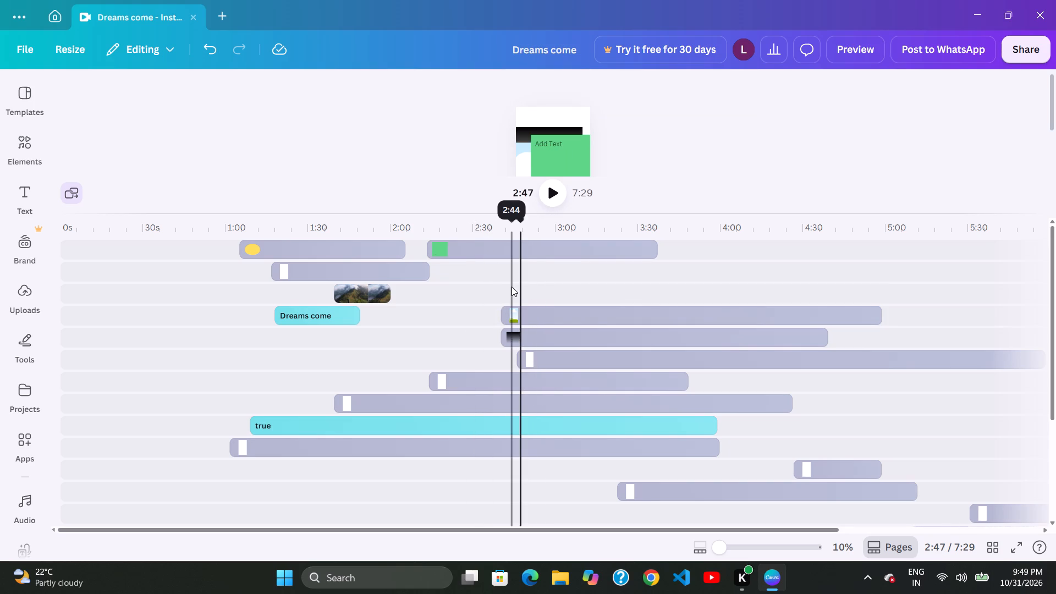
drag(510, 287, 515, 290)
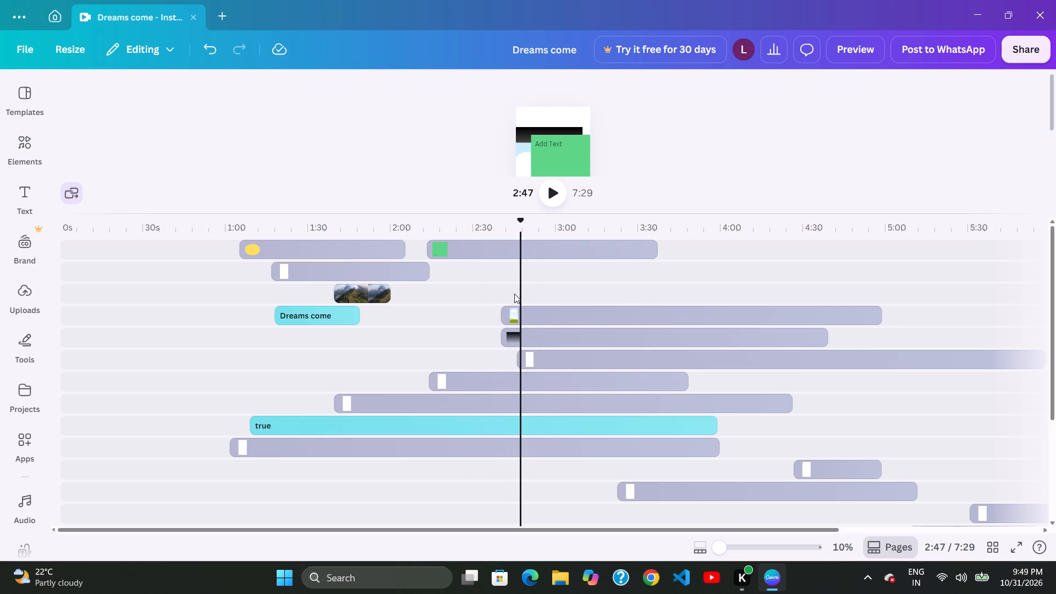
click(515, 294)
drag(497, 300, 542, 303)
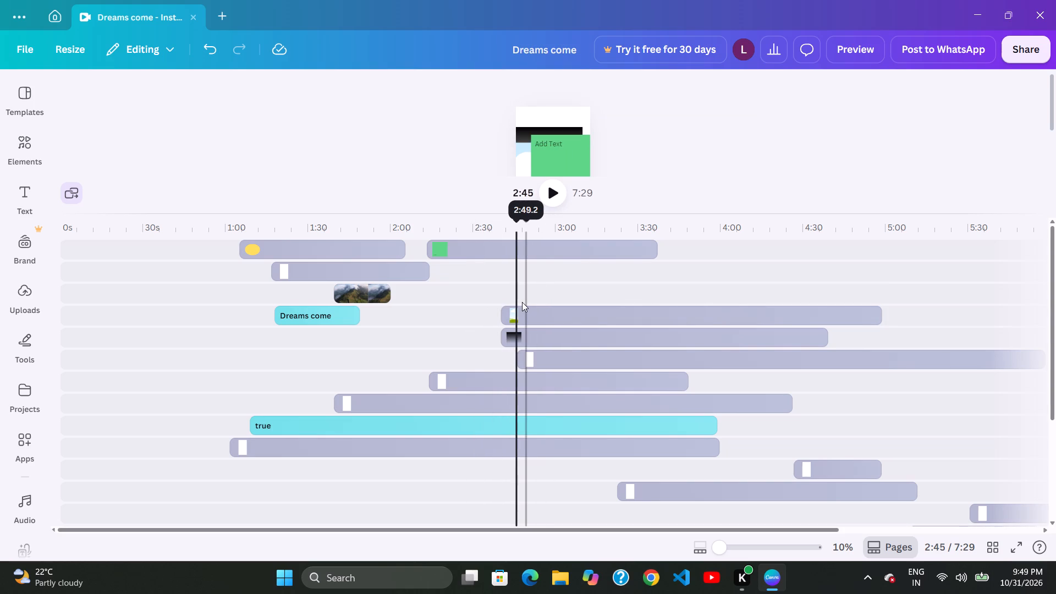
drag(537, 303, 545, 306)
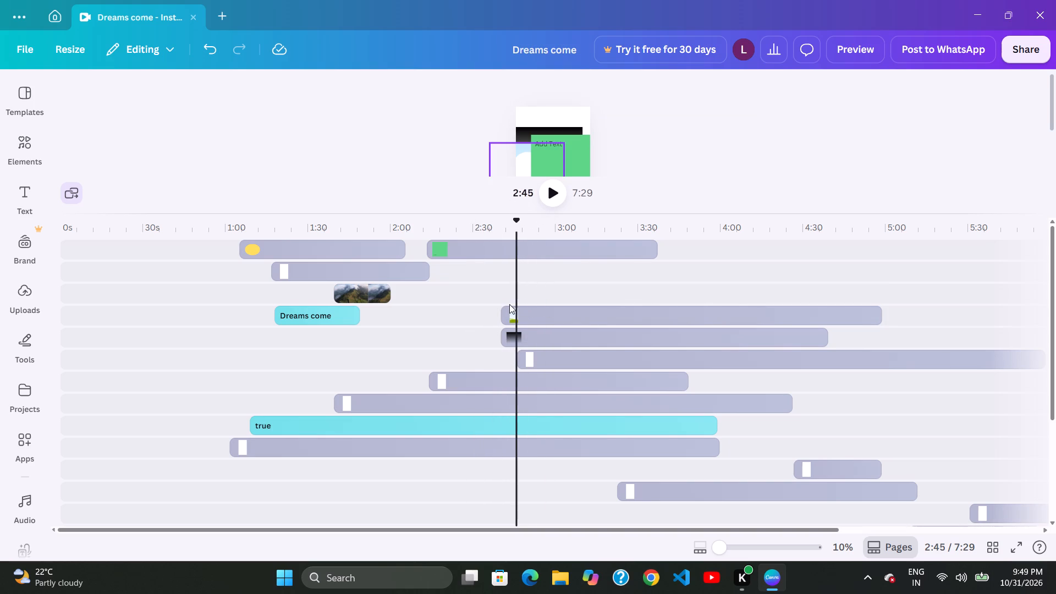
Trim the start of the fourth-track frame element for a 2:16 duration and shift it later to start at about 2:46.
click(525, 305)
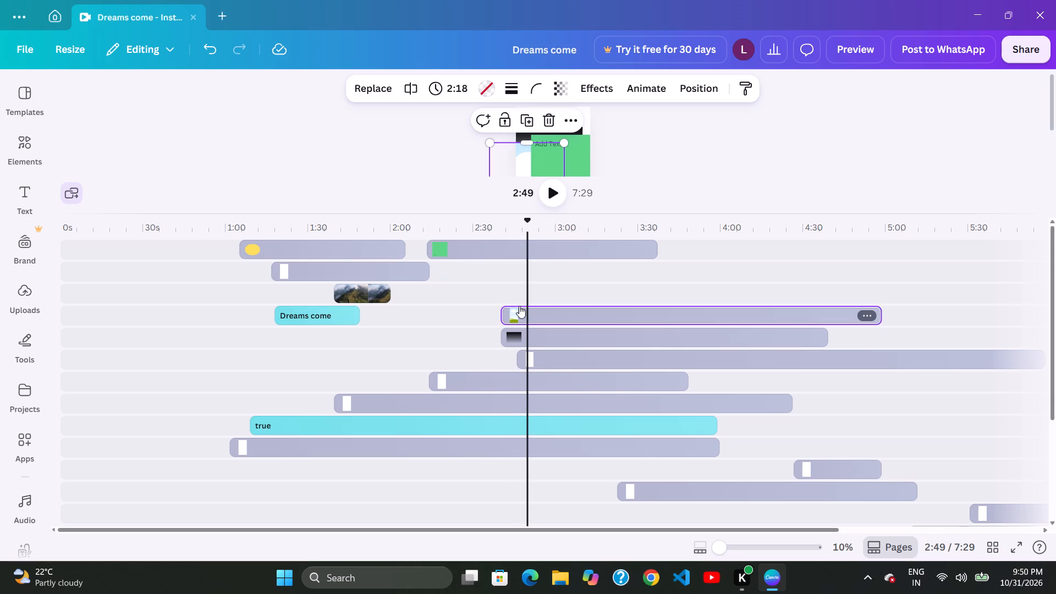
click(523, 306)
drag(502, 309, 508, 309)
drag(524, 310, 537, 310)
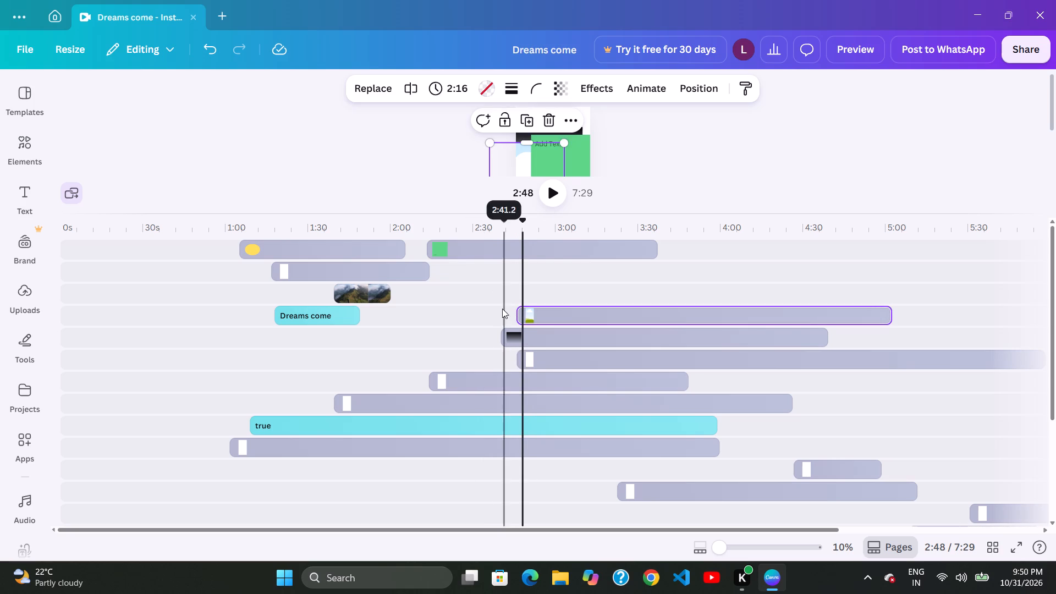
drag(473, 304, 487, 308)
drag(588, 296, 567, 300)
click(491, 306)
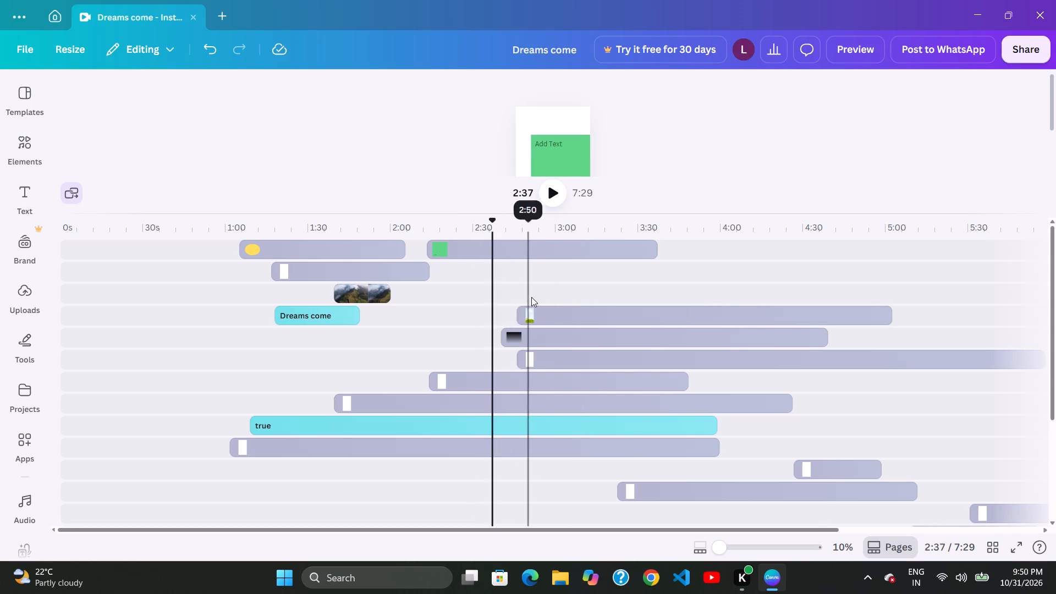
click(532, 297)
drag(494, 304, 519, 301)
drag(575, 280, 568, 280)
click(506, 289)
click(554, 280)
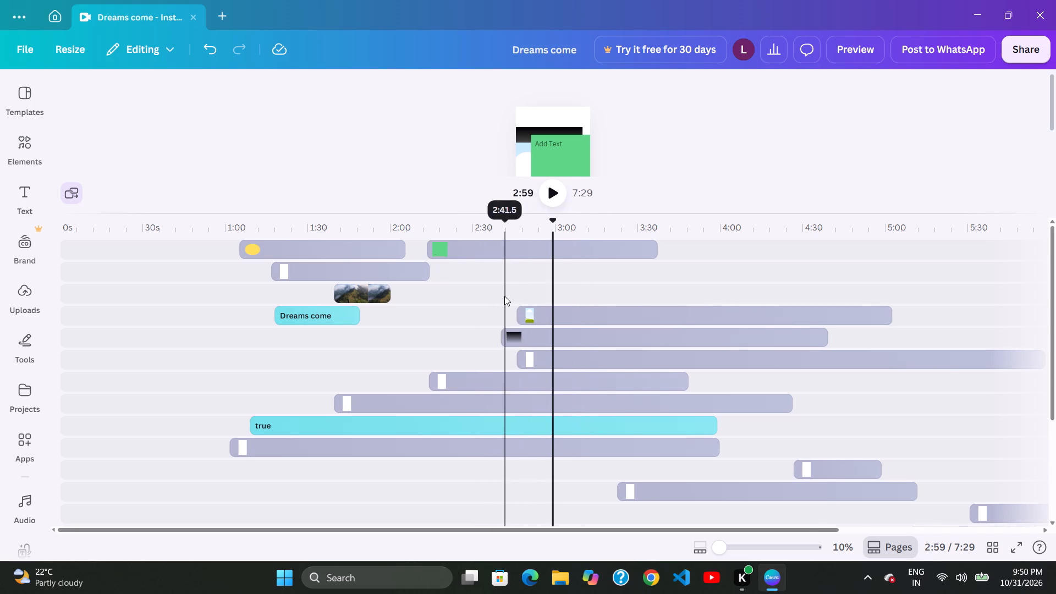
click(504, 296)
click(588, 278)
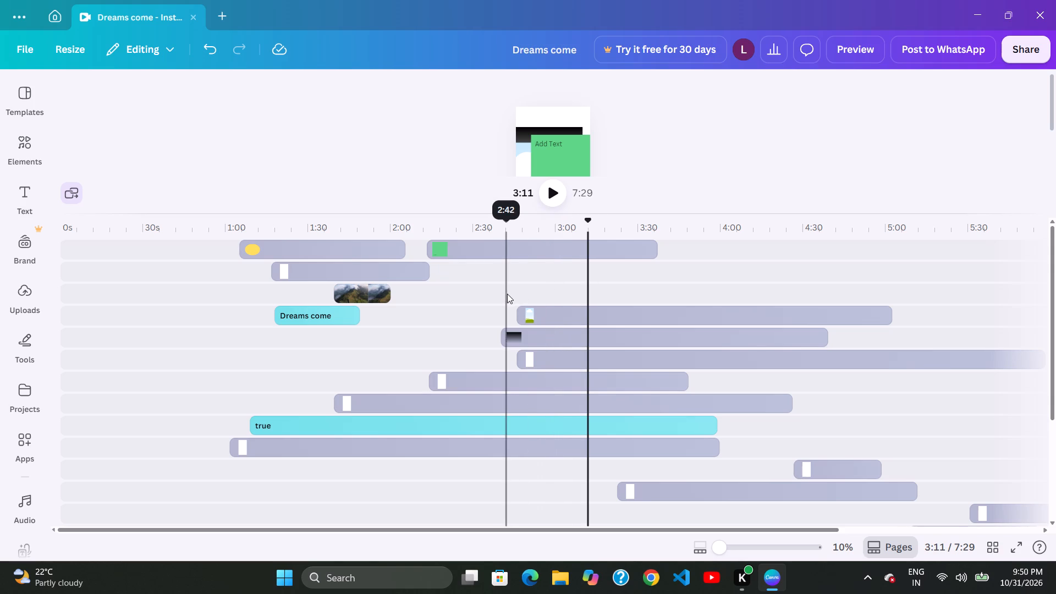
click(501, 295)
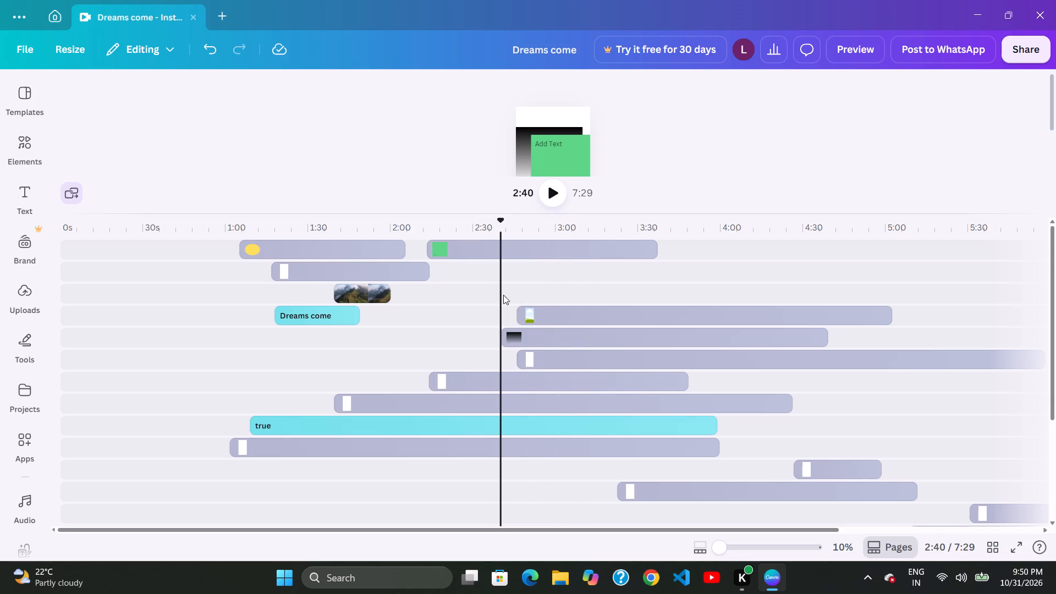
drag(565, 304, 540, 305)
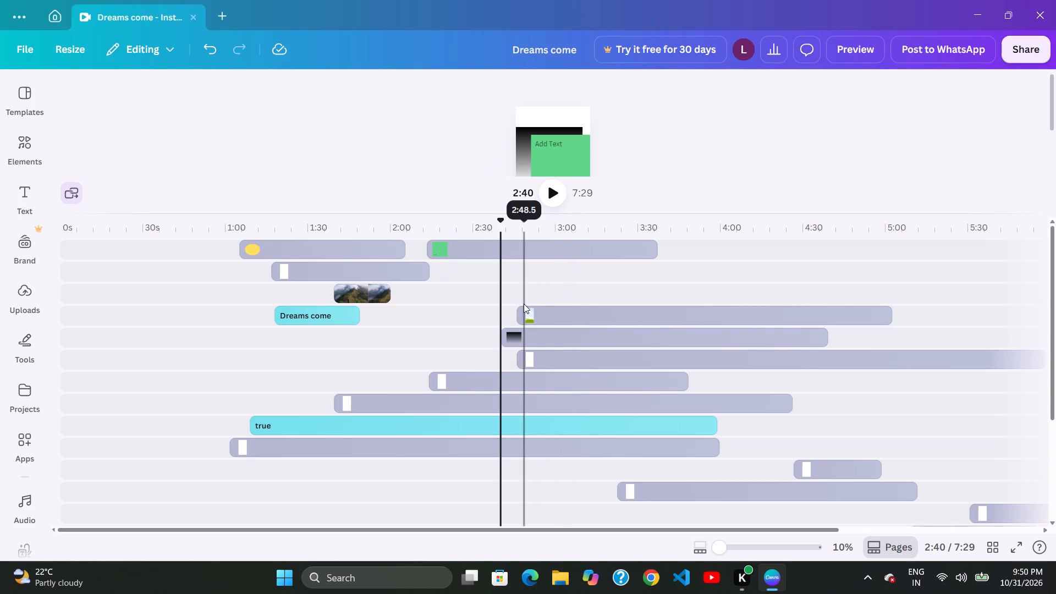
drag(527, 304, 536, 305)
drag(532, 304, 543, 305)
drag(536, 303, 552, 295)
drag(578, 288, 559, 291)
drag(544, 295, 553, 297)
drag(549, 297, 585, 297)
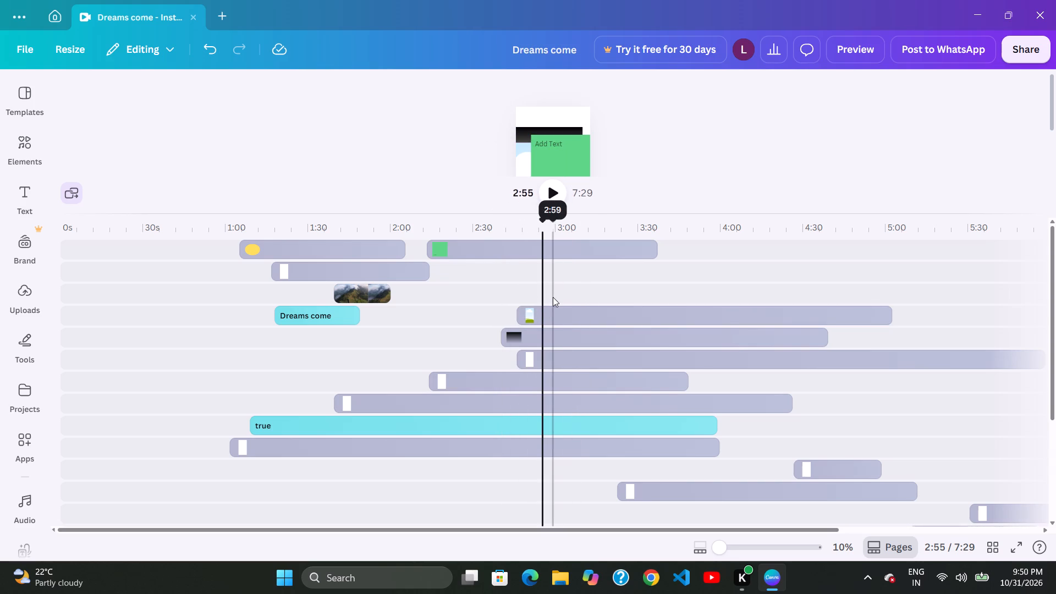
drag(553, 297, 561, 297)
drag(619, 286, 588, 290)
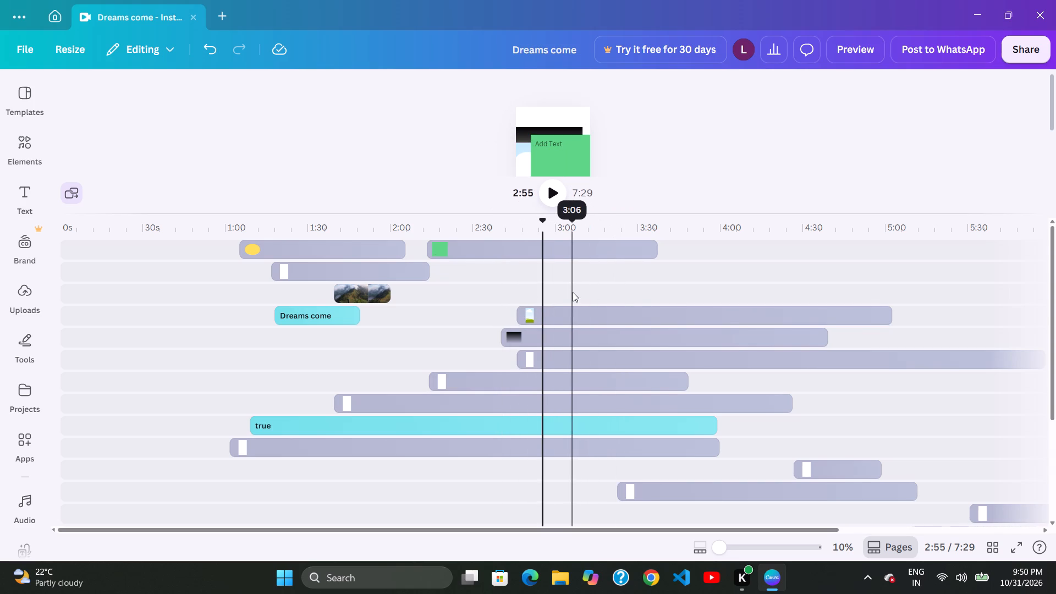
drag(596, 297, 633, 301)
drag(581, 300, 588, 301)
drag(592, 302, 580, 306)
Shift the fourth-track frame element later on its track so it starts at about 2:55.
drag(585, 310, 603, 310)
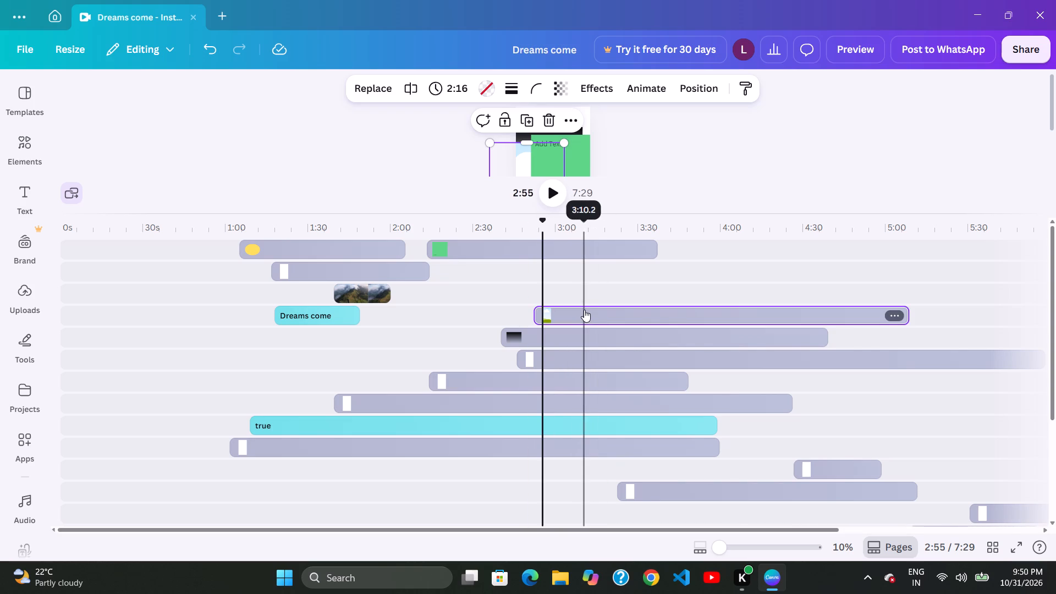
drag(608, 310, 614, 310)
click(554, 305)
click(586, 298)
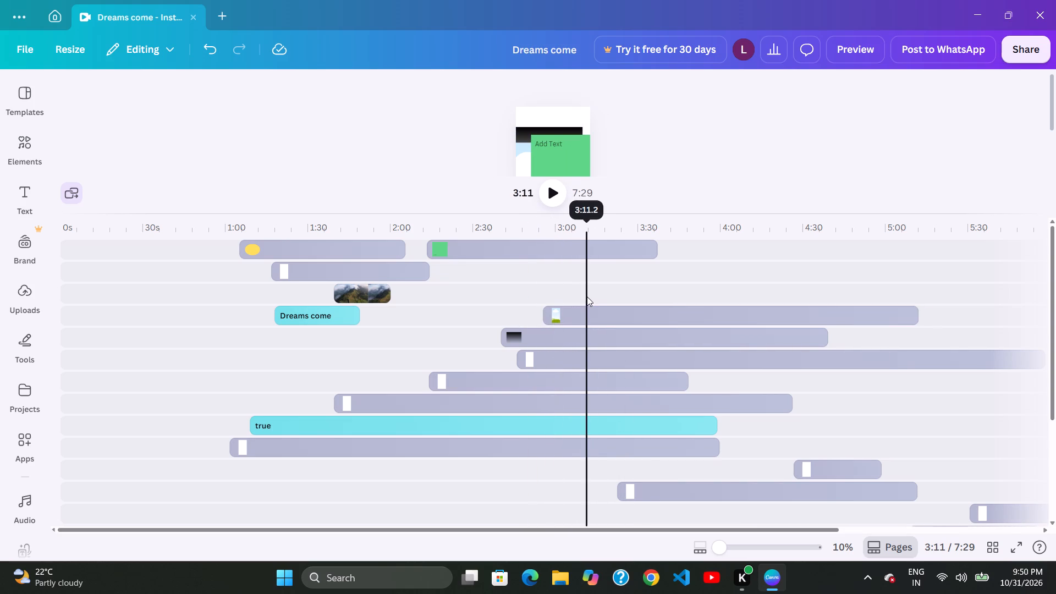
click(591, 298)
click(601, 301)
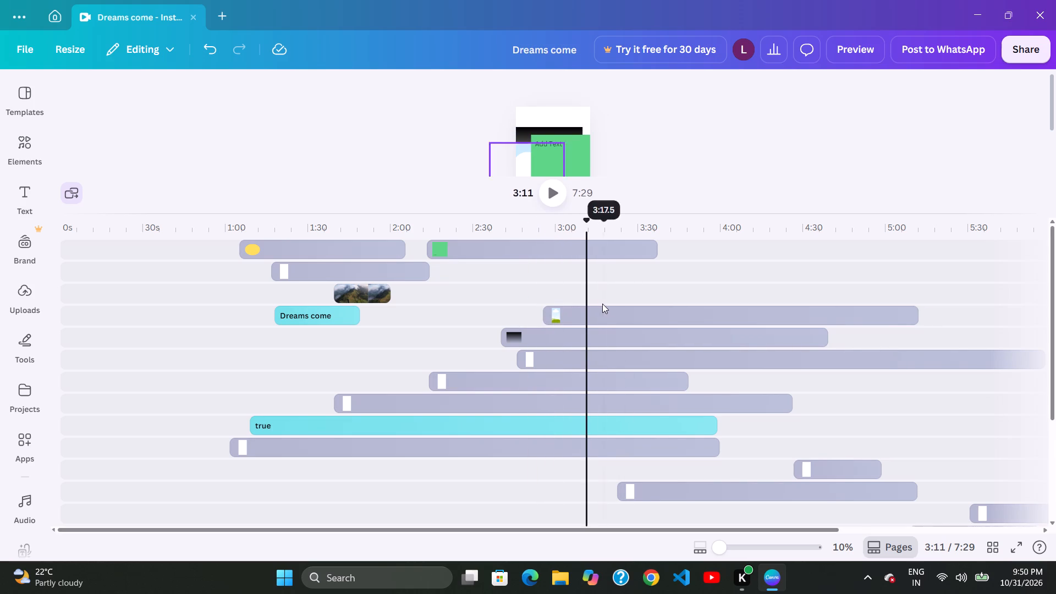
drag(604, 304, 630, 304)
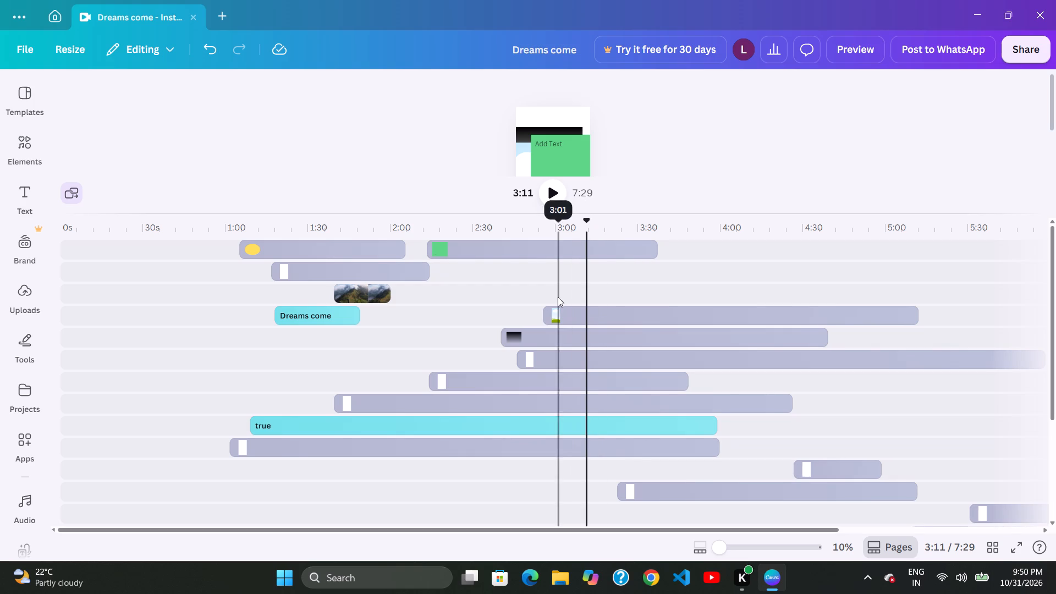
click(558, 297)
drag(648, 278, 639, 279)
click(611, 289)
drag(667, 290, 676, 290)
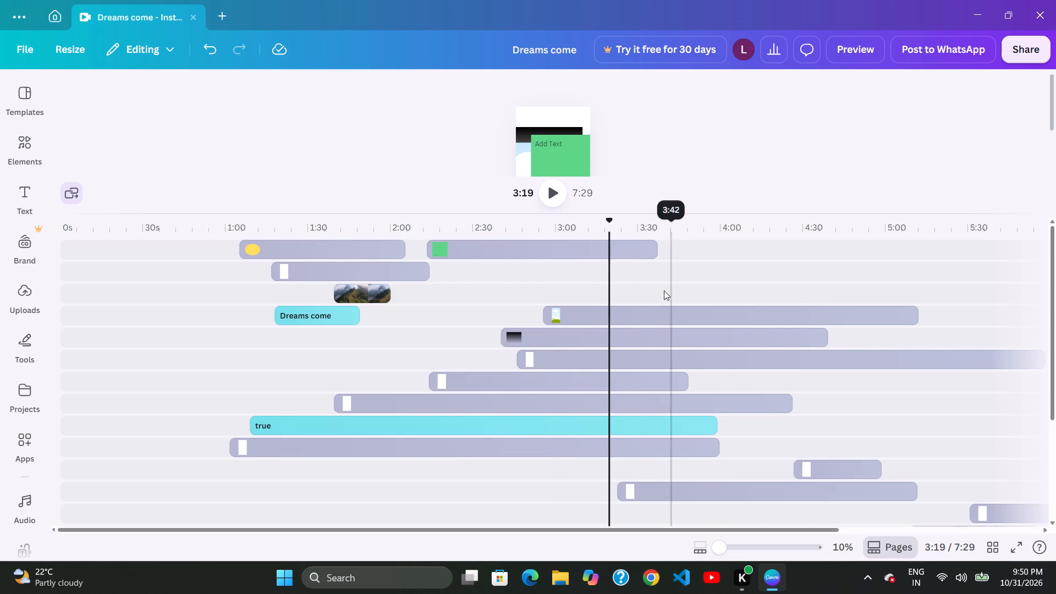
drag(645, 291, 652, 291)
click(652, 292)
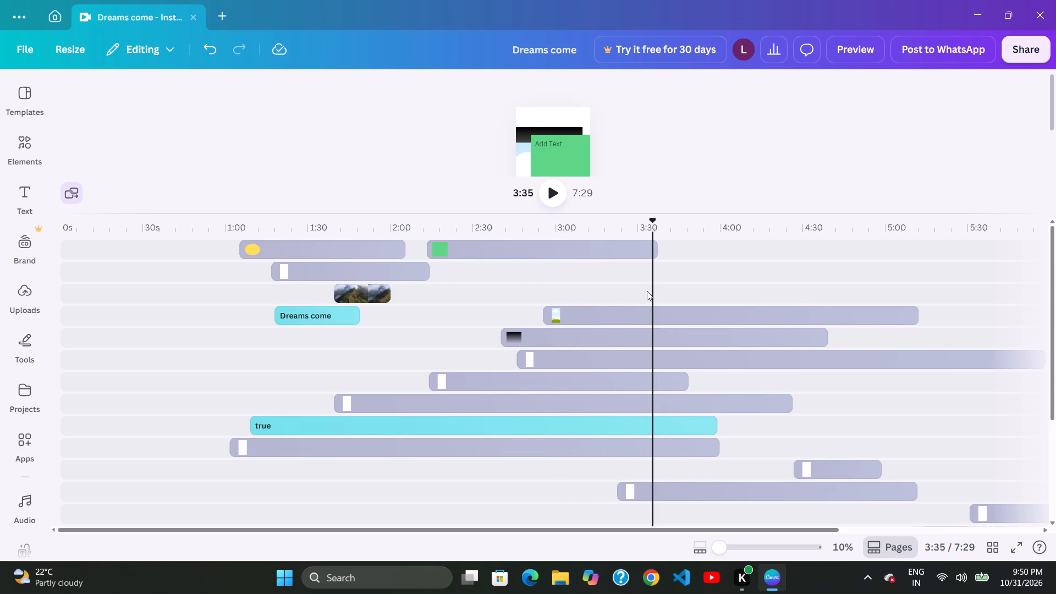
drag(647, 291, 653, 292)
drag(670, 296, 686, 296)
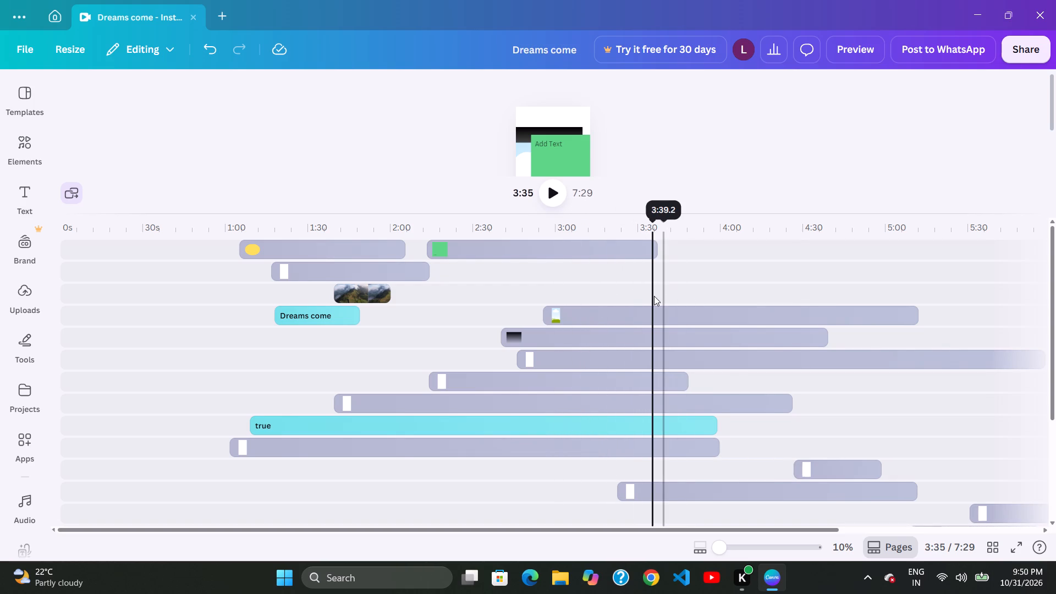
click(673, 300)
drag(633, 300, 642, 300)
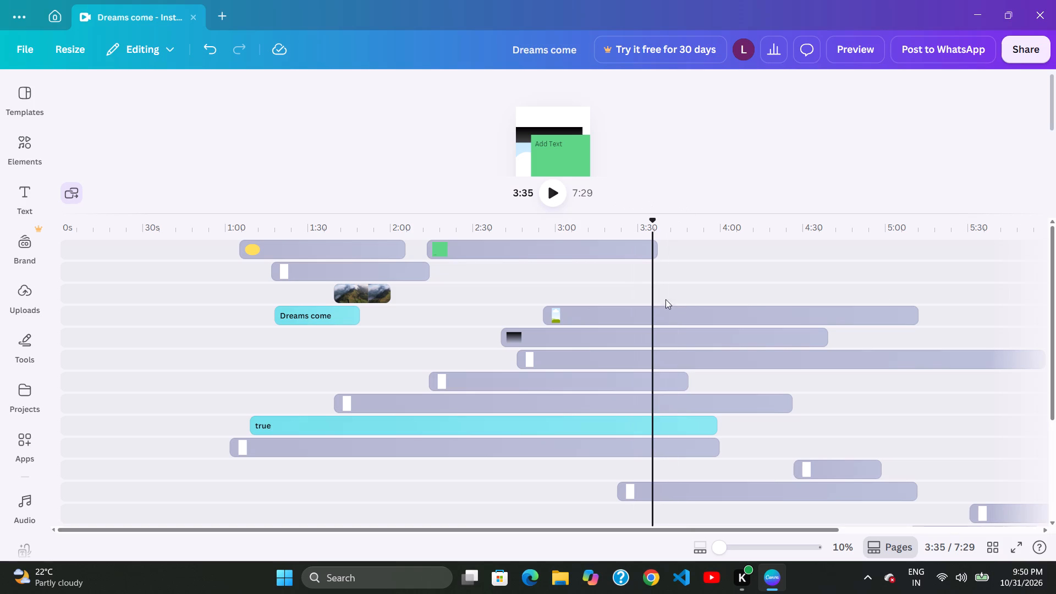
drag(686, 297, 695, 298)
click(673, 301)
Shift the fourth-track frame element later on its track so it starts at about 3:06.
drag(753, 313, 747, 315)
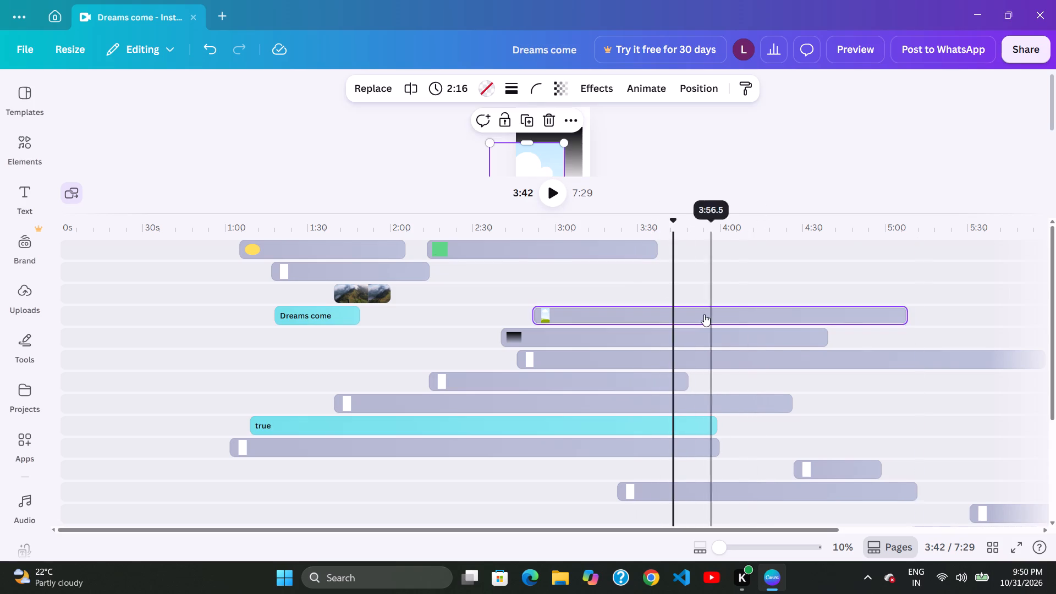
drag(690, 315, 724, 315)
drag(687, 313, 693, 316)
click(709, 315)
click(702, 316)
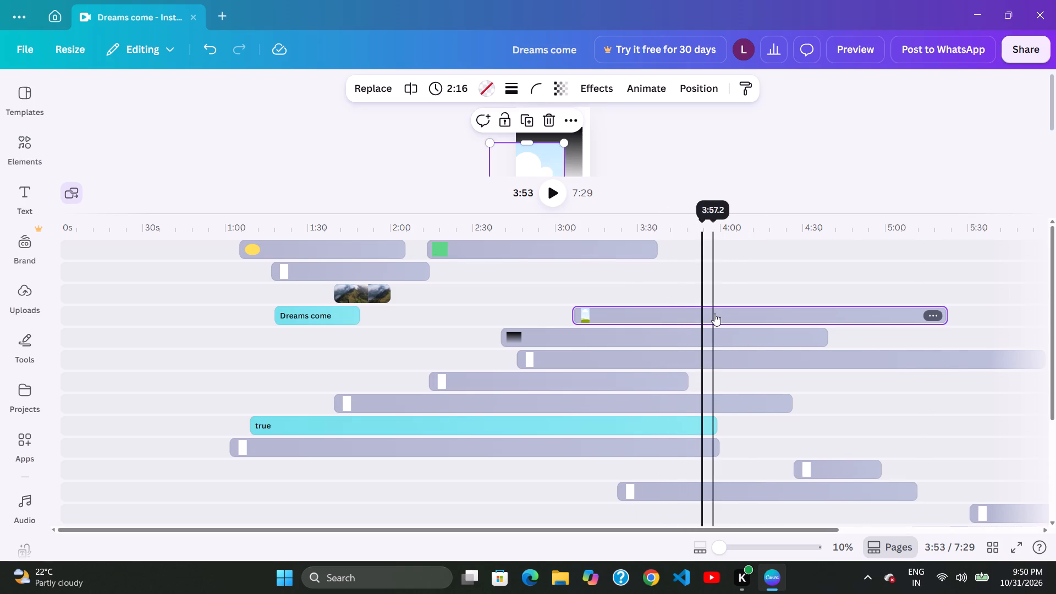
Shift the fifth-track gradient element later on its track so it starts at about 2:52.
click(485, 342)
click(566, 328)
drag(529, 334, 535, 335)
click(606, 324)
drag(618, 327, 620, 329)
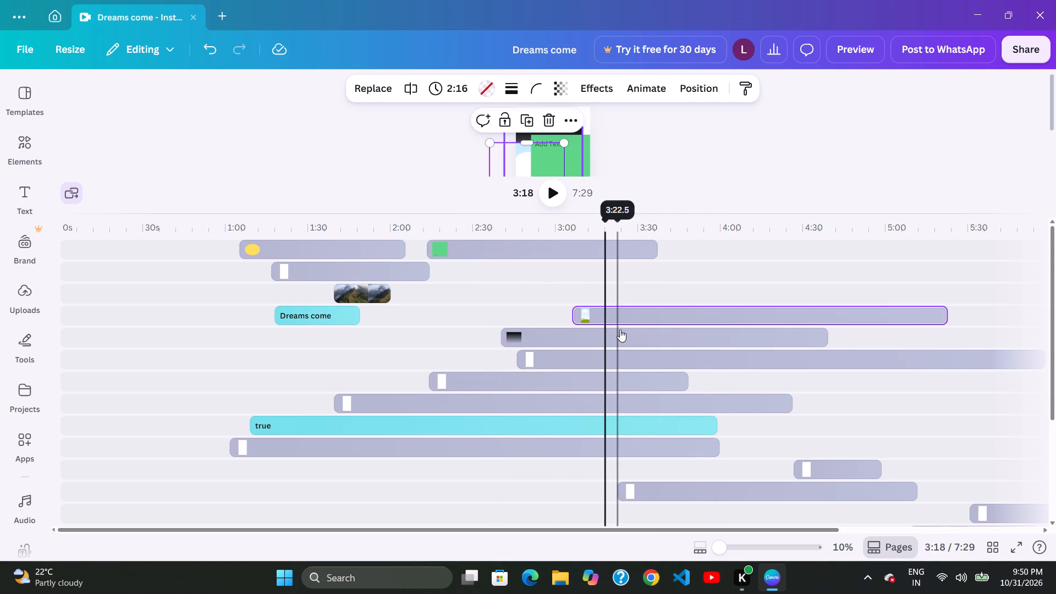
drag(620, 329, 608, 333)
drag(589, 337, 595, 340)
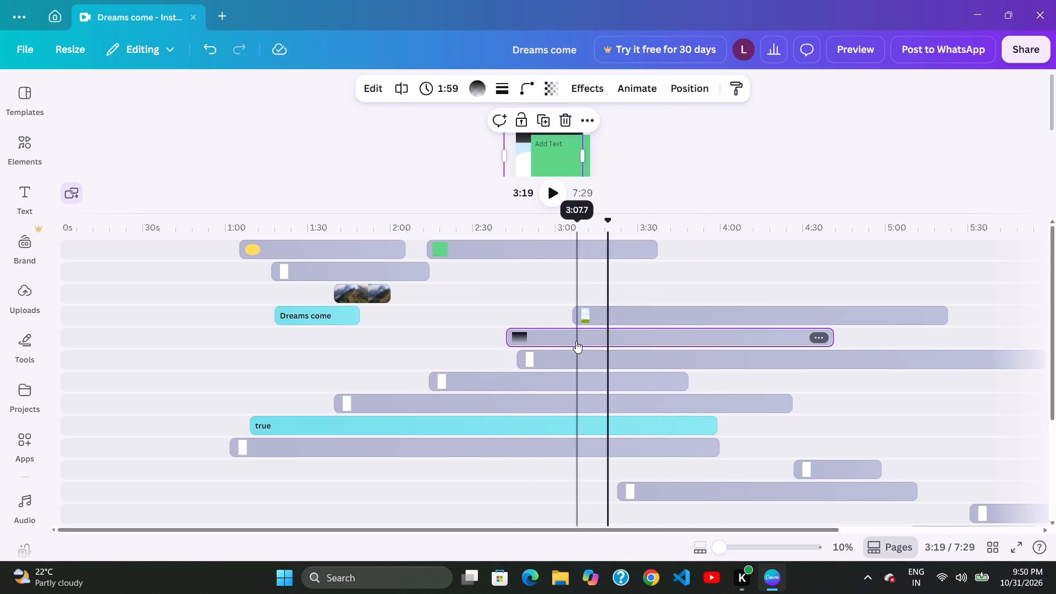
drag(544, 338, 553, 338)
drag(595, 335, 586, 335)
click(574, 335)
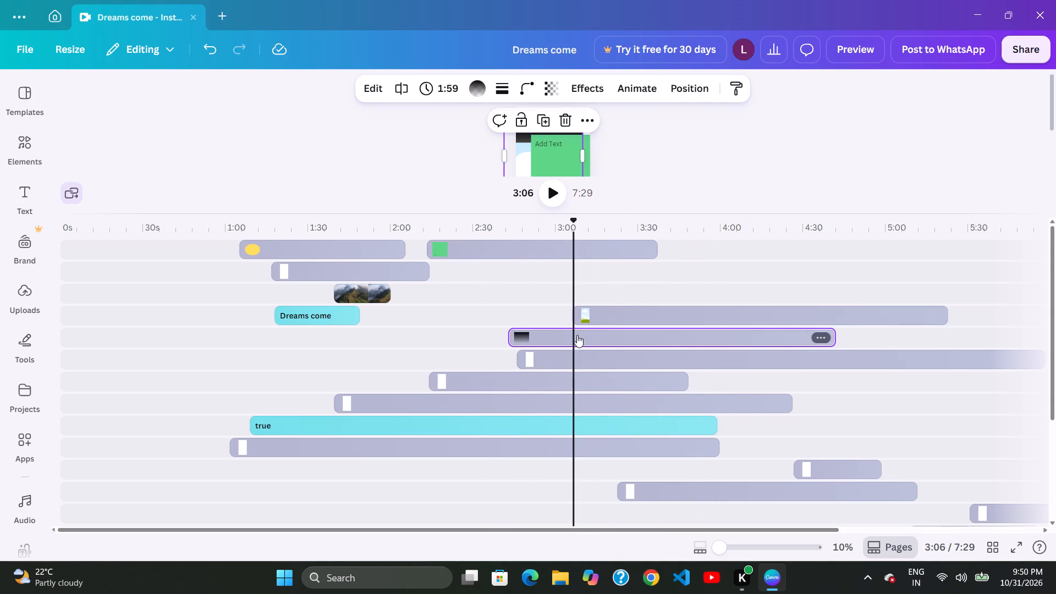
drag(595, 338, 606, 339)
drag(612, 339, 625, 340)
click(626, 341)
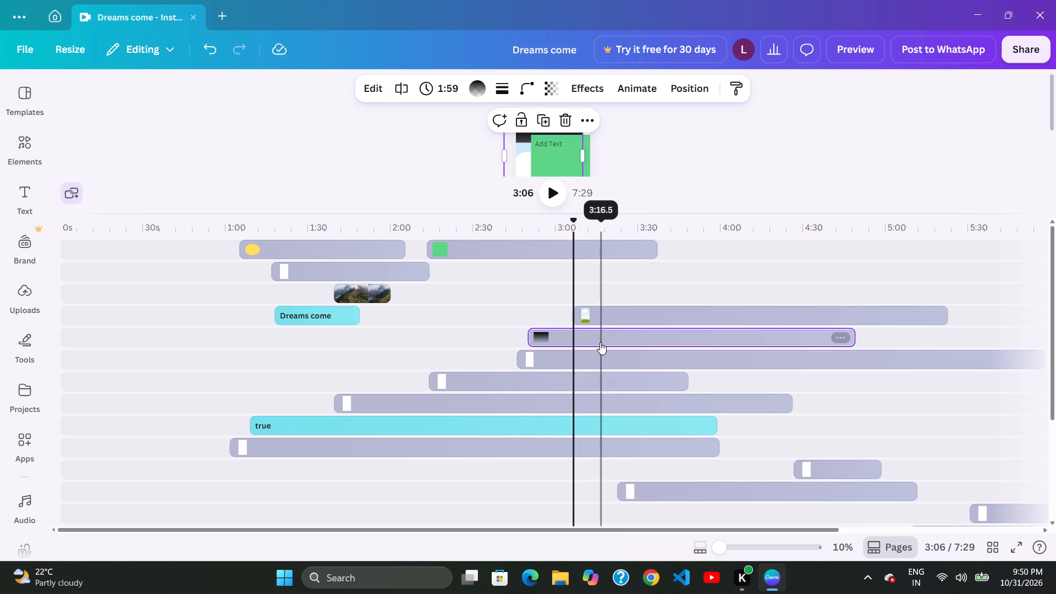
drag(555, 337, 561, 338)
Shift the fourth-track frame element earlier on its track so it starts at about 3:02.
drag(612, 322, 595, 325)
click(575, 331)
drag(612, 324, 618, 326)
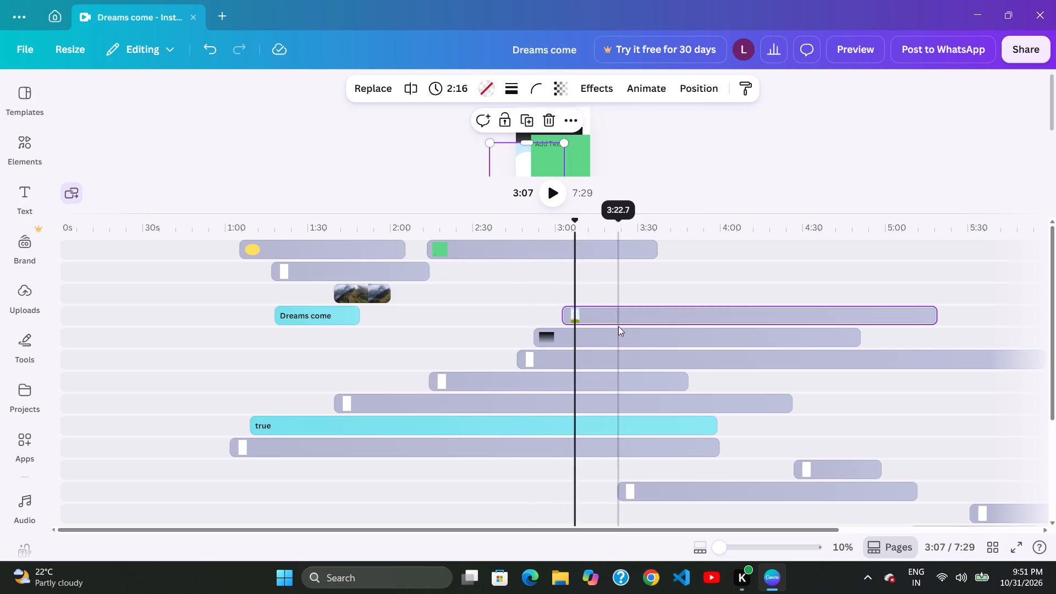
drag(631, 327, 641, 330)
Shift the fifth-track gradient element later and trim its start for a 1:52 duration, starting at about 3:09.
drag(645, 329, 652, 331)
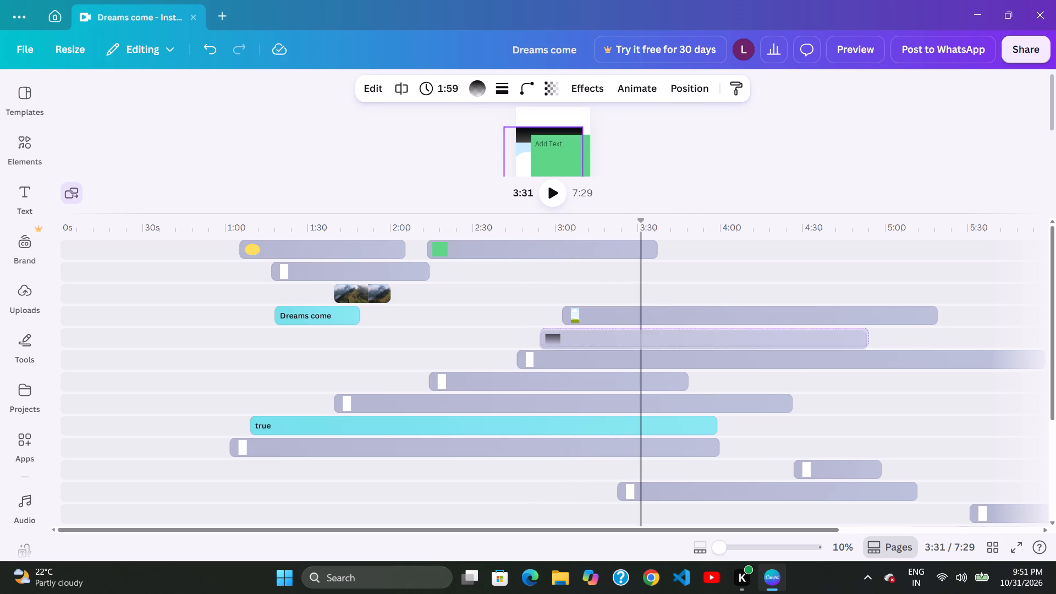
drag(652, 331, 652, 332)
click(663, 332)
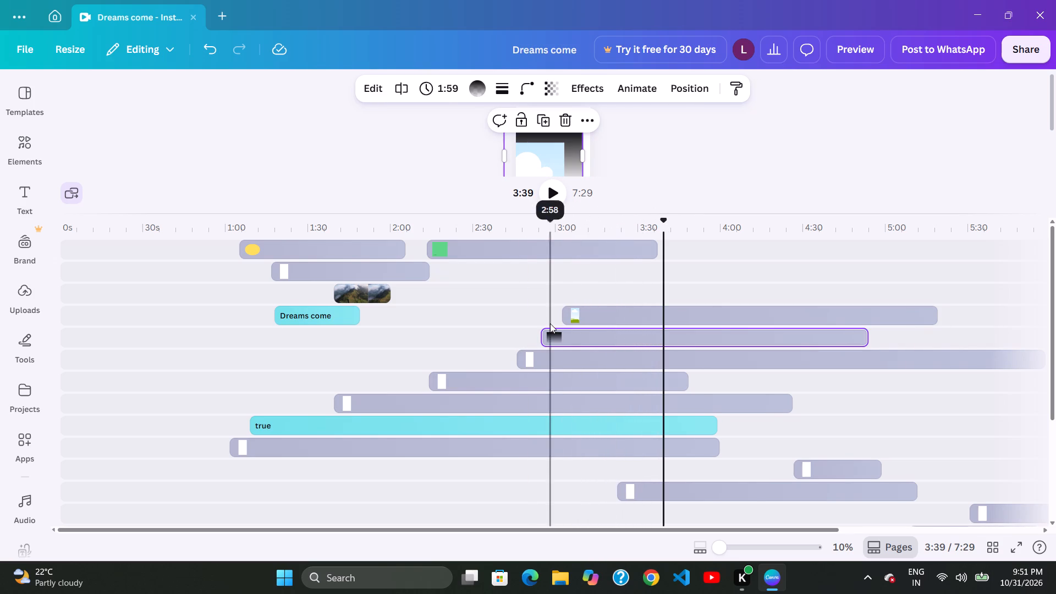
drag(550, 323, 564, 328)
click(613, 328)
click(579, 331)
drag(617, 336, 625, 337)
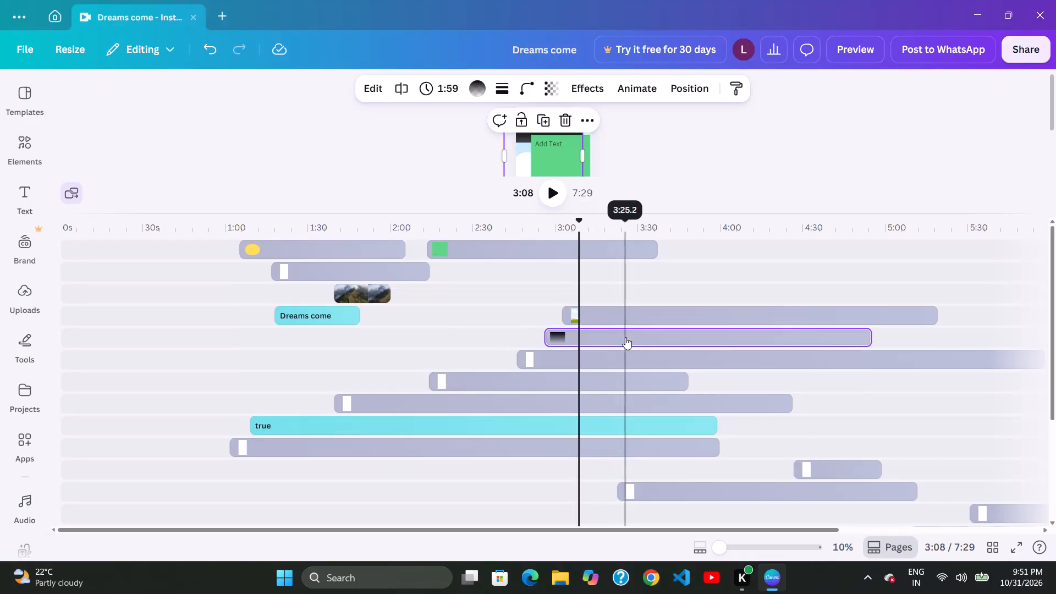
drag(622, 338, 631, 339)
click(629, 339)
drag(613, 342, 619, 343)
drag(571, 335, 582, 334)
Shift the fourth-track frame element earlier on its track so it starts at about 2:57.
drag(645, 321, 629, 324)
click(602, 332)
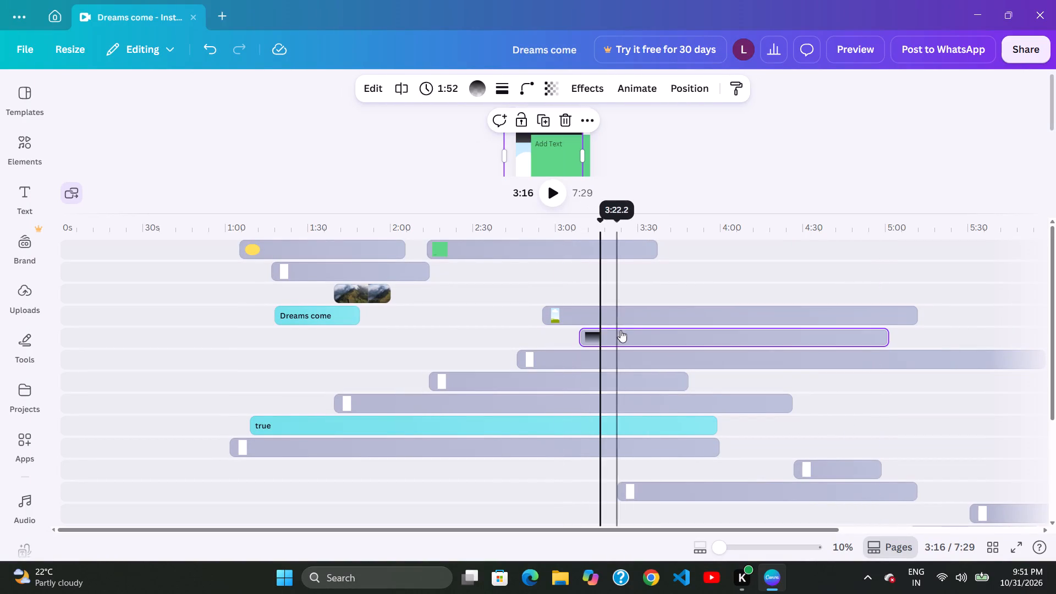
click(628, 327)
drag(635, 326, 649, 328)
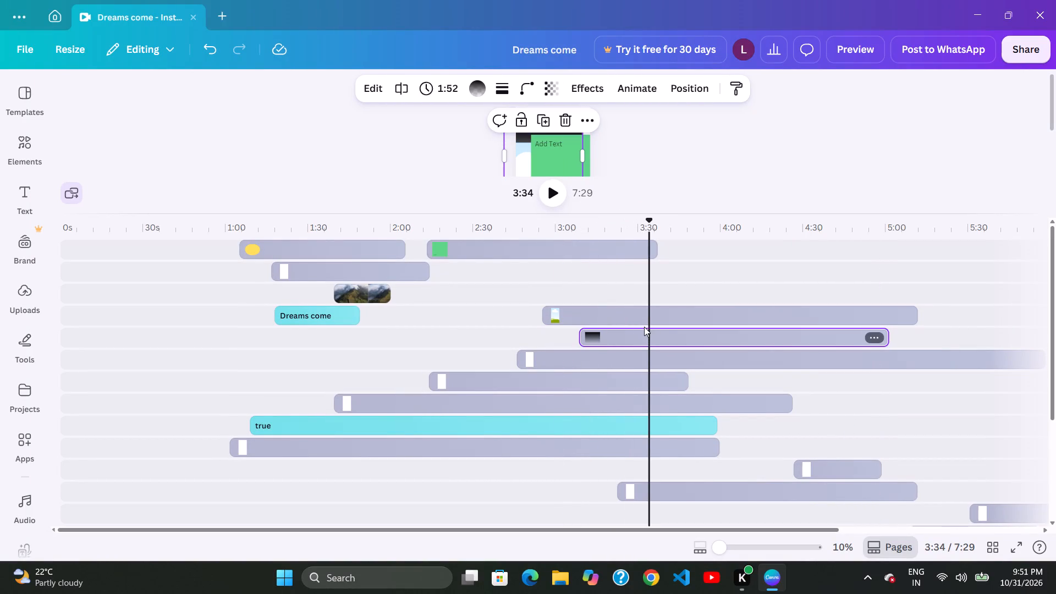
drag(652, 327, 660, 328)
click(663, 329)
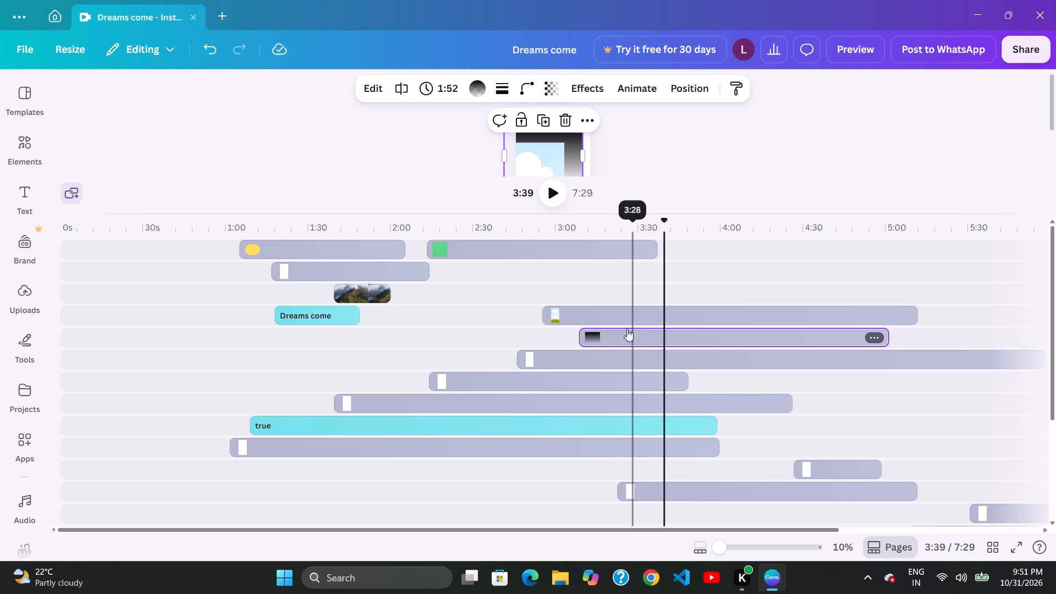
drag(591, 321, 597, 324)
Shift the fifth-track gradient element later on its track so it starts at about 3:15.
click(617, 327)
click(627, 328)
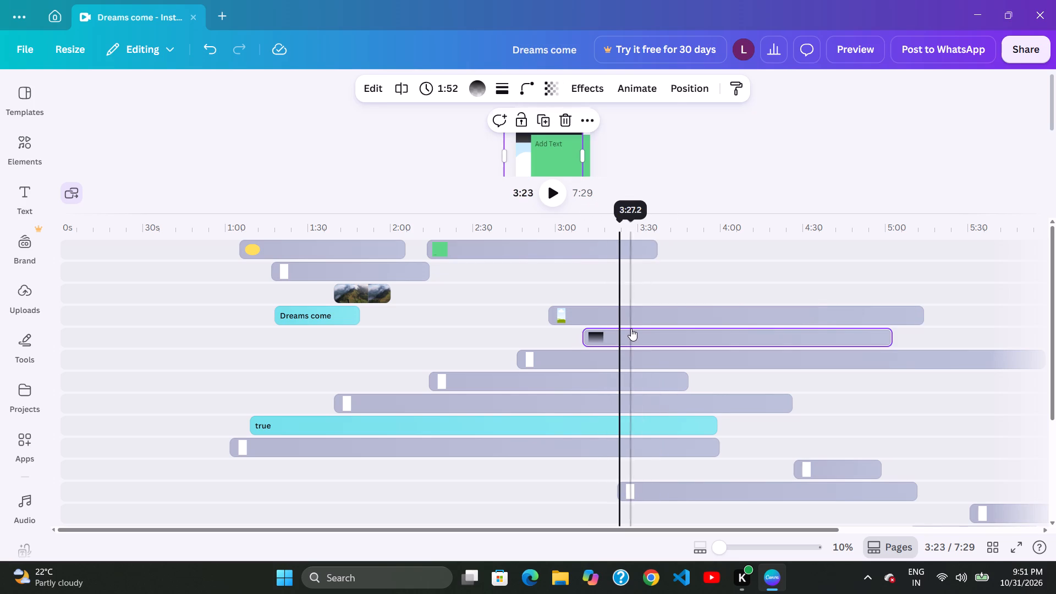
drag(637, 329, 650, 331)
click(642, 331)
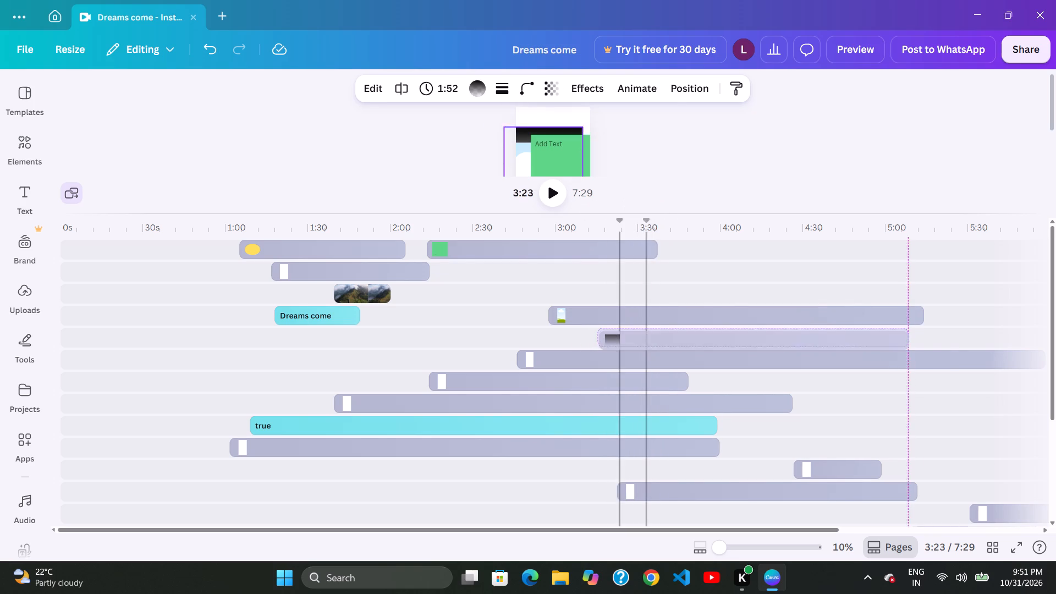
click(644, 332)
Trim the start of the fourth-track frame element for a 2:05 duration and shift it to align with the gradient's start at about 3:15.
click(601, 322)
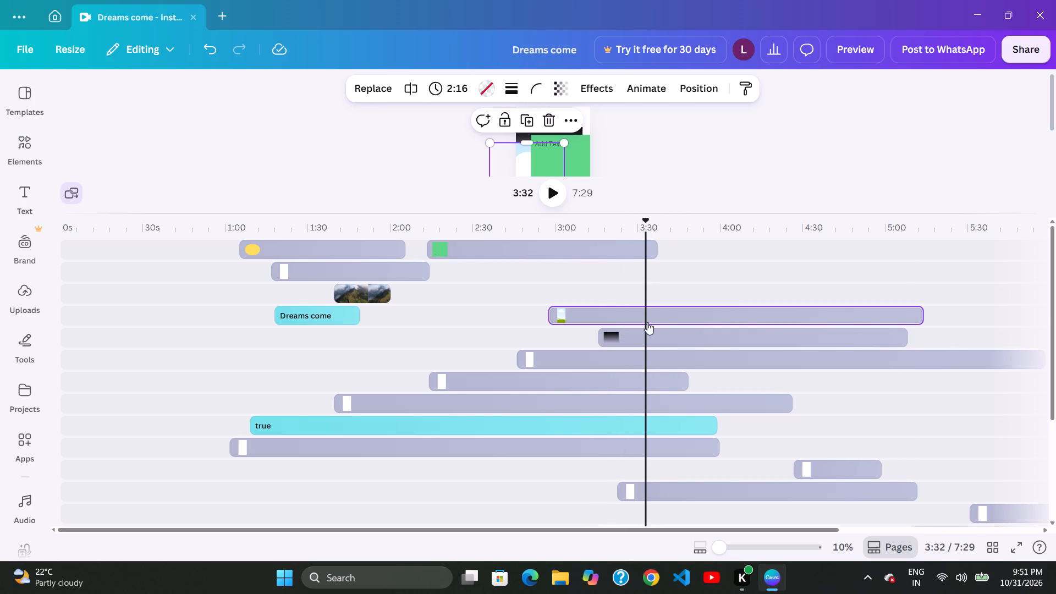
click(647, 322)
click(613, 323)
drag(628, 324, 638, 327)
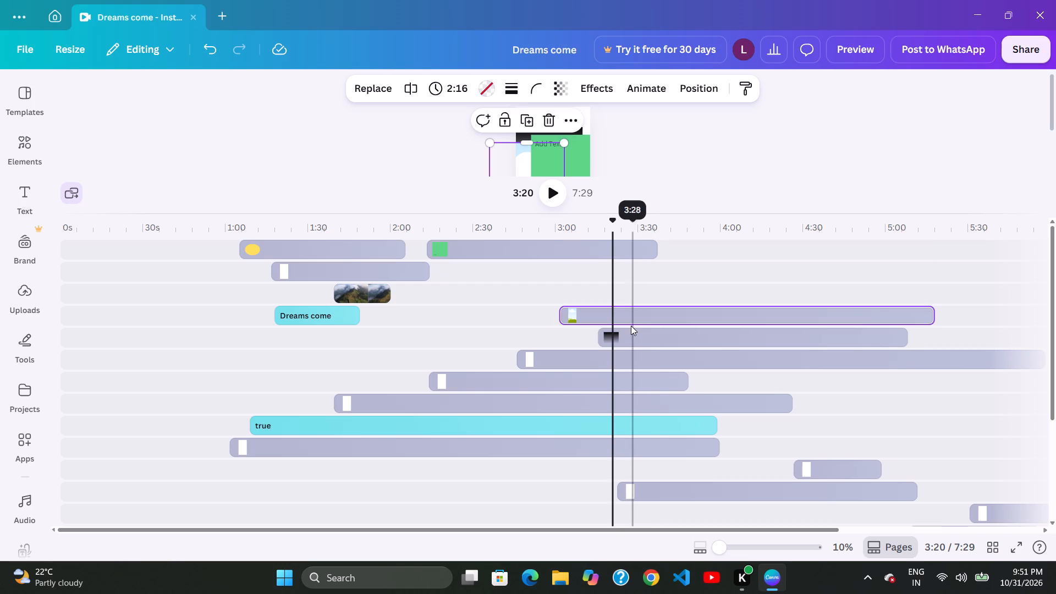
drag(652, 326, 659, 328)
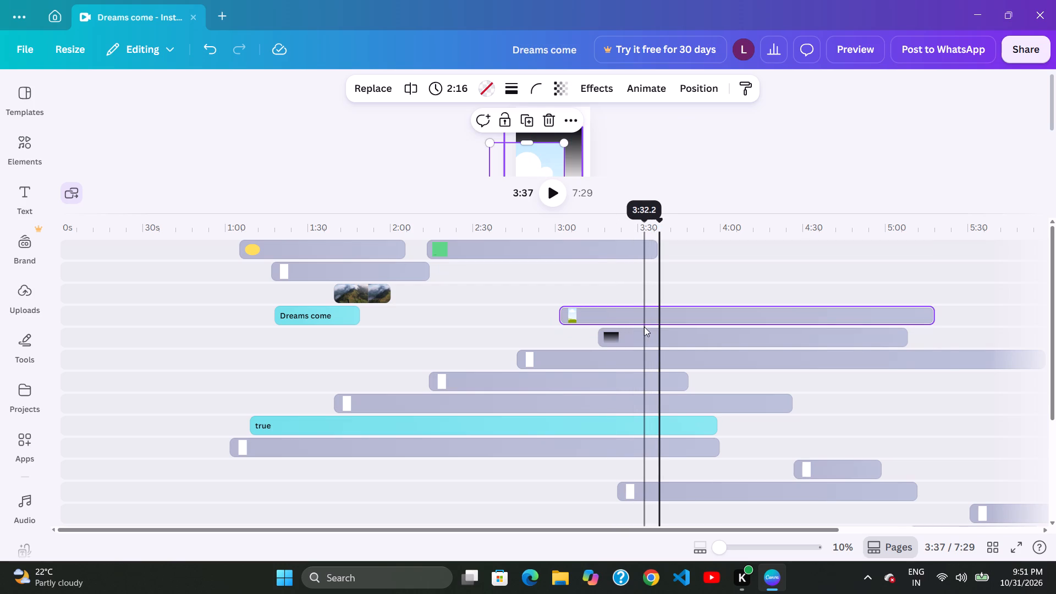
drag(572, 313, 603, 318)
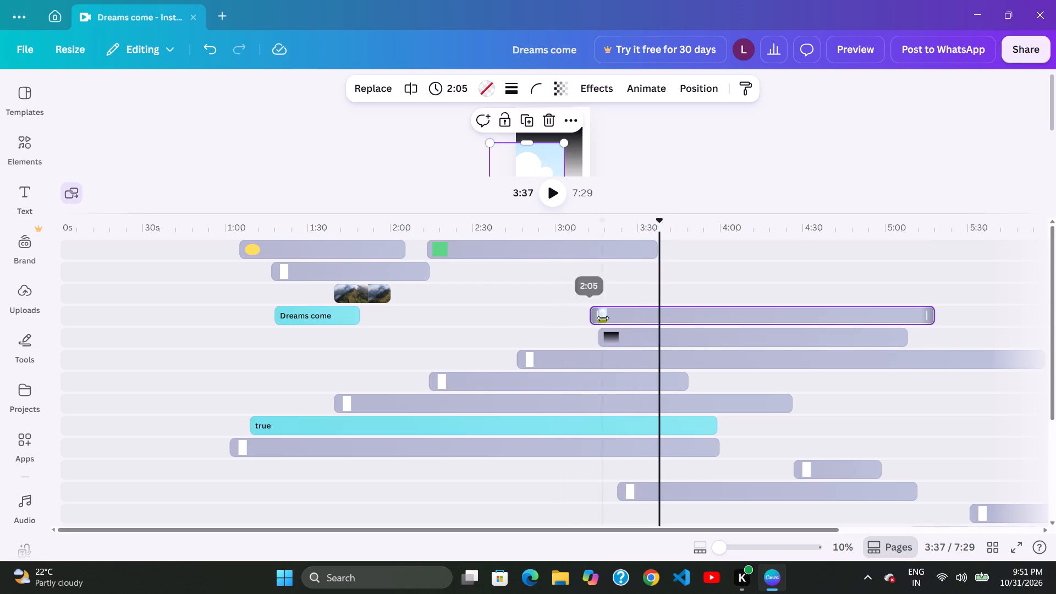
drag(586, 317, 594, 320)
click(599, 317)
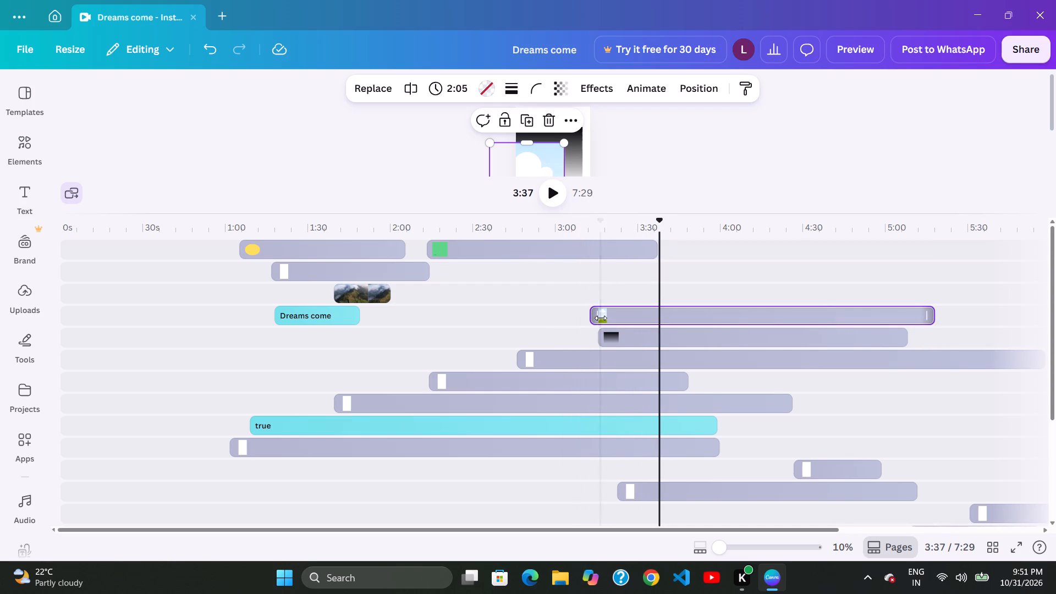
click(598, 317)
drag(607, 318, 615, 321)
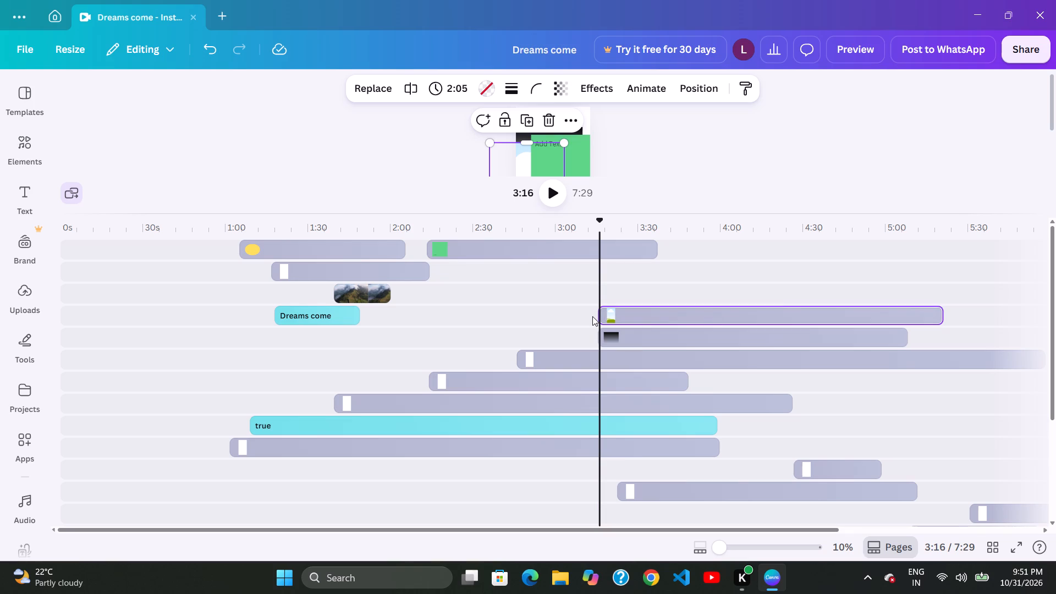
Trim the start of the fifth-track gradient element to about 3:22 for a 1:46 duration.
drag(542, 317, 559, 324)
click(589, 325)
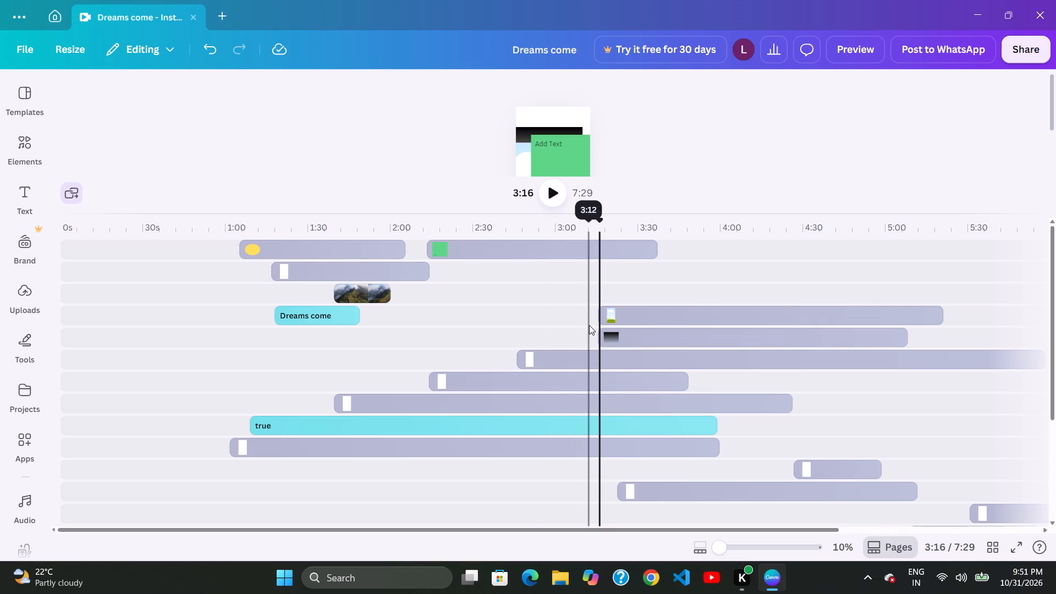
click(597, 328)
click(595, 331)
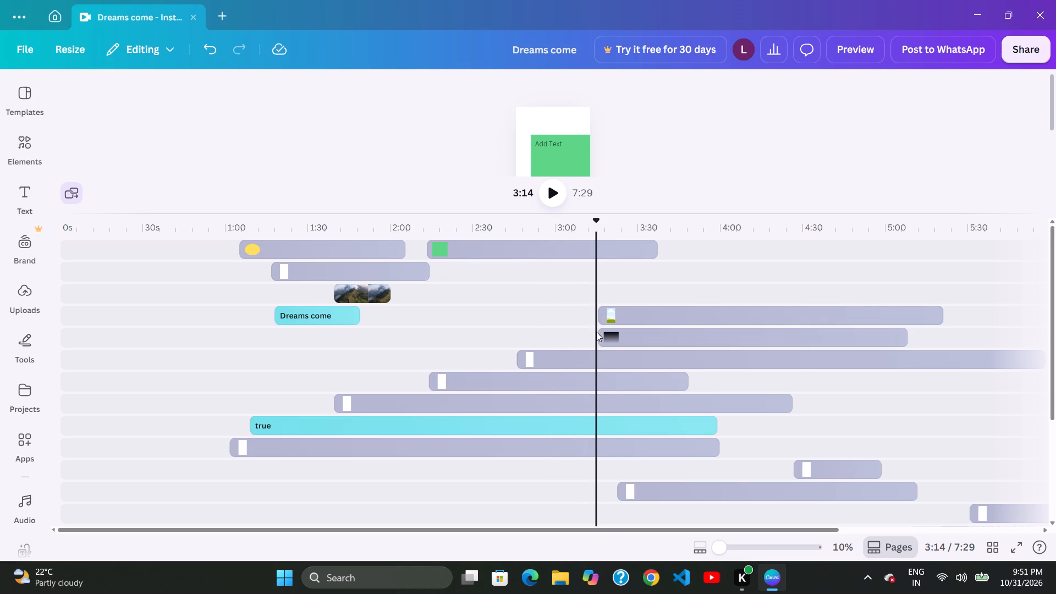
drag(601, 333, 614, 334)
click(567, 332)
Shift the fourth-track frame element later so its start aligns with the gradient element at about 3:22.
click(610, 322)
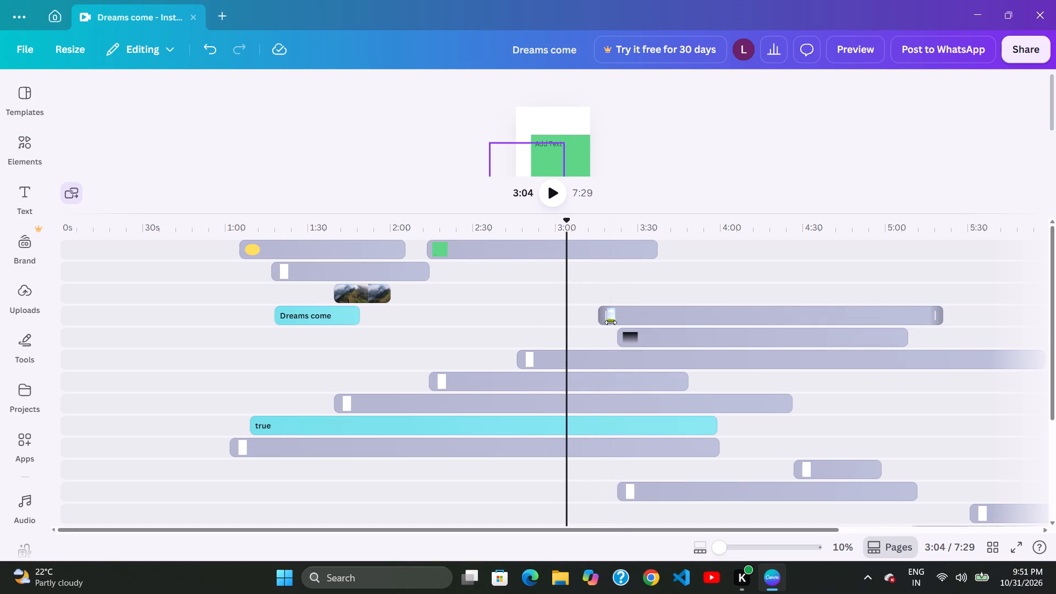
drag(620, 323, 640, 326)
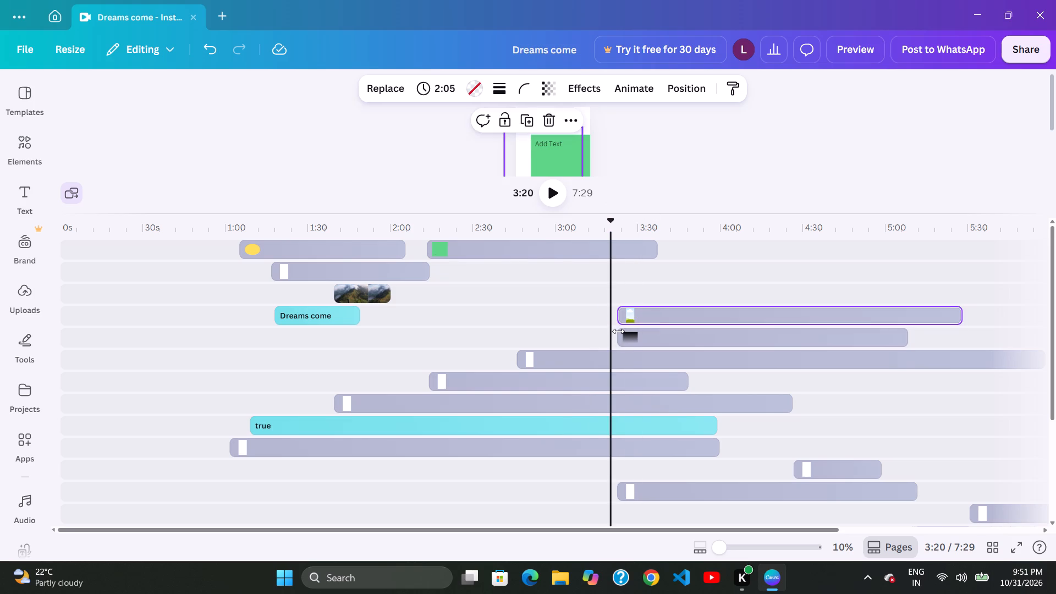
click(617, 330)
Shift the fifth-track gradient element later on its track so it starts at about 3:27.
drag(619, 331, 629, 332)
click(628, 333)
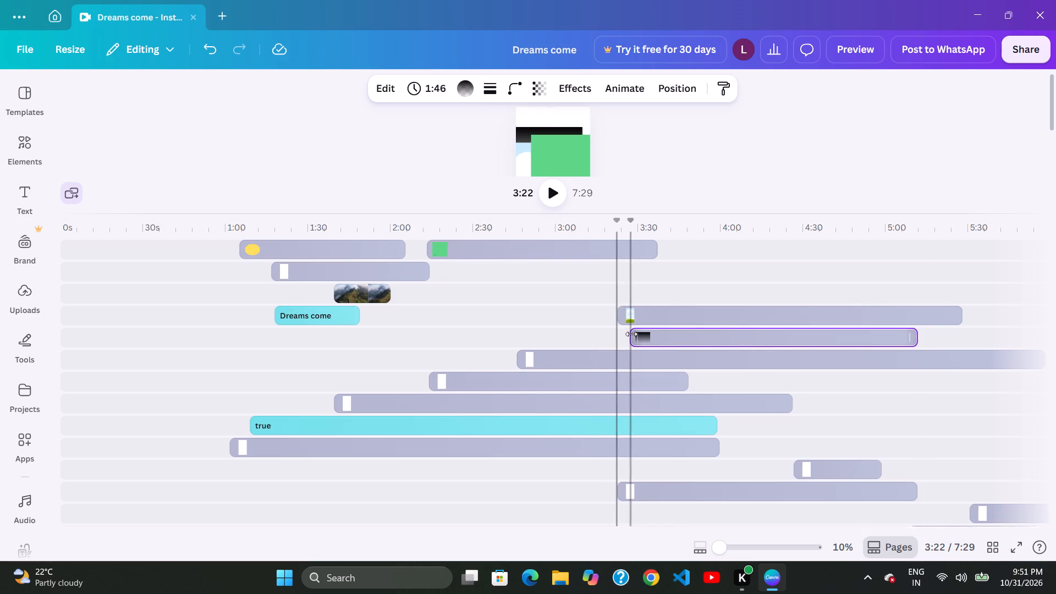
Extend the start of the fourth-track frame element back to about 3:16, keeping its end in place.
drag(546, 330, 570, 332)
drag(623, 324, 607, 327)
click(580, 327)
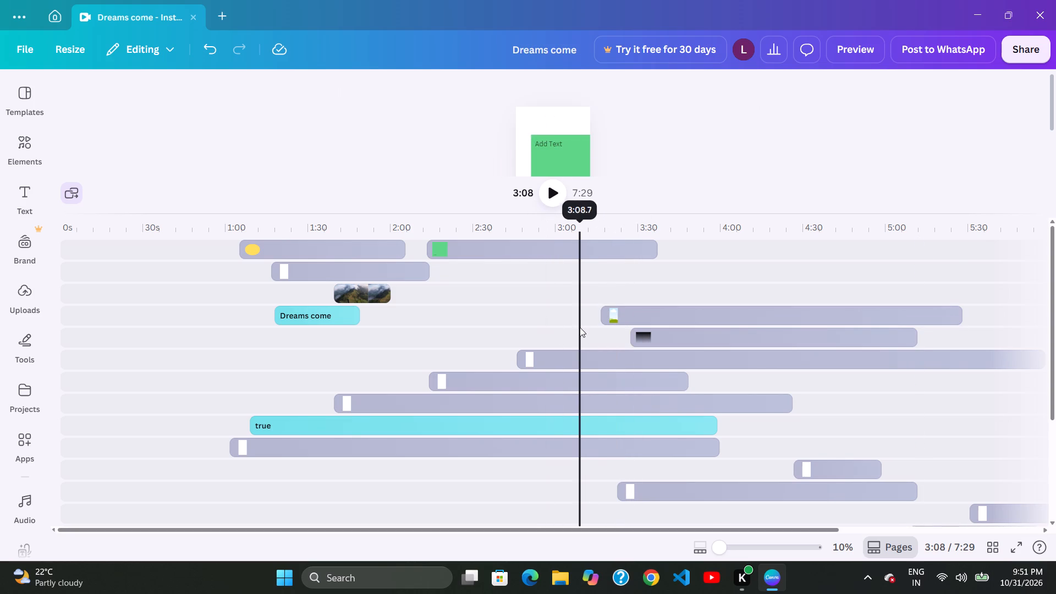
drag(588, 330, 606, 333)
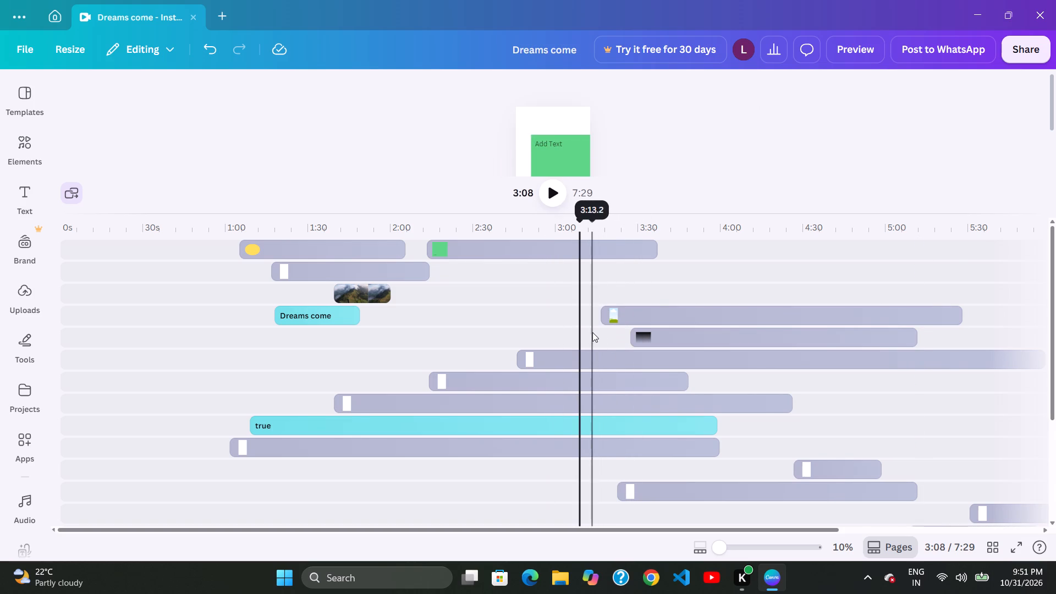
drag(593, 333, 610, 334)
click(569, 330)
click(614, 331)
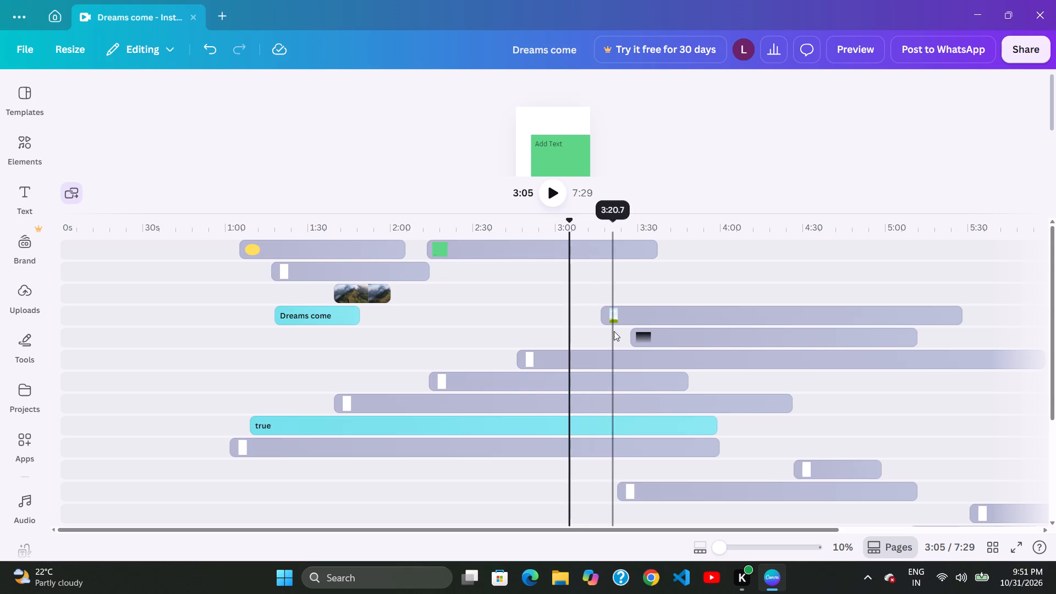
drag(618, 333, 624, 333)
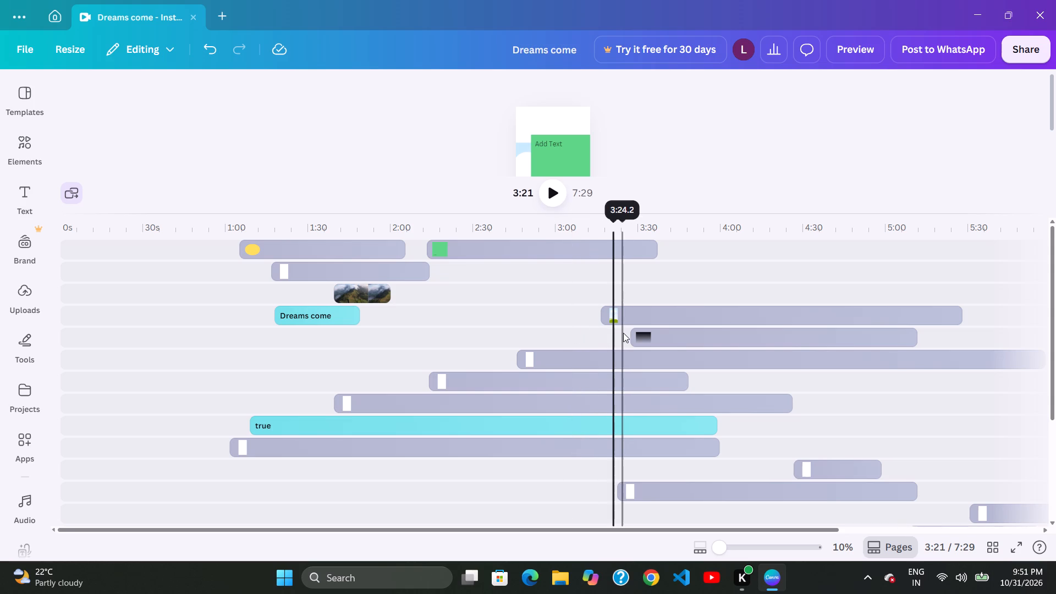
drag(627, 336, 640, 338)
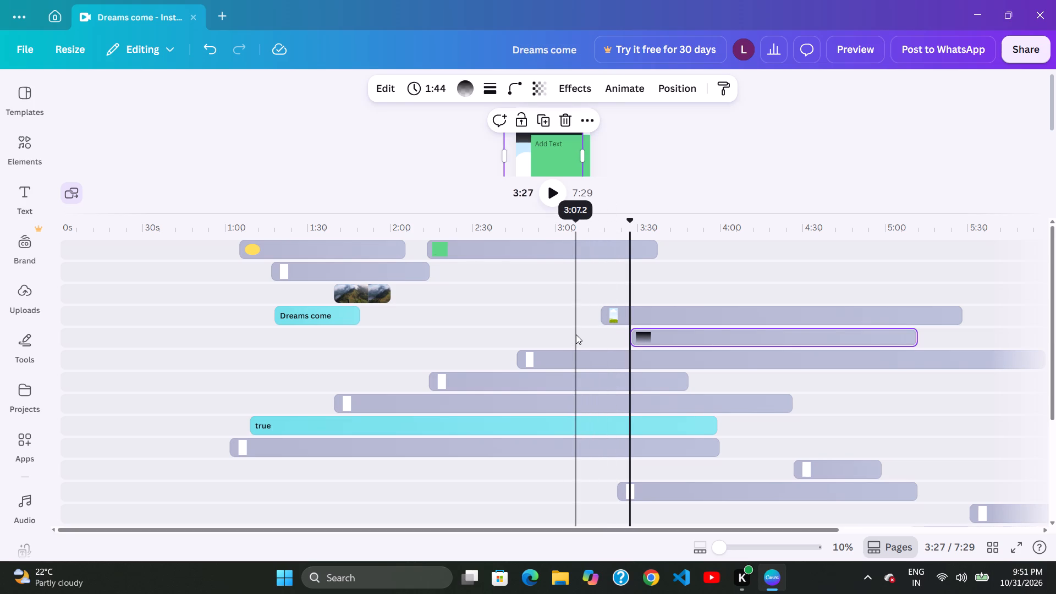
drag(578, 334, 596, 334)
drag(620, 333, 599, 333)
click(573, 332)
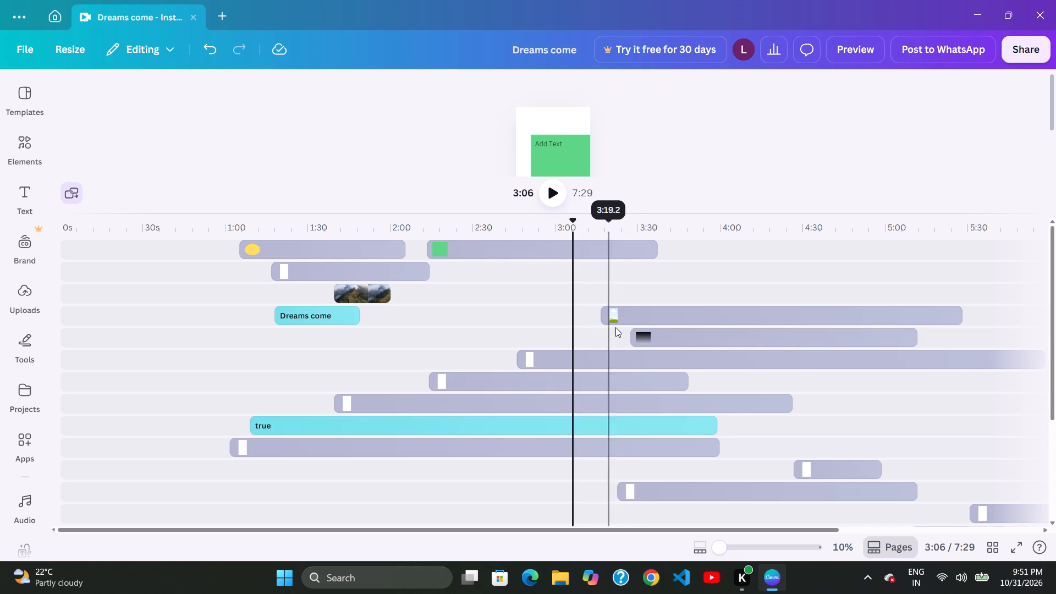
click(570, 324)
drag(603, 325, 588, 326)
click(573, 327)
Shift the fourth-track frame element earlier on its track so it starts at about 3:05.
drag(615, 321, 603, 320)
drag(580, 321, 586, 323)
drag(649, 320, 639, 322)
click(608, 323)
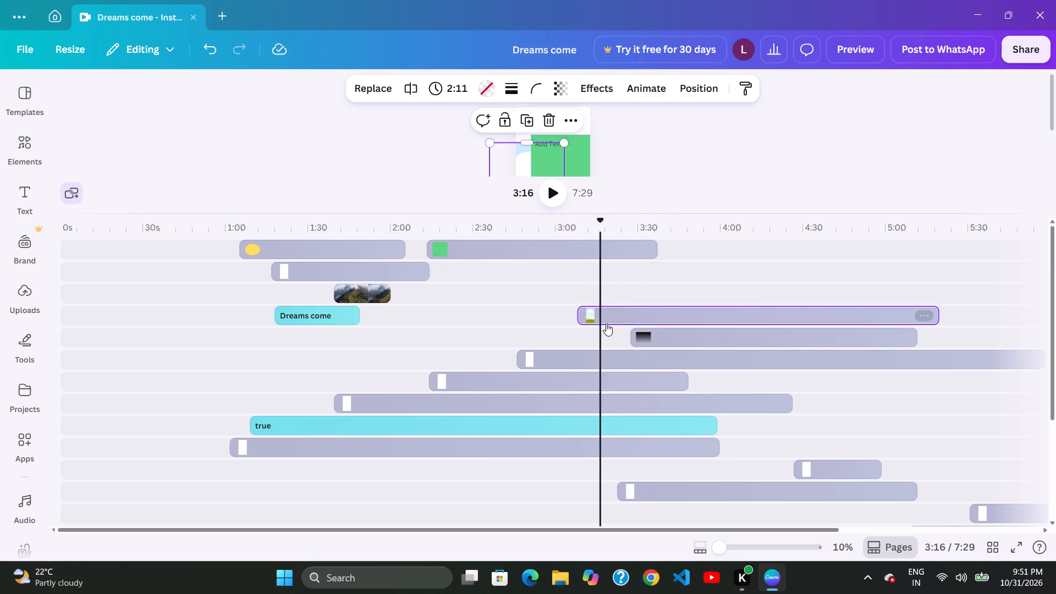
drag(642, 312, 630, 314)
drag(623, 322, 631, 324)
Trim the start of the fifth-track gradient element to about 3:49, keeping its end in place.
click(651, 324)
drag(662, 327, 639, 327)
click(648, 327)
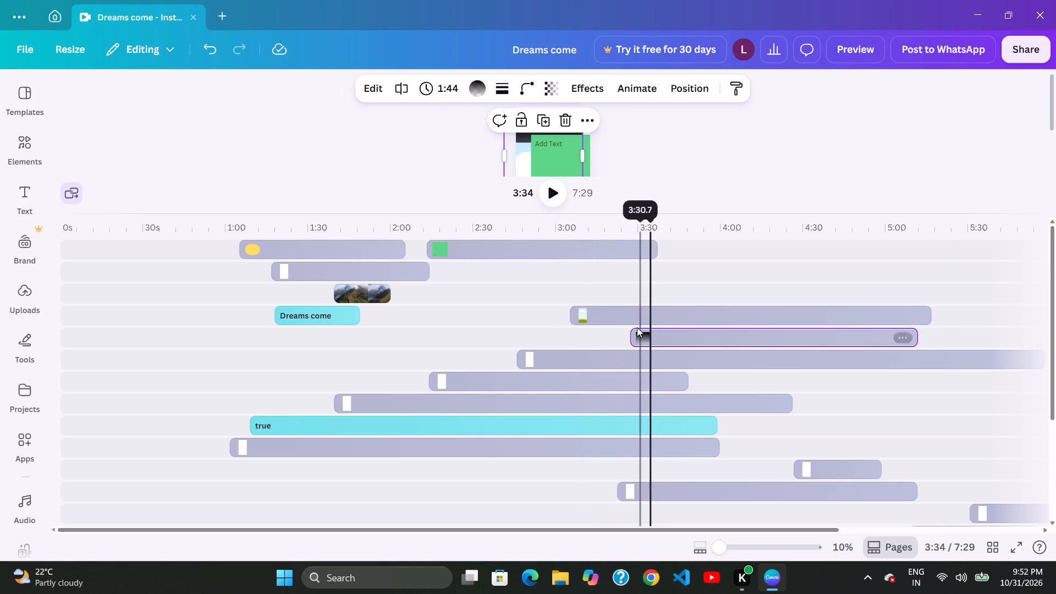
drag(586, 325, 613, 327)
click(578, 327)
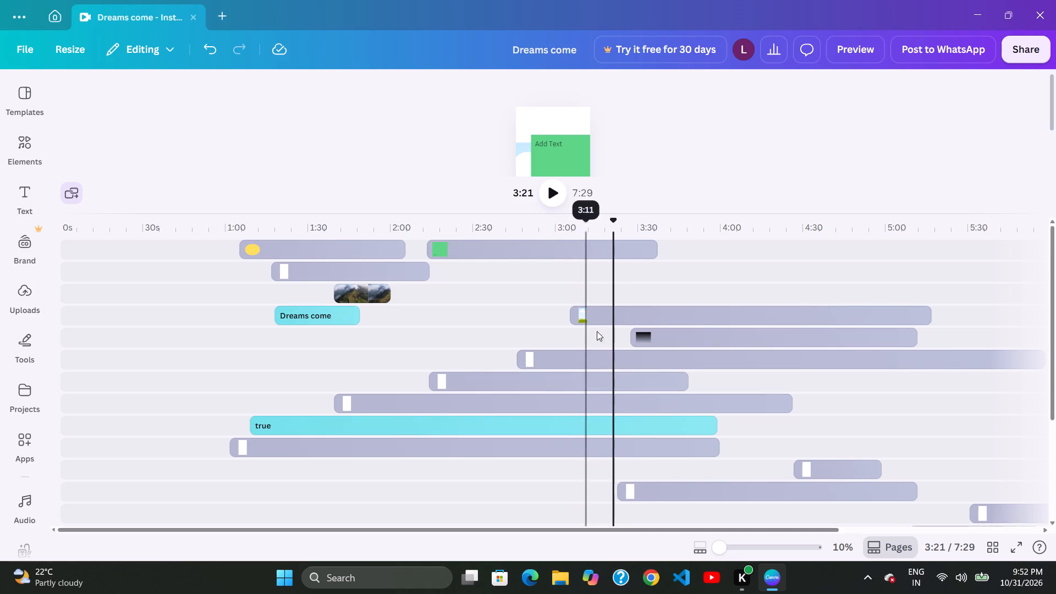
click(608, 333)
drag(611, 336, 617, 338)
drag(592, 338, 603, 339)
drag(600, 340, 615, 343)
drag(639, 343, 695, 343)
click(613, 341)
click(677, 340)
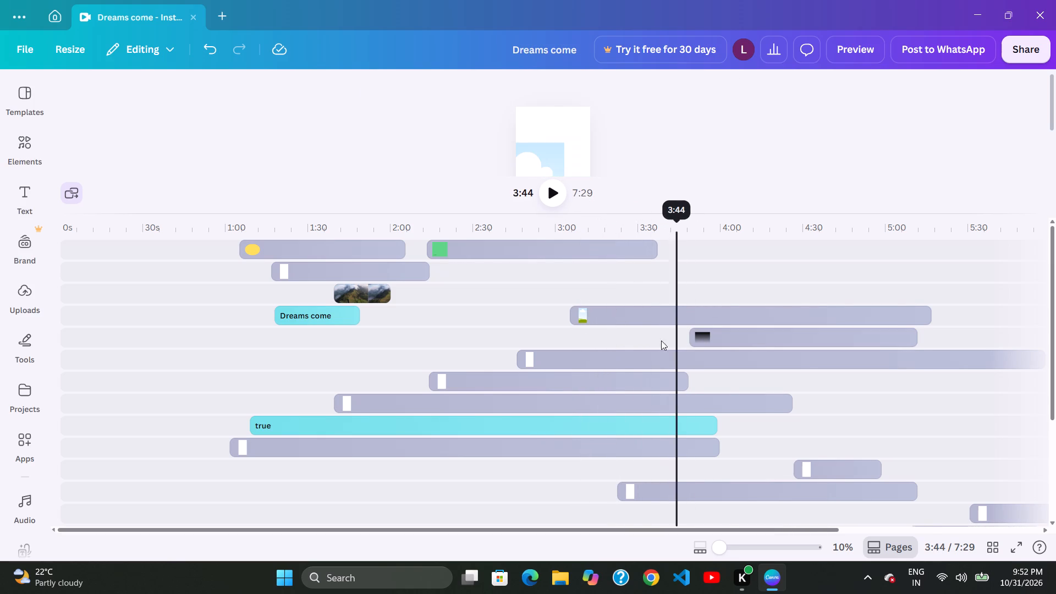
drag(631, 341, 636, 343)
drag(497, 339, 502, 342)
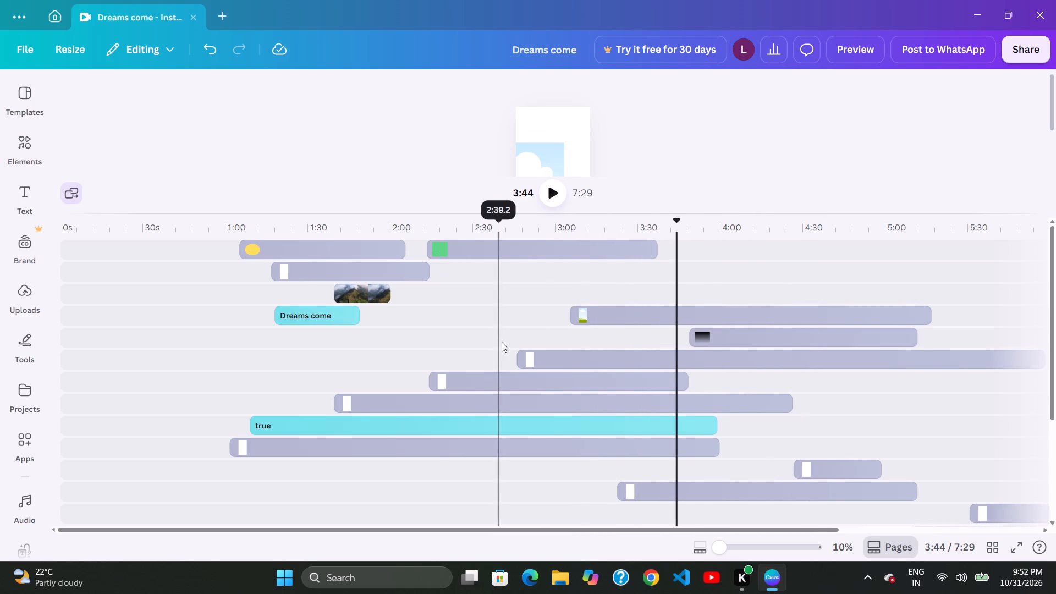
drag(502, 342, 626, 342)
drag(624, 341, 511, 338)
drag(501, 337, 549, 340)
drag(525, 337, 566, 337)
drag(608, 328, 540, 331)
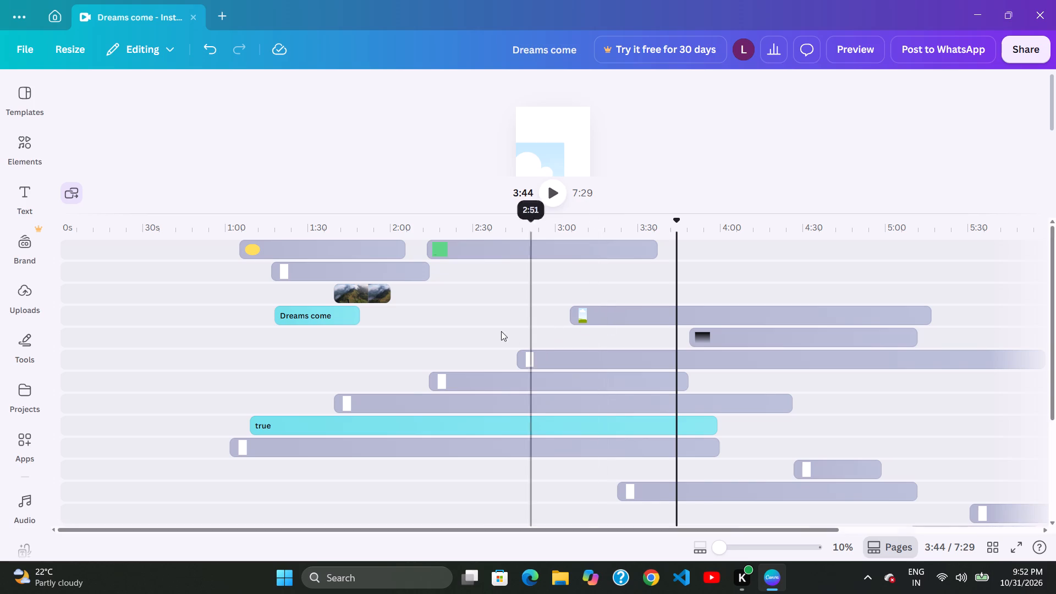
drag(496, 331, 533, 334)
Shift the fourth-track frame element earlier on its track so it starts at about 2:15.
click(608, 326)
click(652, 313)
drag(640, 319, 631, 320)
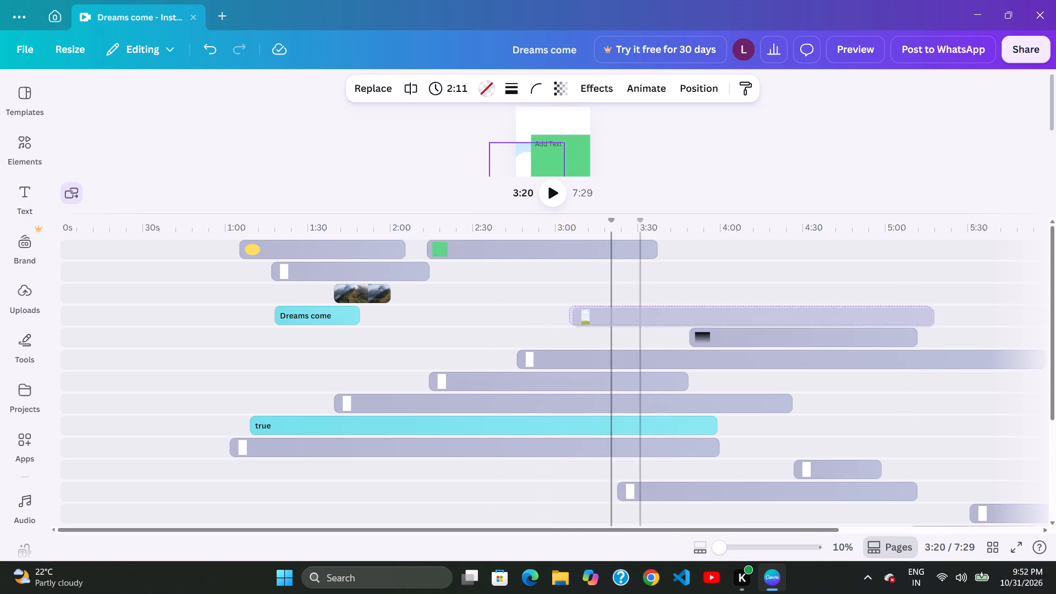
drag(631, 320, 598, 326)
drag(610, 327, 585, 329)
drag(468, 329, 476, 330)
drag(594, 309, 584, 310)
click(494, 316)
drag(537, 316, 560, 316)
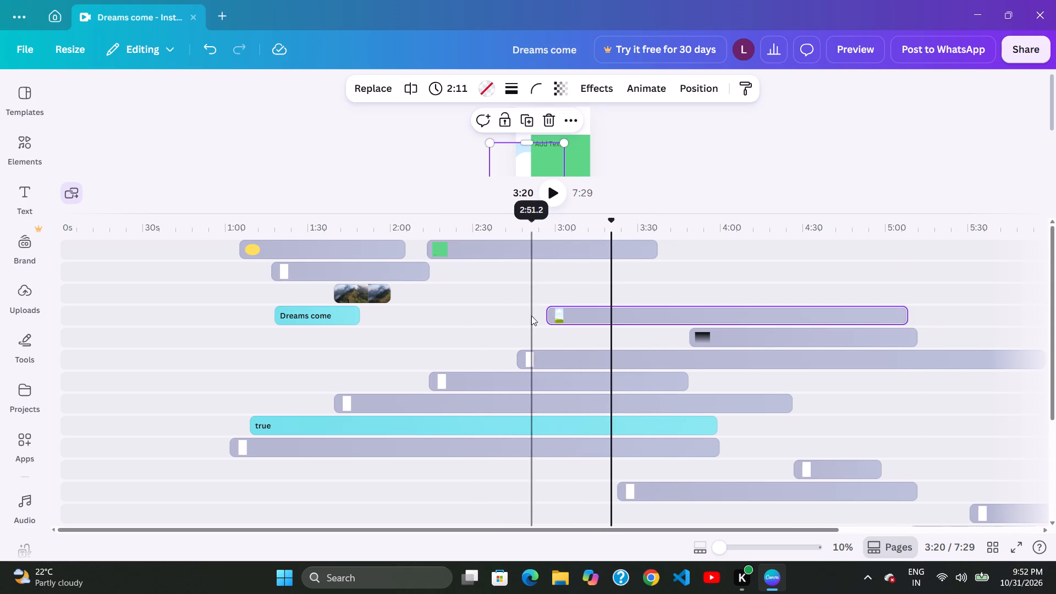
drag(606, 316, 631, 313)
drag(589, 320, 601, 321)
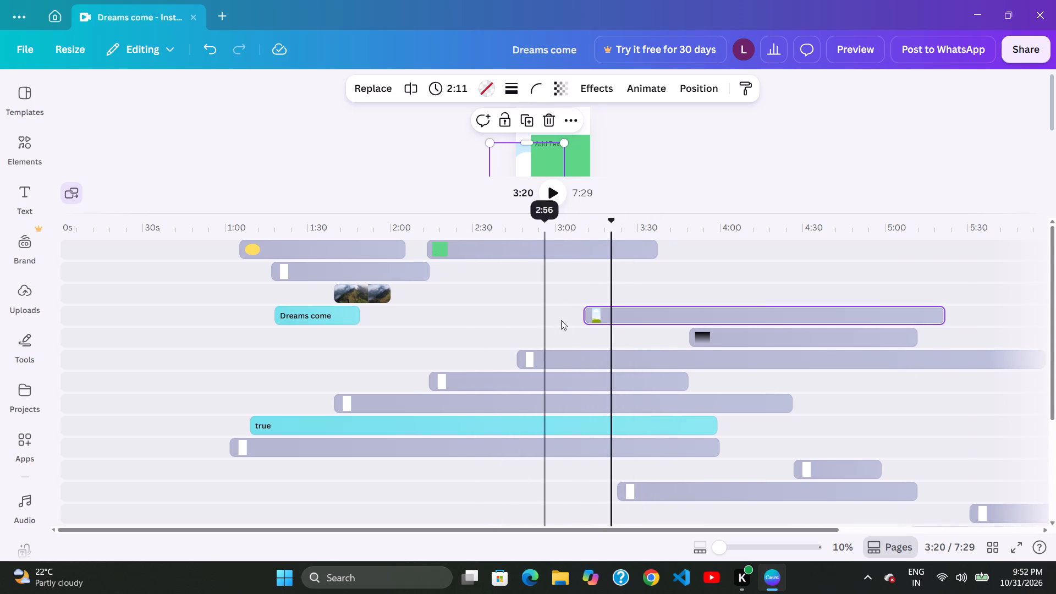
drag(561, 320, 570, 321)
drag(504, 321, 549, 320)
drag(642, 300, 514, 309)
drag(646, 306, 497, 315)
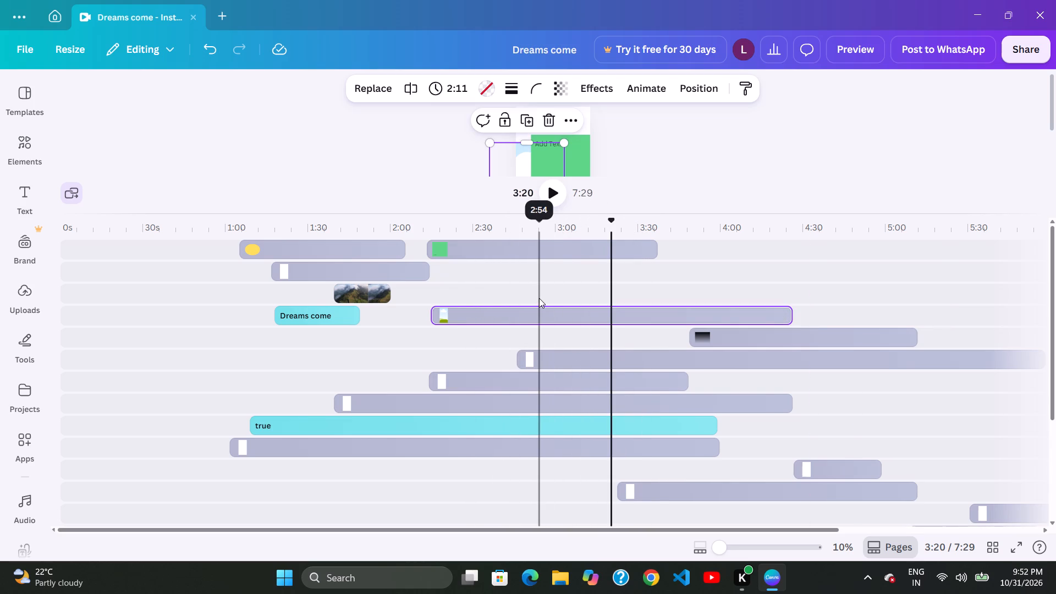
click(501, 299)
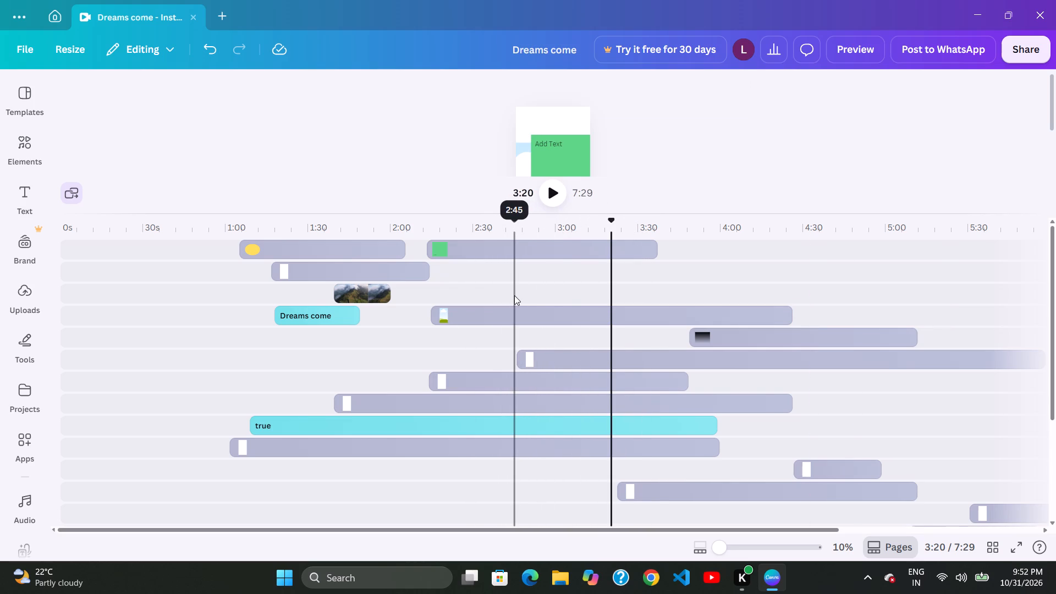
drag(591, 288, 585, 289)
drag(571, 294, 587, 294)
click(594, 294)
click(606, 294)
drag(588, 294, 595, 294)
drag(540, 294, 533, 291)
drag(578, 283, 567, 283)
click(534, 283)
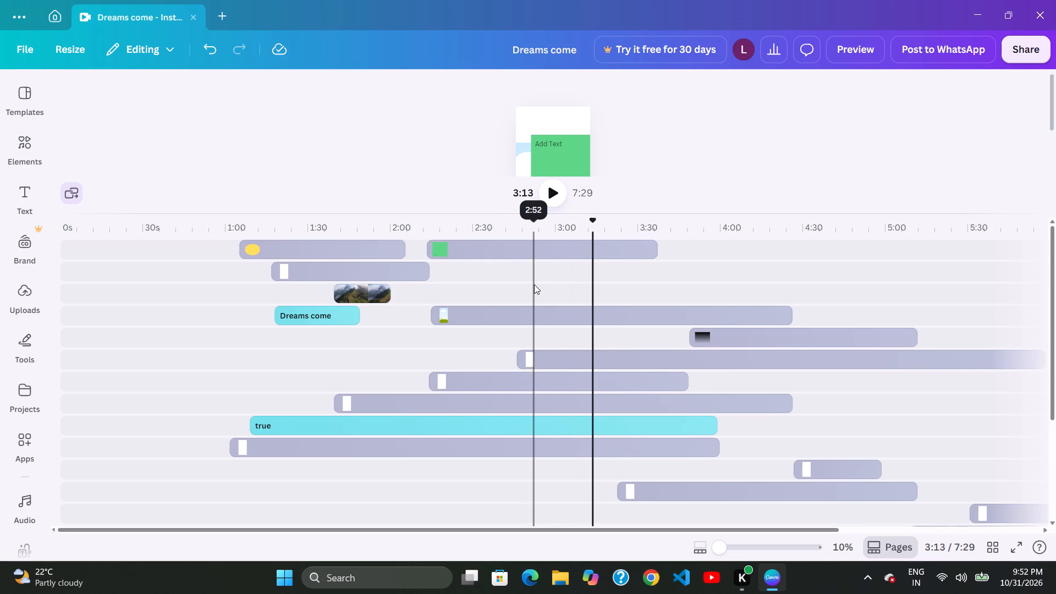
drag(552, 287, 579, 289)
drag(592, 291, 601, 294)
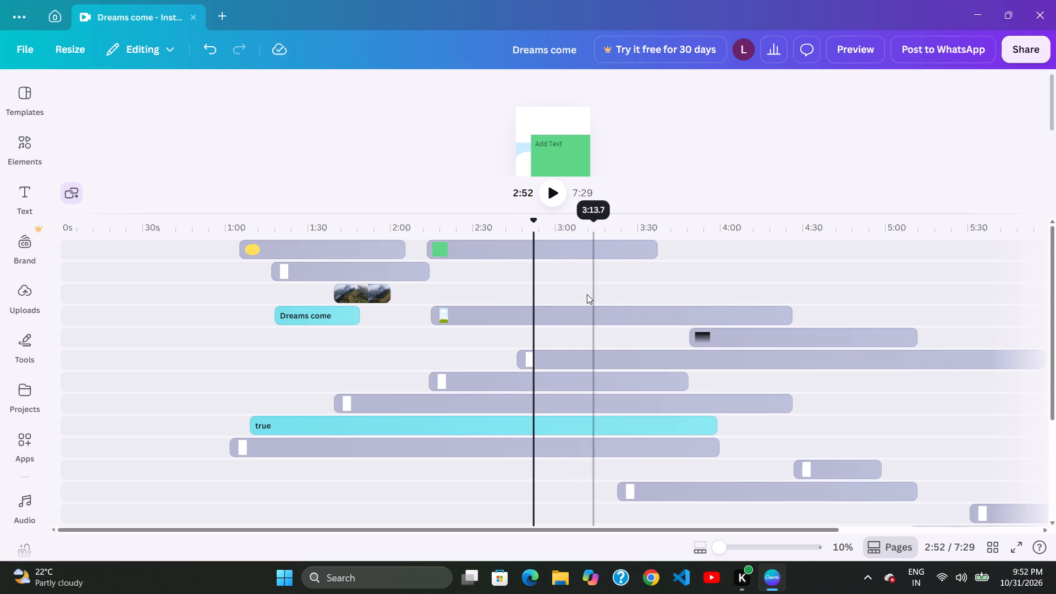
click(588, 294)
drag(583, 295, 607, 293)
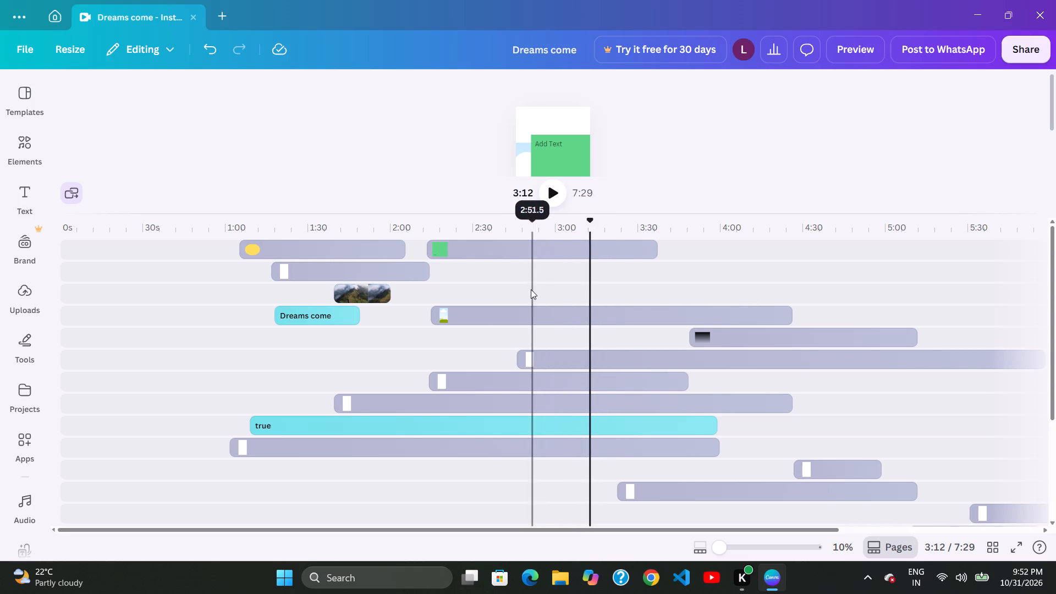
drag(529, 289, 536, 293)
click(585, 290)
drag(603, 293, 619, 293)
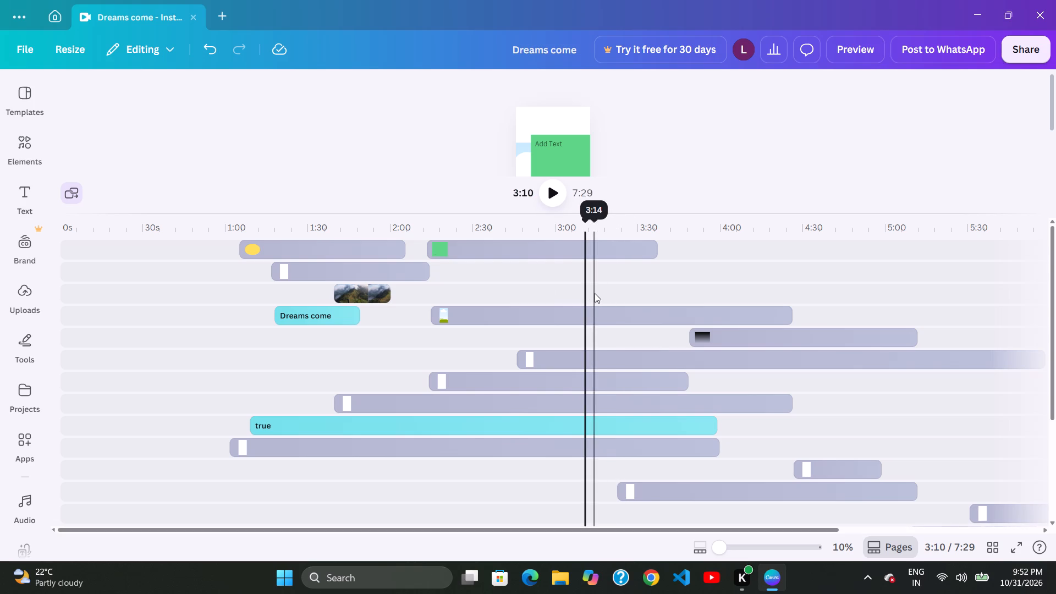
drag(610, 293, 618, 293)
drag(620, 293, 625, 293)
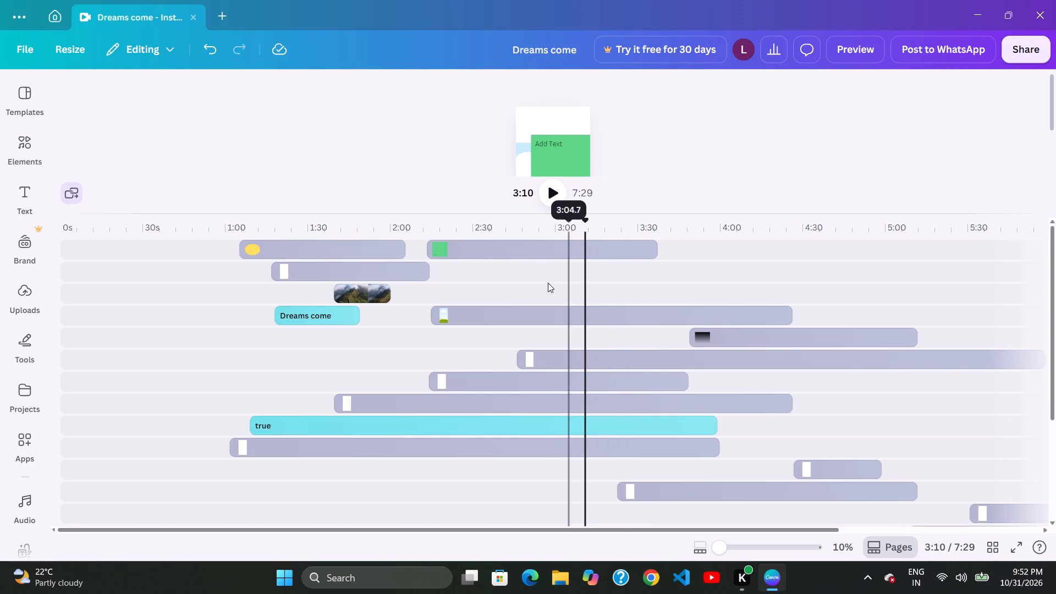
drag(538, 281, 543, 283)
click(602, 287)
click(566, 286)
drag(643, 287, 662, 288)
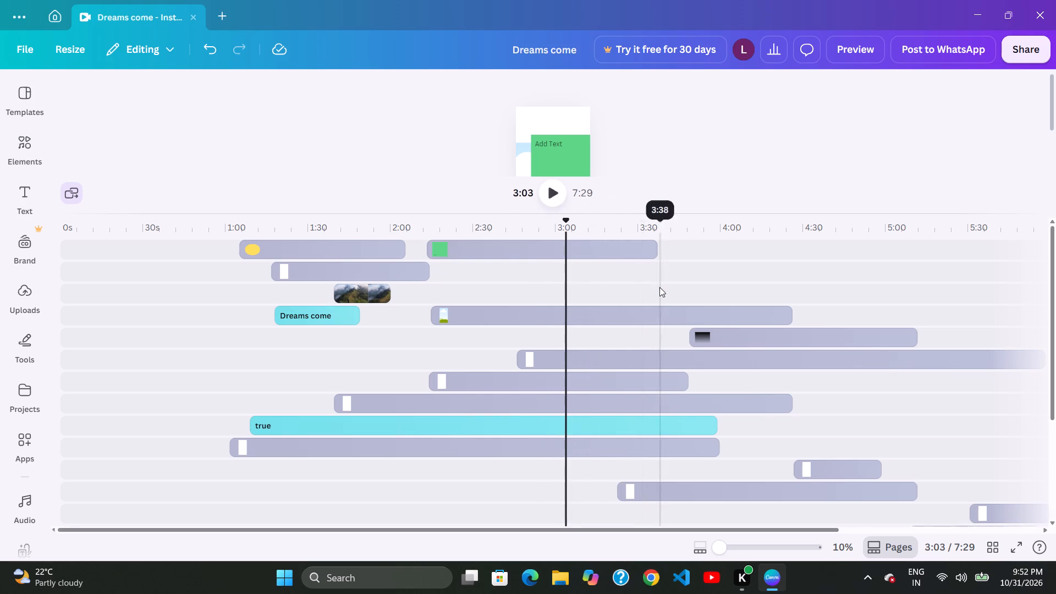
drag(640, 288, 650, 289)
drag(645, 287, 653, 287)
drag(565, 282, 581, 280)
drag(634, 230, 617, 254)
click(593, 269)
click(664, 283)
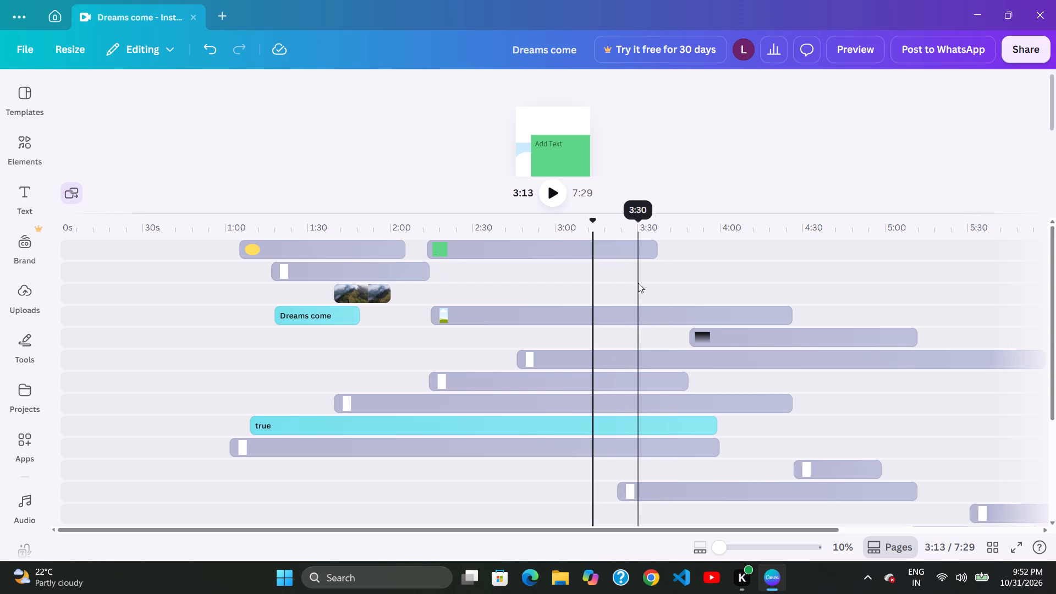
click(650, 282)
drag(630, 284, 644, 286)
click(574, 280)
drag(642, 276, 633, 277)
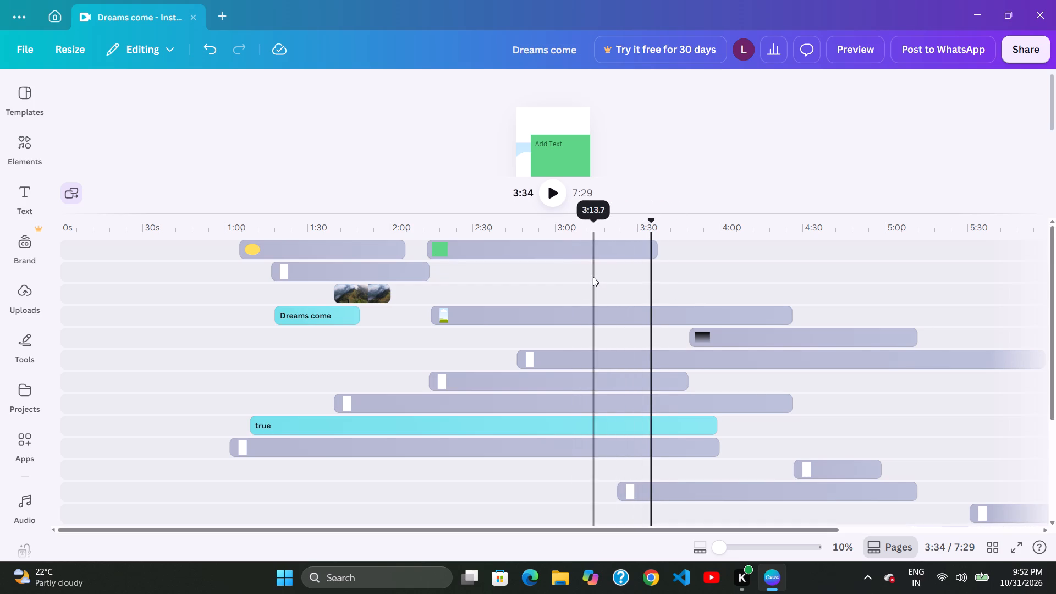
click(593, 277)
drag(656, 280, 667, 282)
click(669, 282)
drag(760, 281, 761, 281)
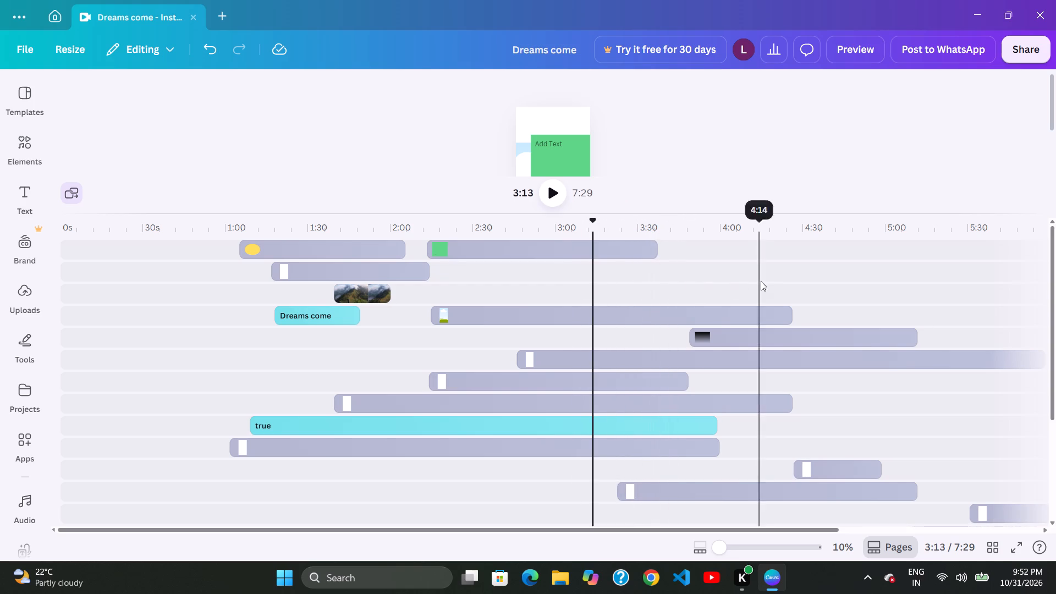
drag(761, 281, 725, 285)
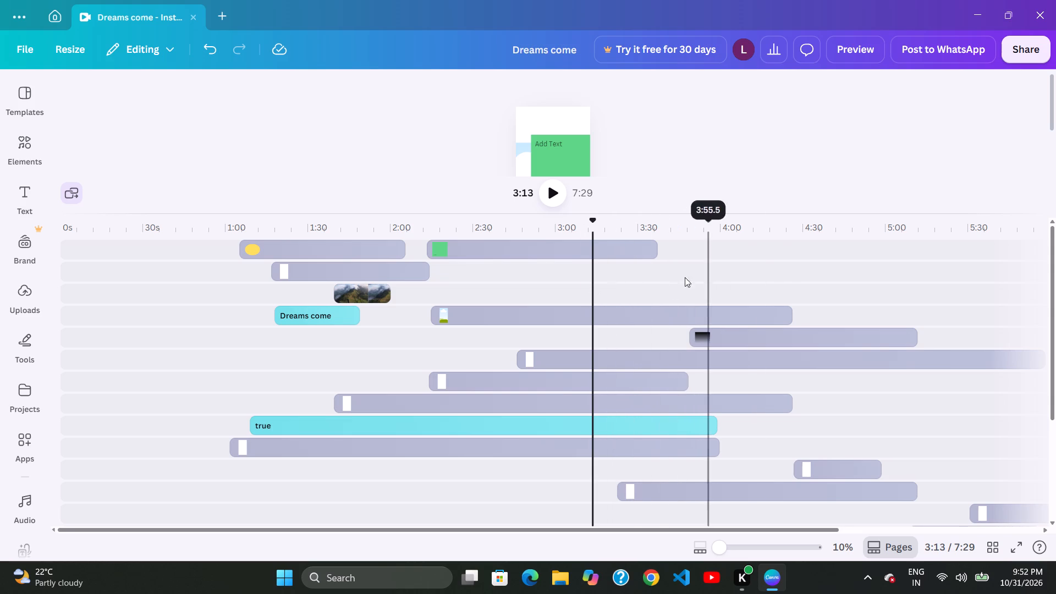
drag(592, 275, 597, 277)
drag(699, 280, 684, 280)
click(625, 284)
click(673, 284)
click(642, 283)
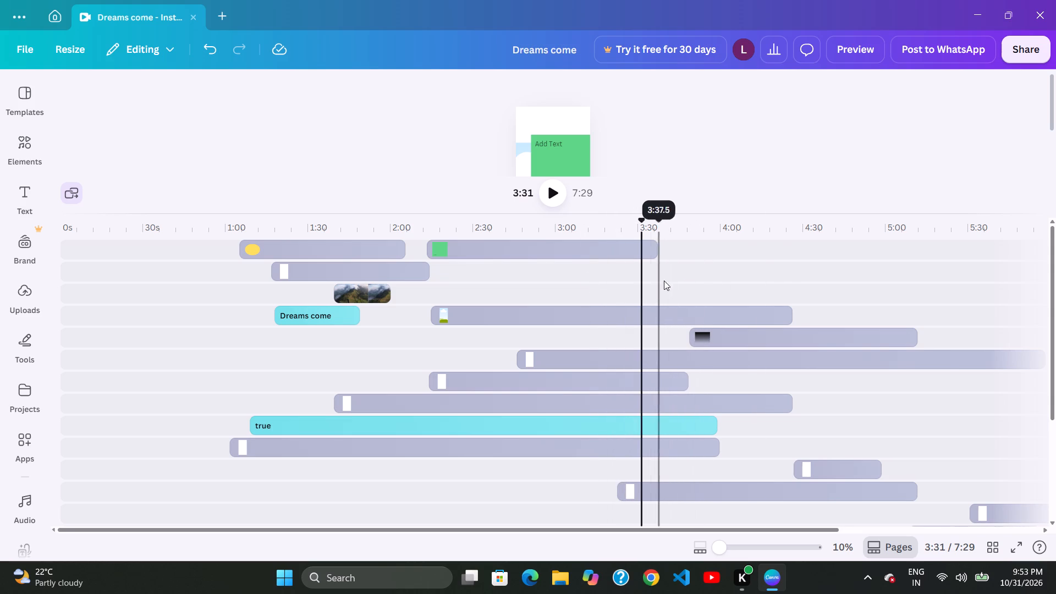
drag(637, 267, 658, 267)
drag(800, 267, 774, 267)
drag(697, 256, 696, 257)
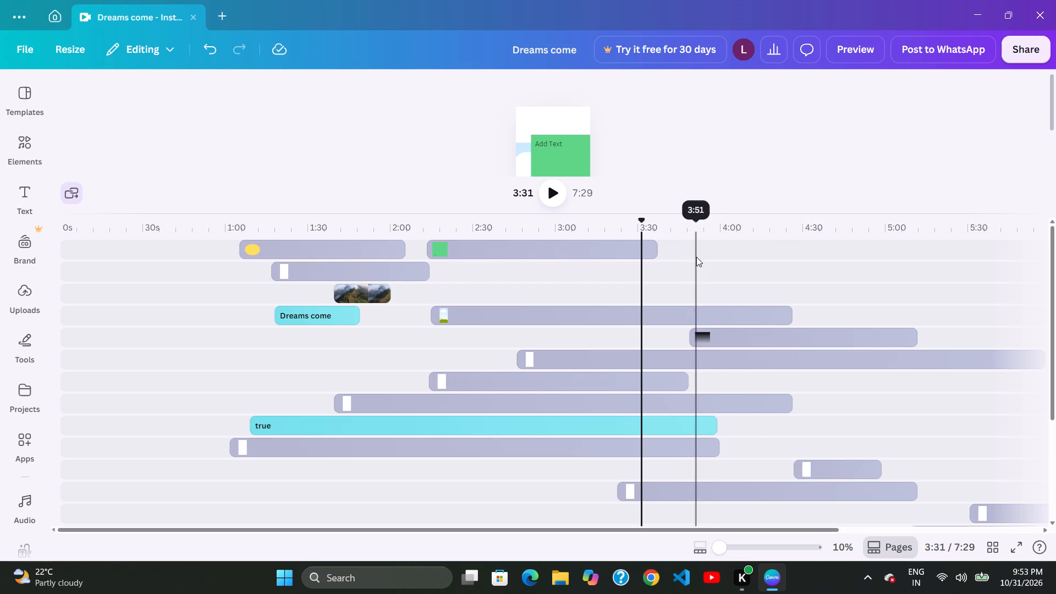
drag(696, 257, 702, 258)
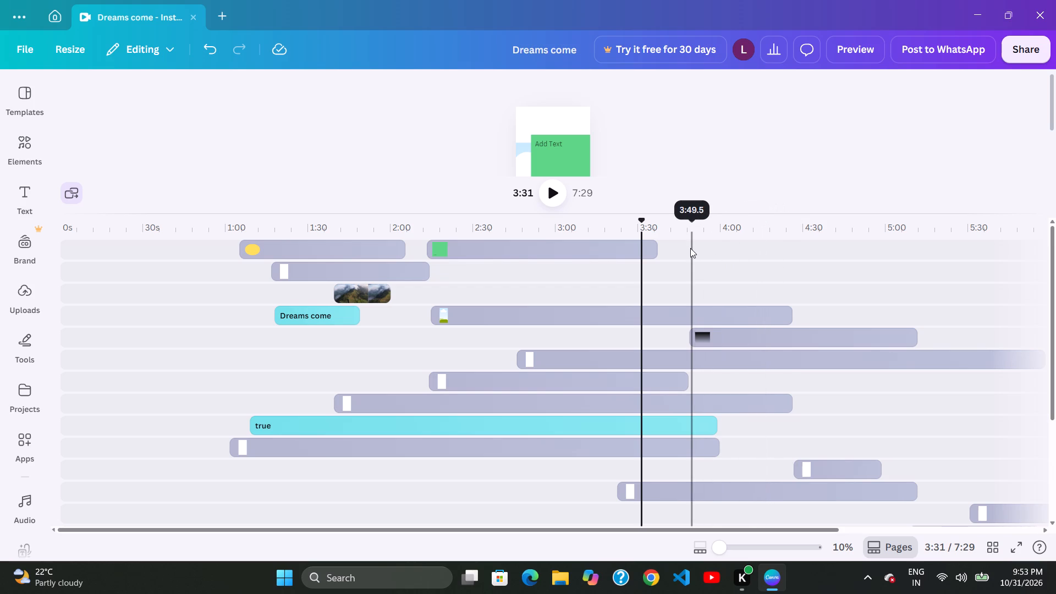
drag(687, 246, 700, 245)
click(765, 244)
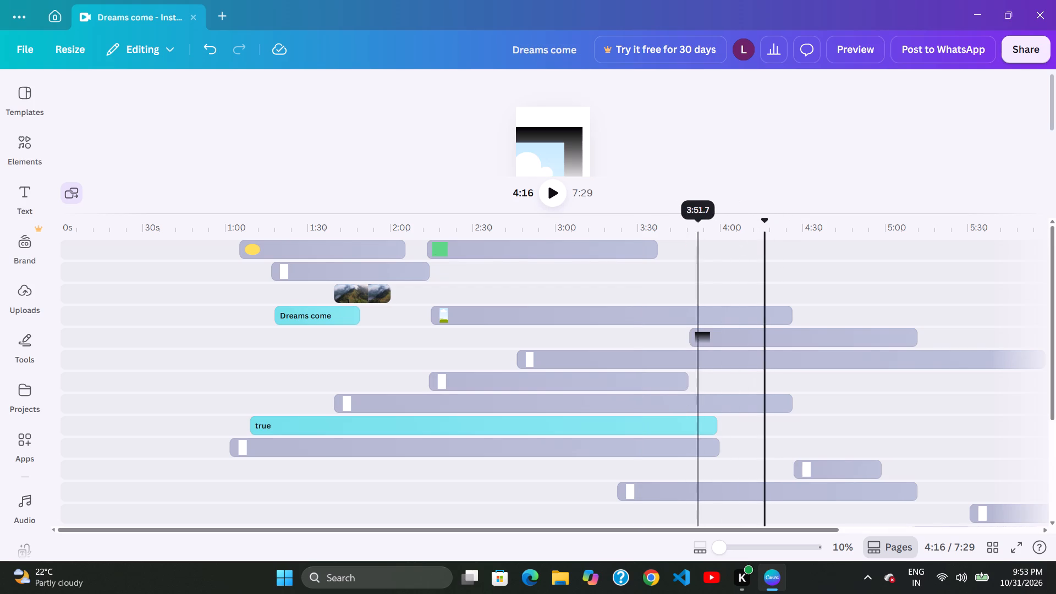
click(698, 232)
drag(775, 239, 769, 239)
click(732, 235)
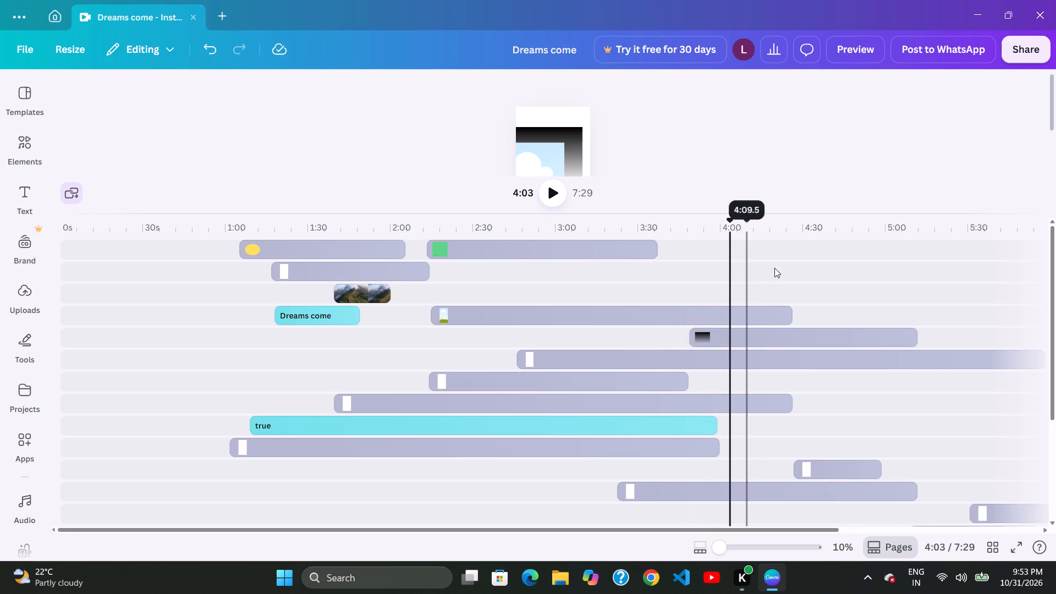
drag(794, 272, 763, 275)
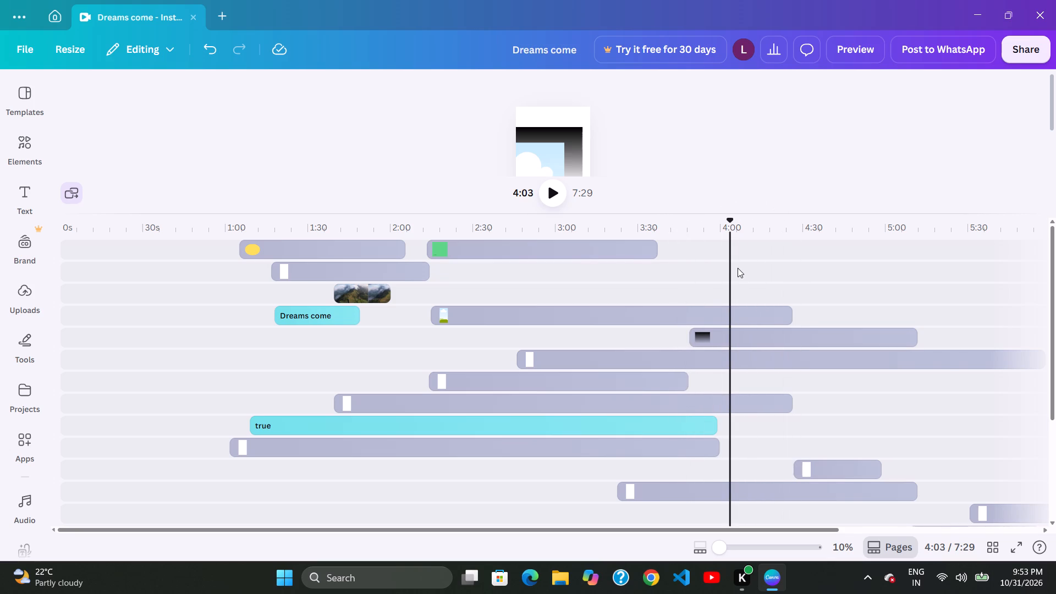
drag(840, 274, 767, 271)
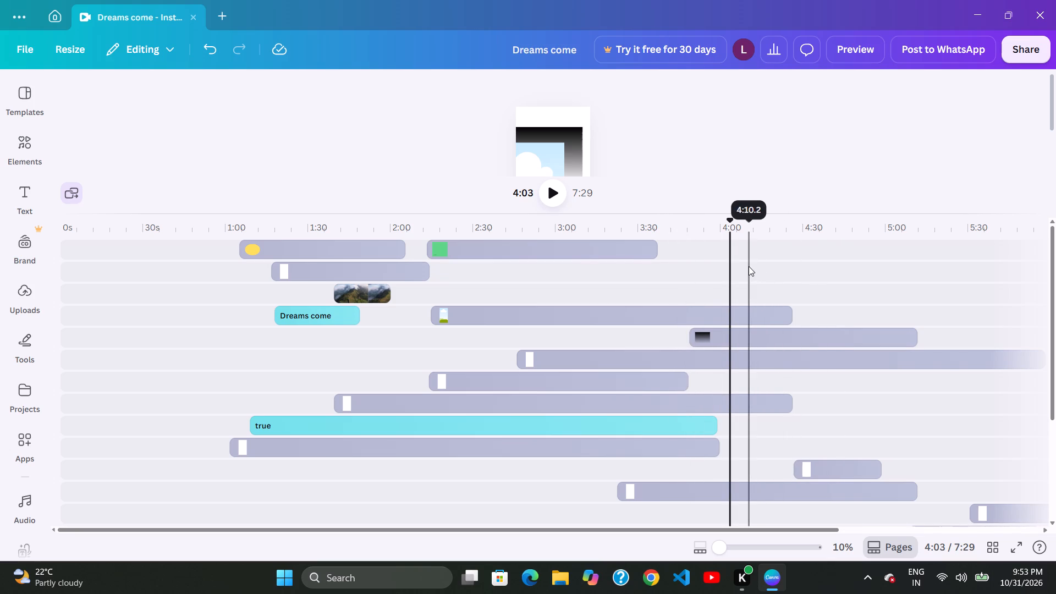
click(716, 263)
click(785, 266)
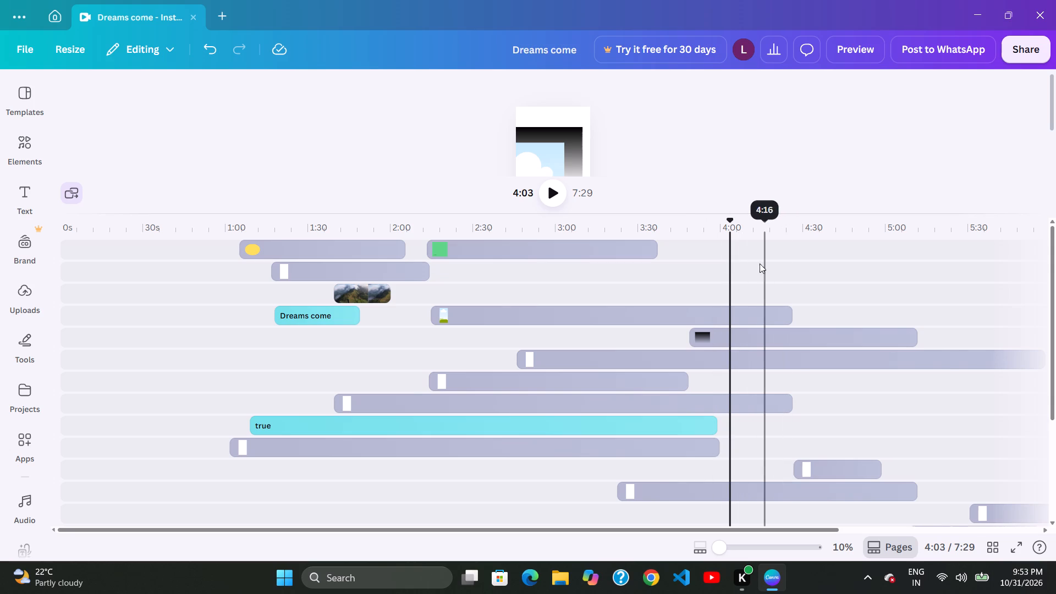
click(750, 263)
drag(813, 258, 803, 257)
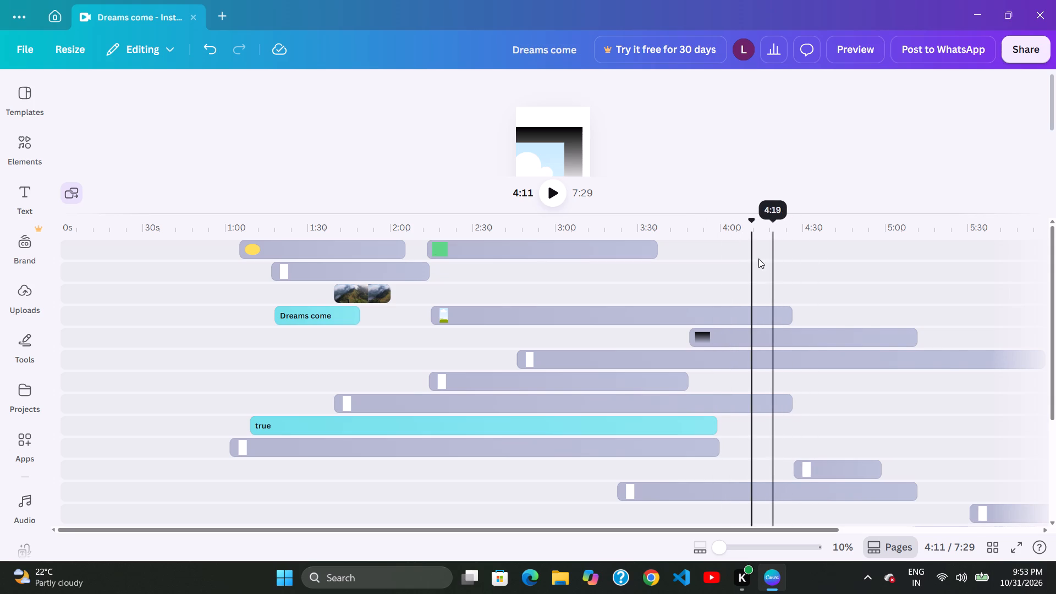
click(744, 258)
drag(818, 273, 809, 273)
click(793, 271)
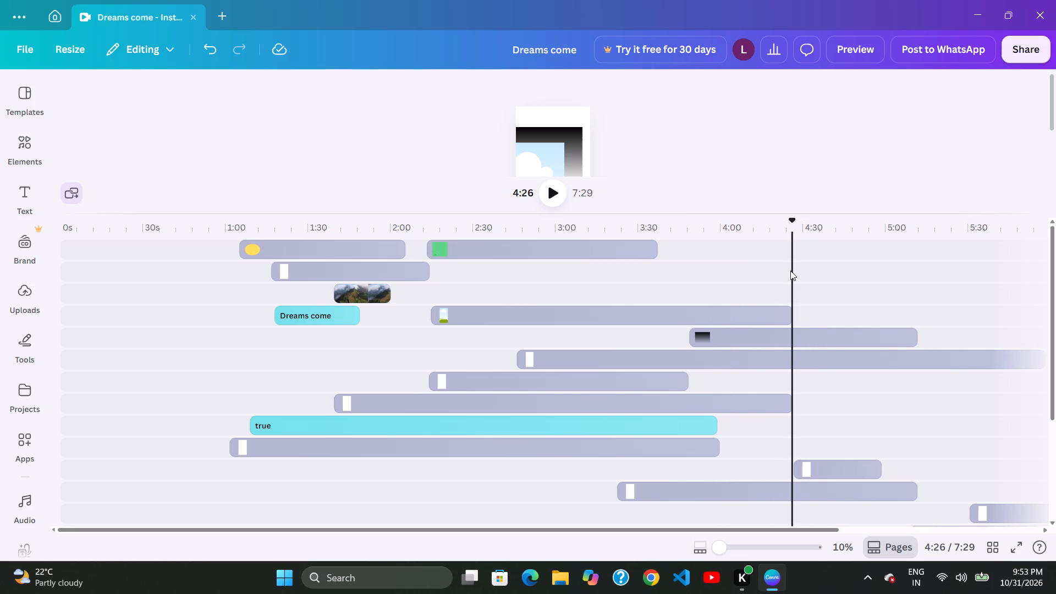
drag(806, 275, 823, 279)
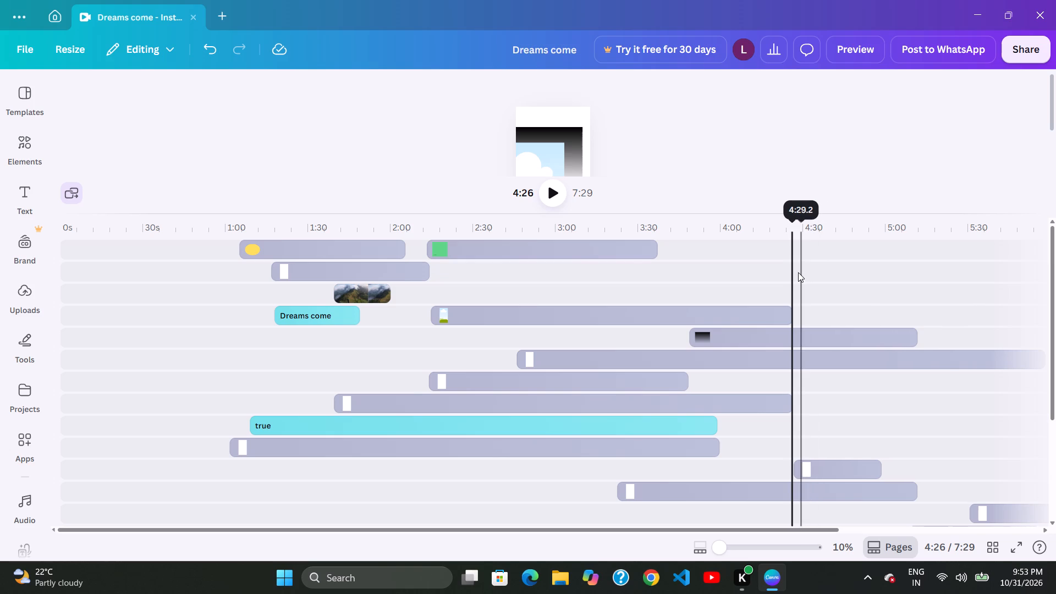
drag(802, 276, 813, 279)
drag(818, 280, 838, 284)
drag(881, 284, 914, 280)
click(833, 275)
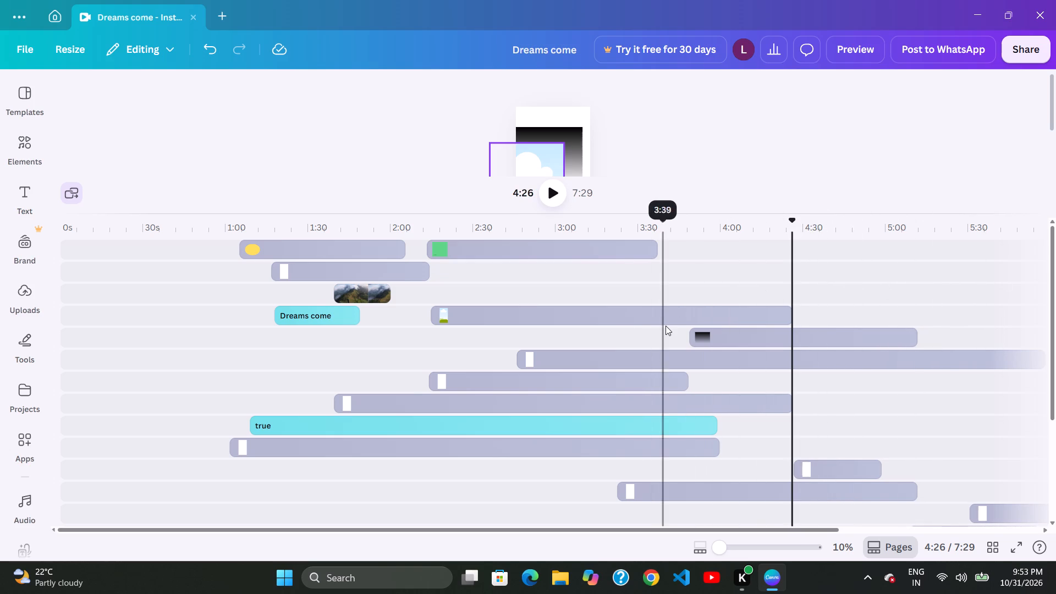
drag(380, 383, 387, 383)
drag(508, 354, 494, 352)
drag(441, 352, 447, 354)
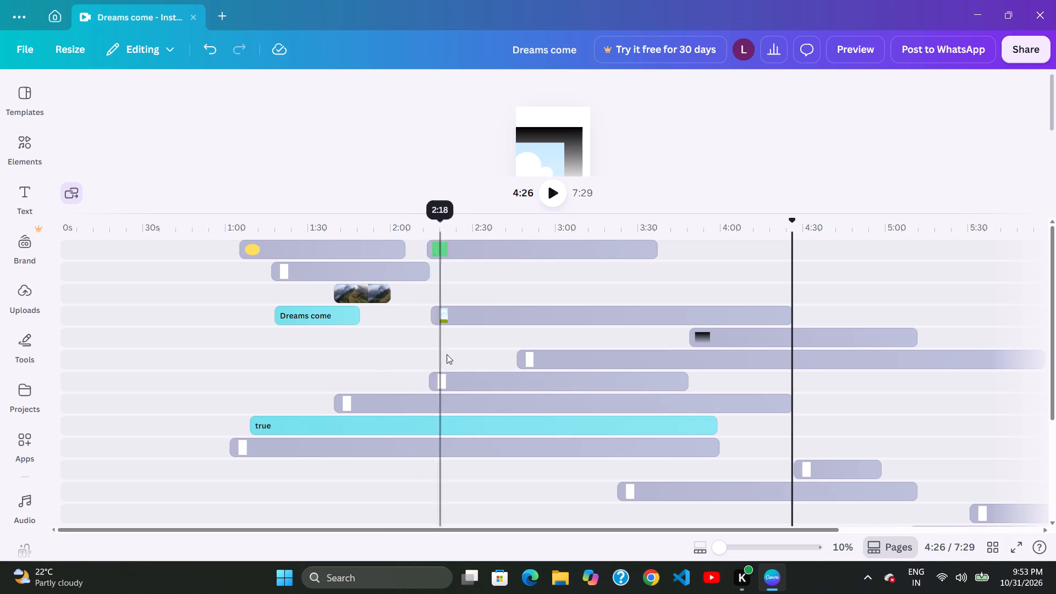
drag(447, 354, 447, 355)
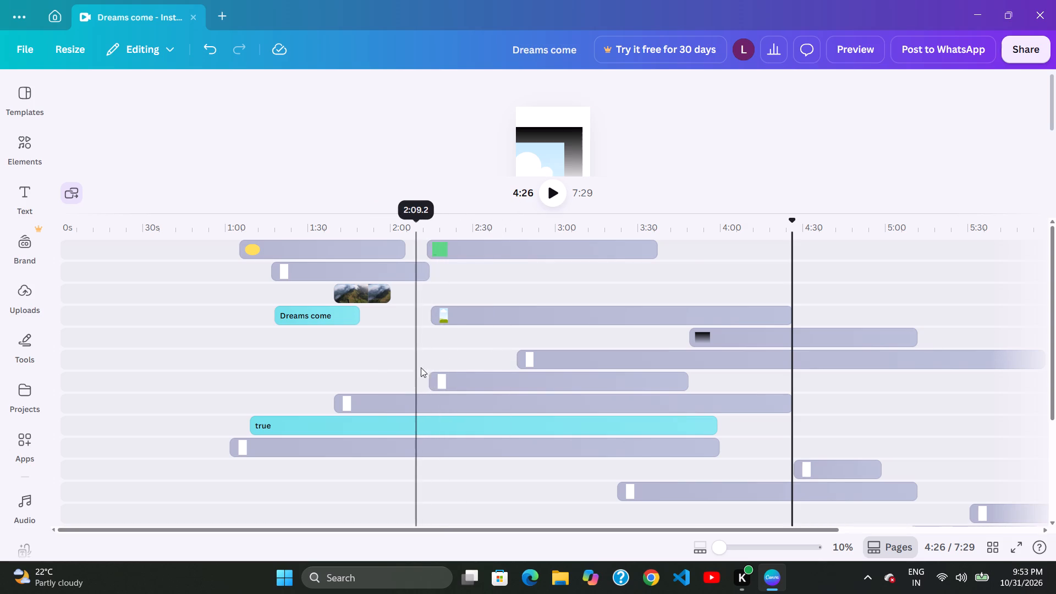
Shift the seventh-track white element later on its track so it starts at about 2:34.
drag(454, 375, 470, 377)
drag(460, 380, 481, 383)
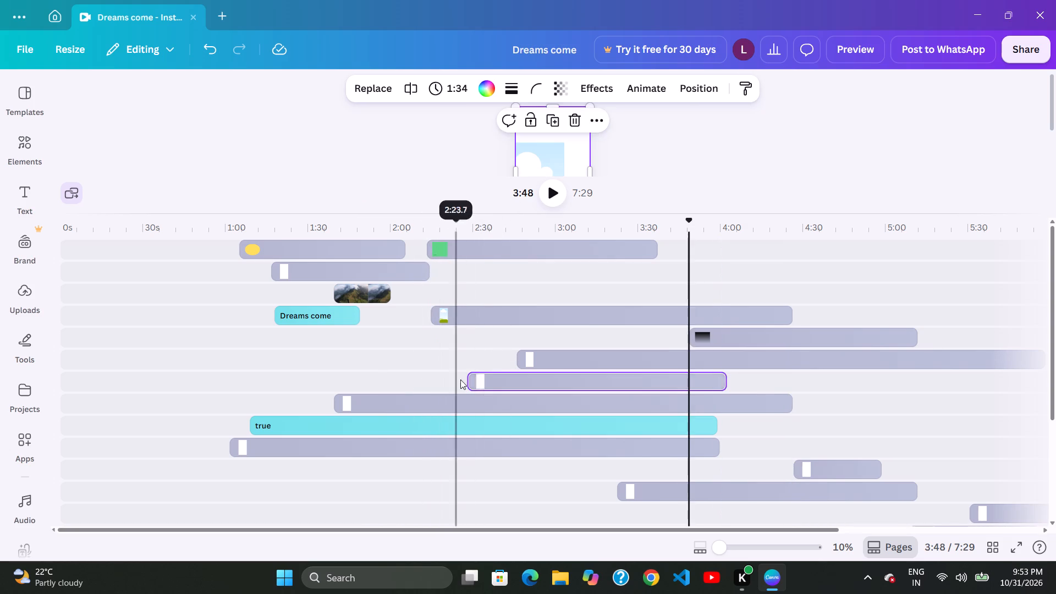
drag(486, 385, 496, 387)
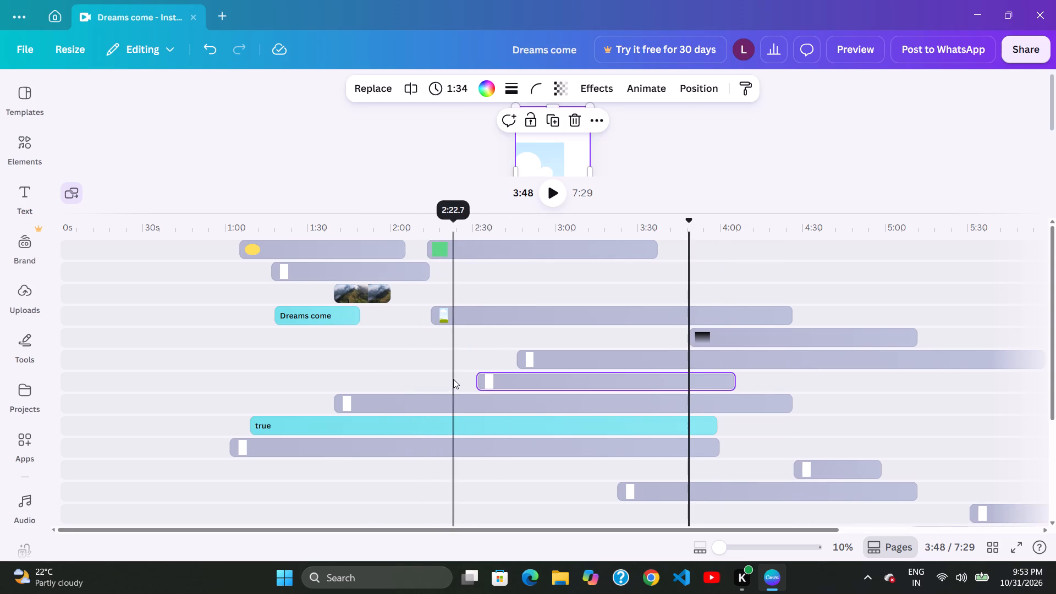
click(451, 379)
drag(512, 380, 498, 379)
drag(481, 379, 495, 381)
click(551, 371)
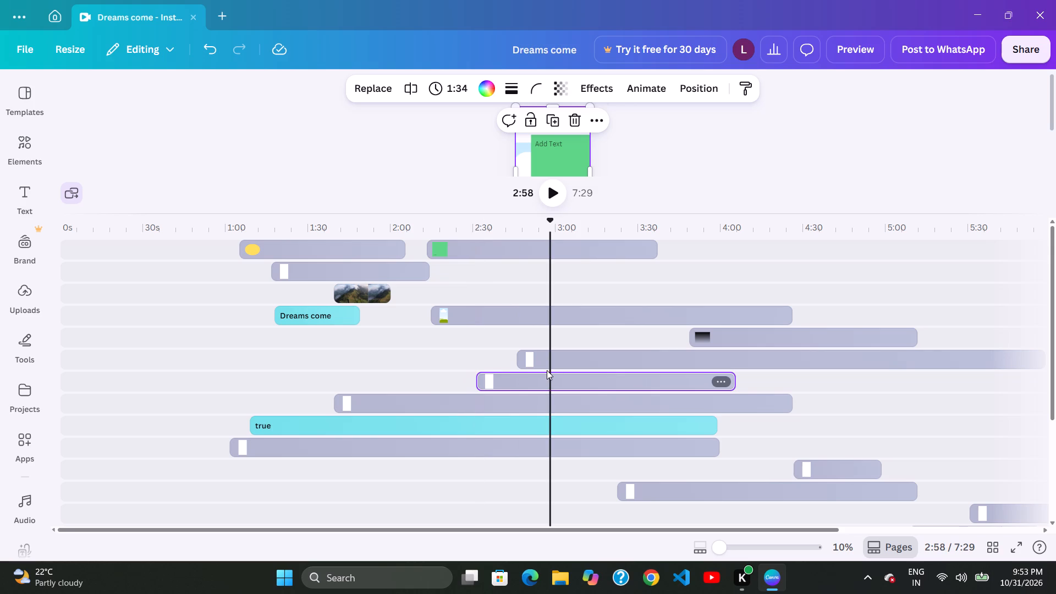
drag(553, 371, 561, 375)
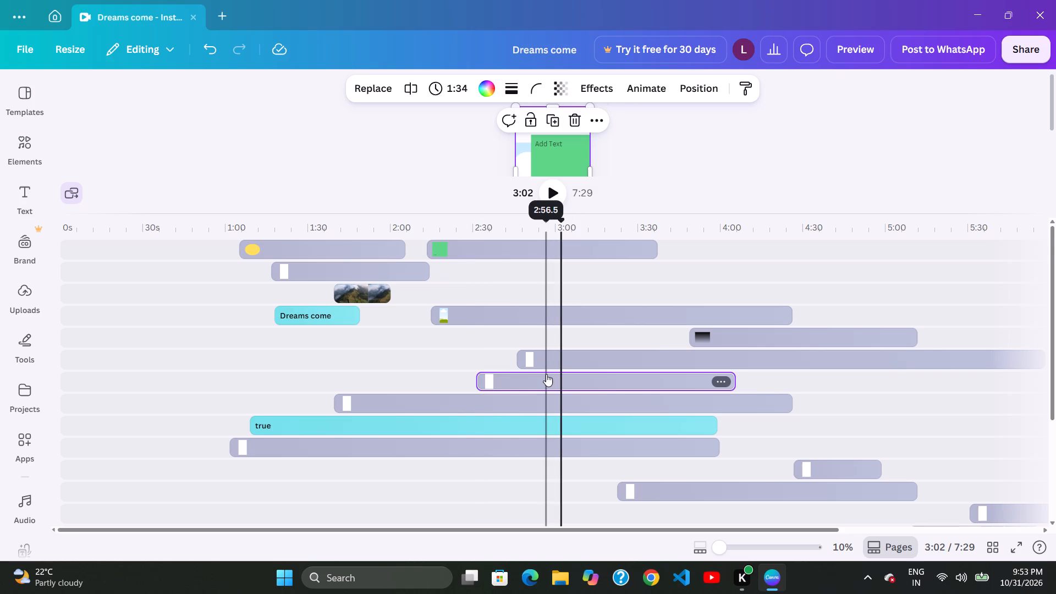
drag(557, 377, 565, 382)
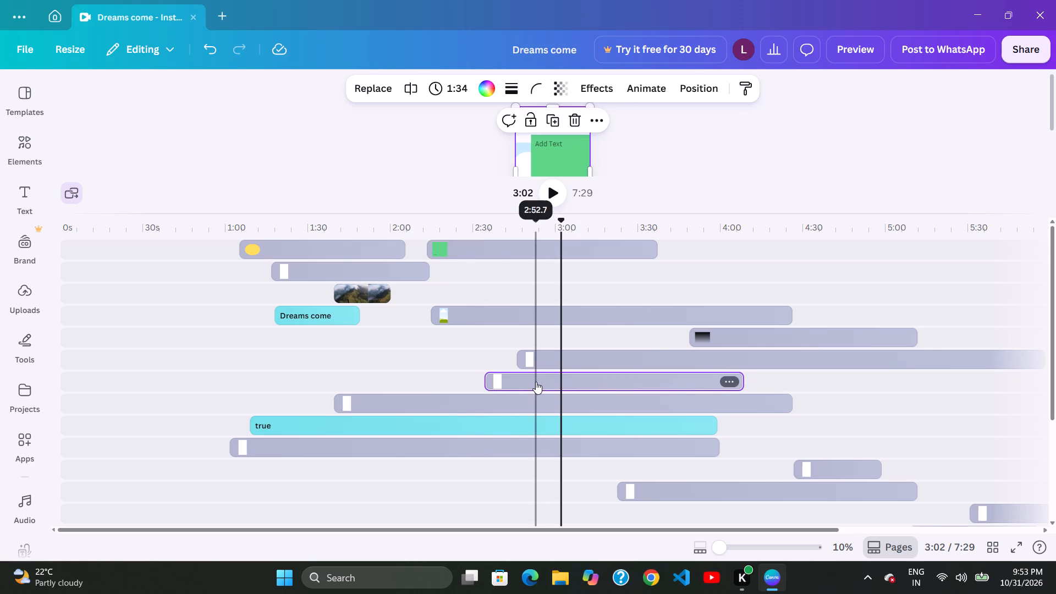
Trim the start of the seventh-track white element to a 1:29 duration, positioned to start at about 2:37.
drag(494, 375, 508, 380)
drag(592, 380, 586, 380)
click(498, 376)
Trim the sixth-track white element to a 3:06 duration and place its start at about 2:58.
drag(599, 361, 594, 360)
click(521, 357)
click(587, 359)
drag(583, 358, 590, 361)
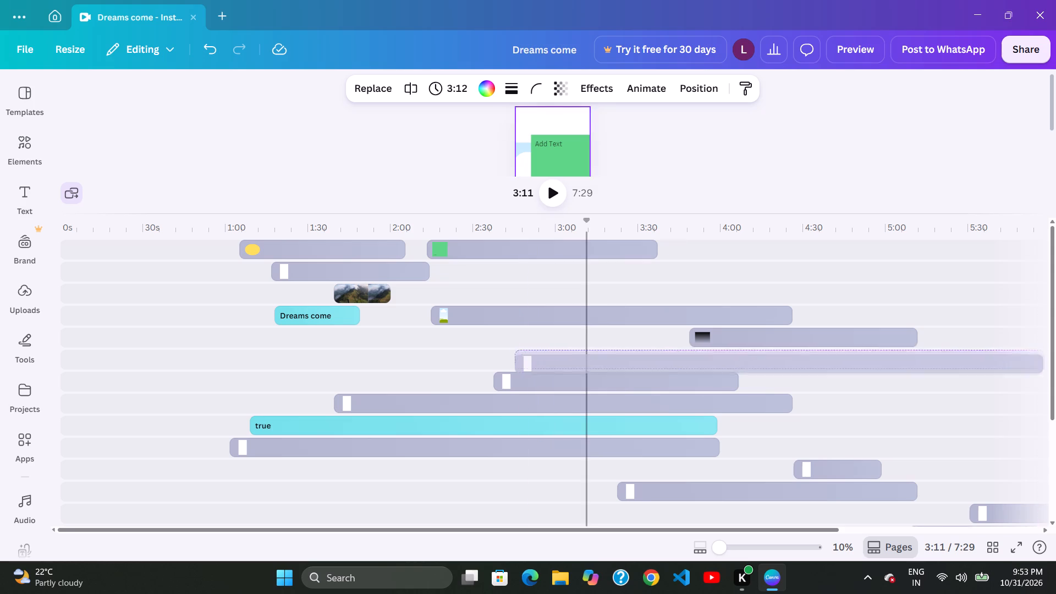
drag(590, 361, 592, 361)
drag(609, 363, 618, 365)
drag(543, 356, 555, 359)
drag(645, 343, 636, 343)
click(559, 366)
click(619, 356)
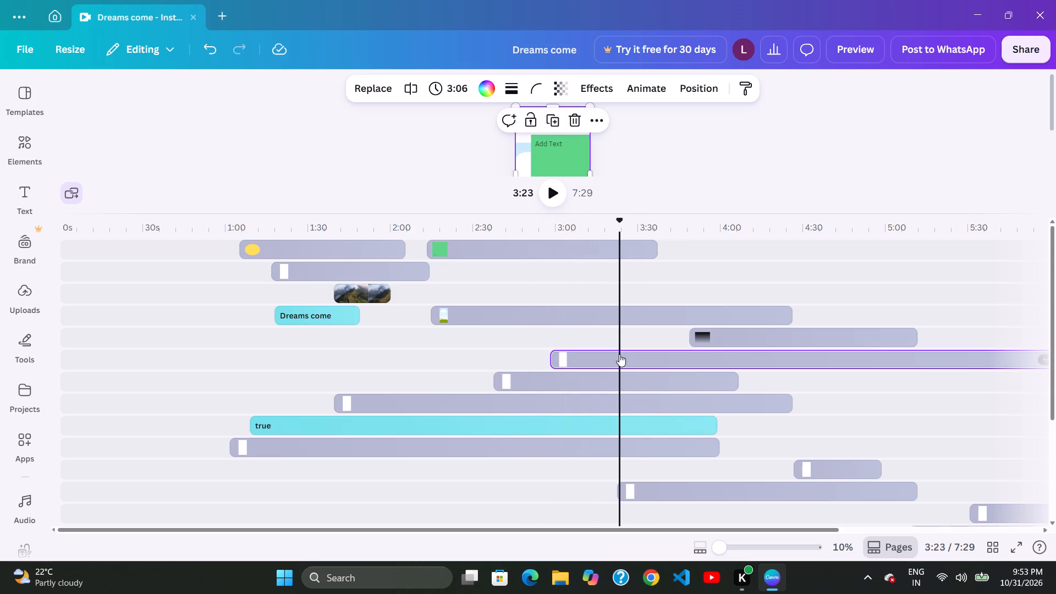
Shift the sixth-track white element later on its track so it starts at about 3:18.
click(630, 355)
drag(654, 364, 667, 367)
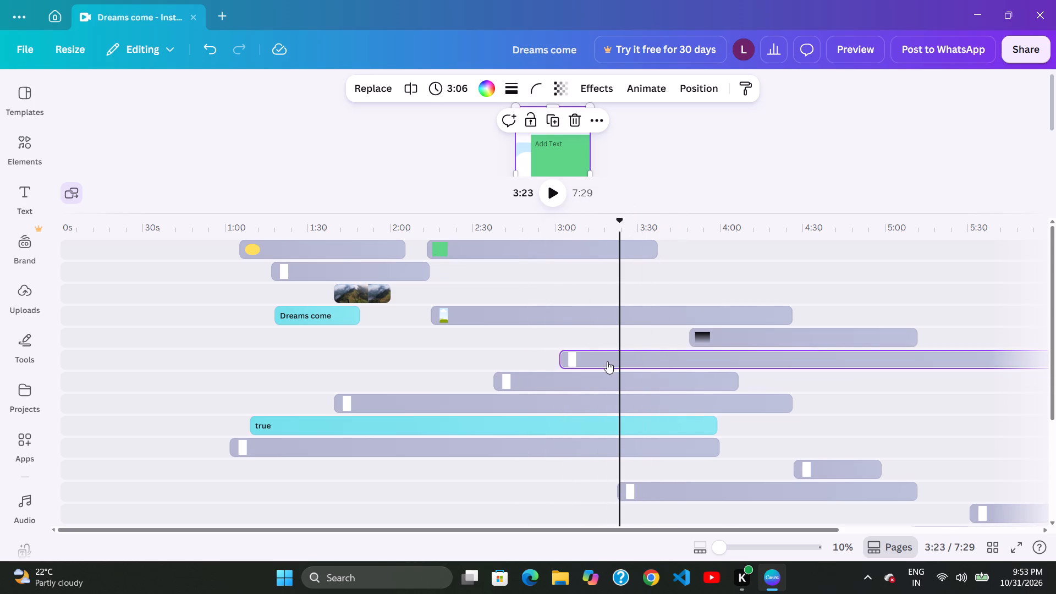
drag(592, 358, 604, 361)
click(668, 361)
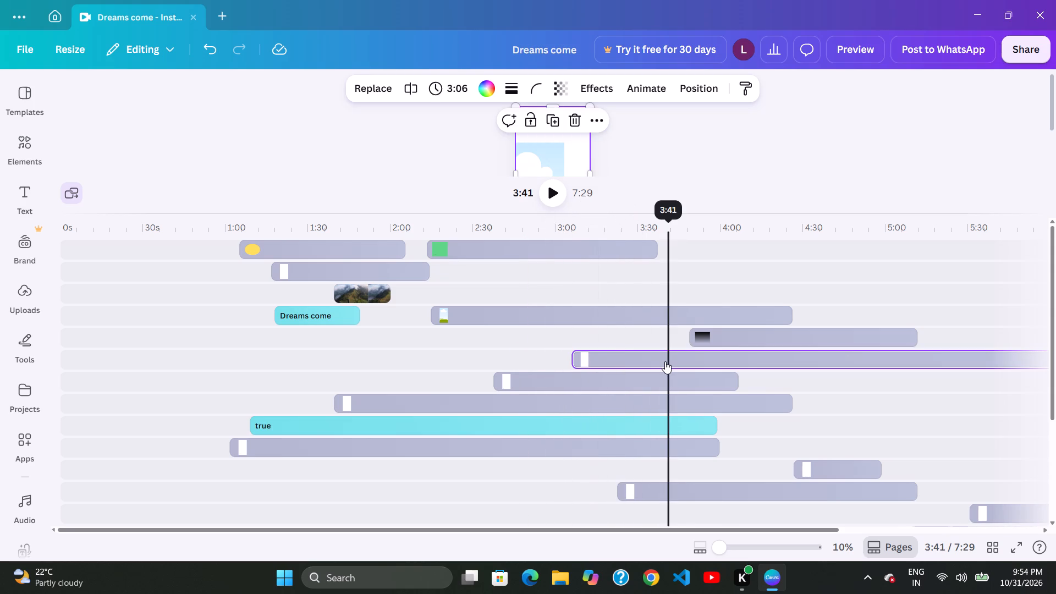
drag(687, 366, 721, 373)
Shift the seventh-track white element later on its track so it starts at about 2:53.
click(660, 372)
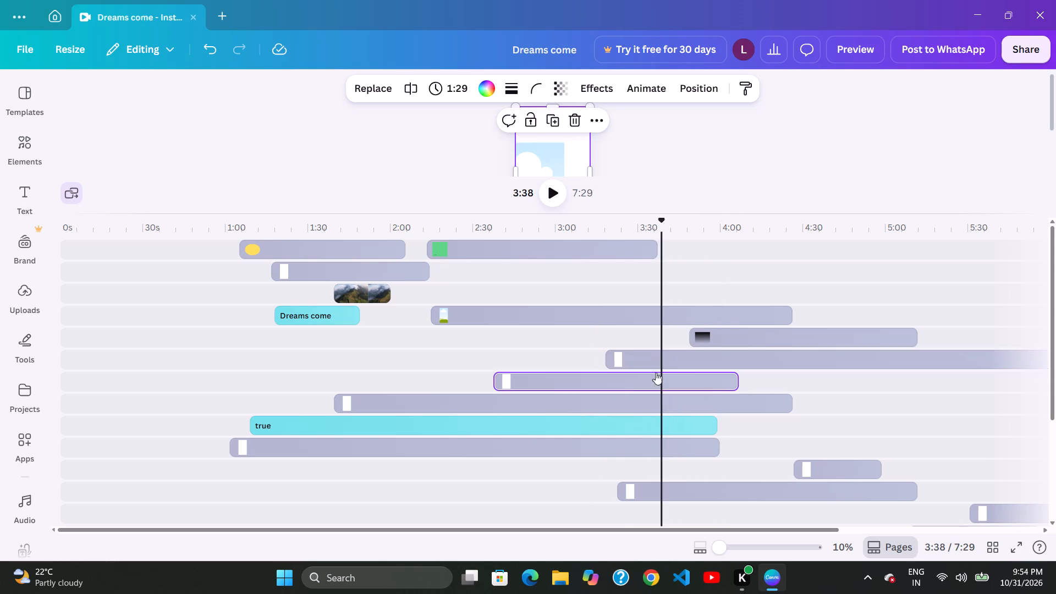
drag(652, 379, 687, 385)
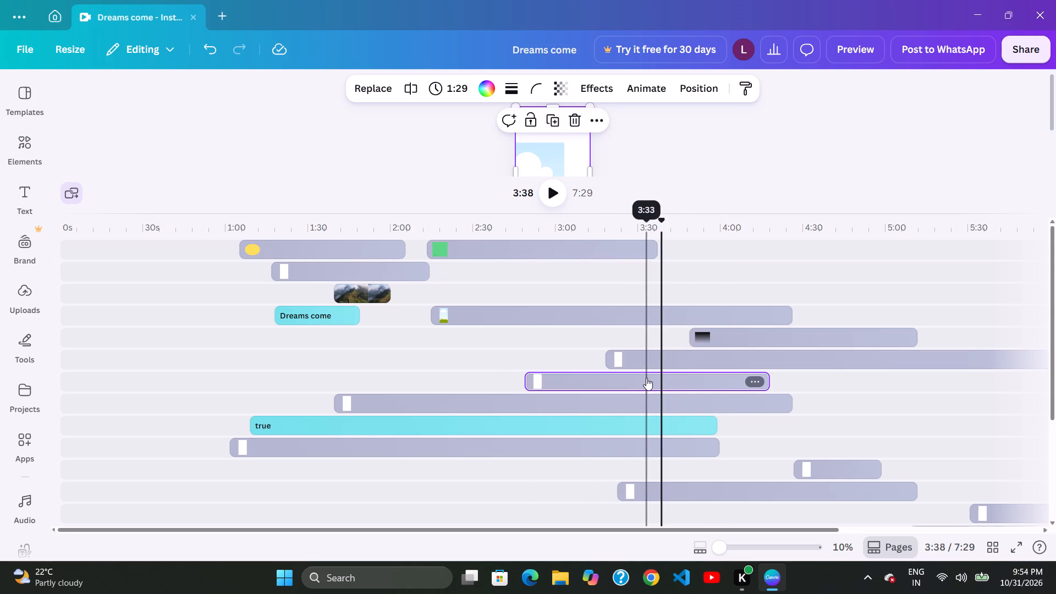
click(624, 377)
click(695, 372)
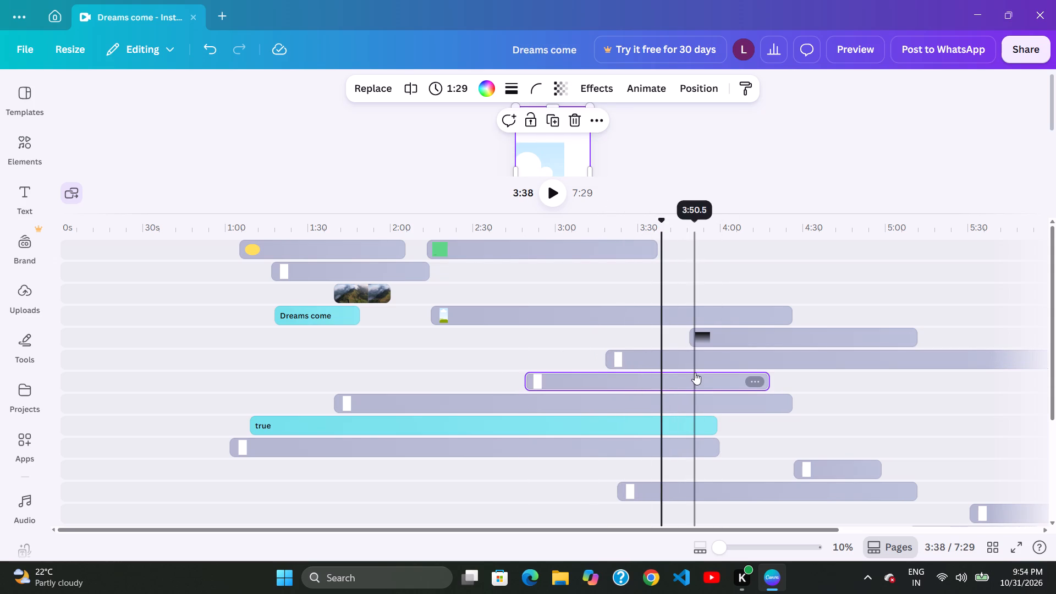
click(734, 373)
click(718, 373)
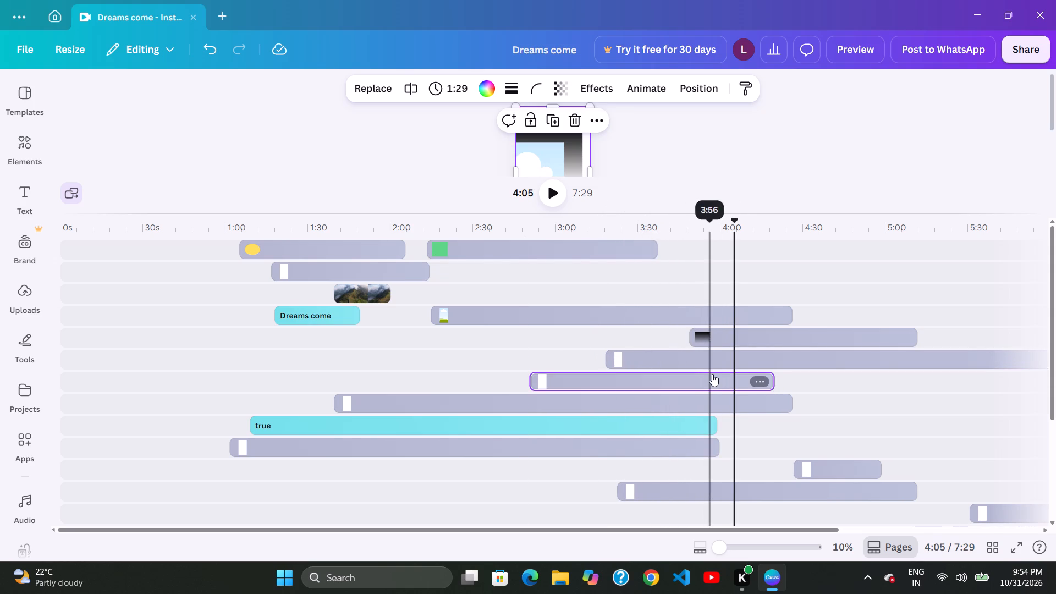
drag(711, 373, 722, 376)
drag(744, 373, 732, 374)
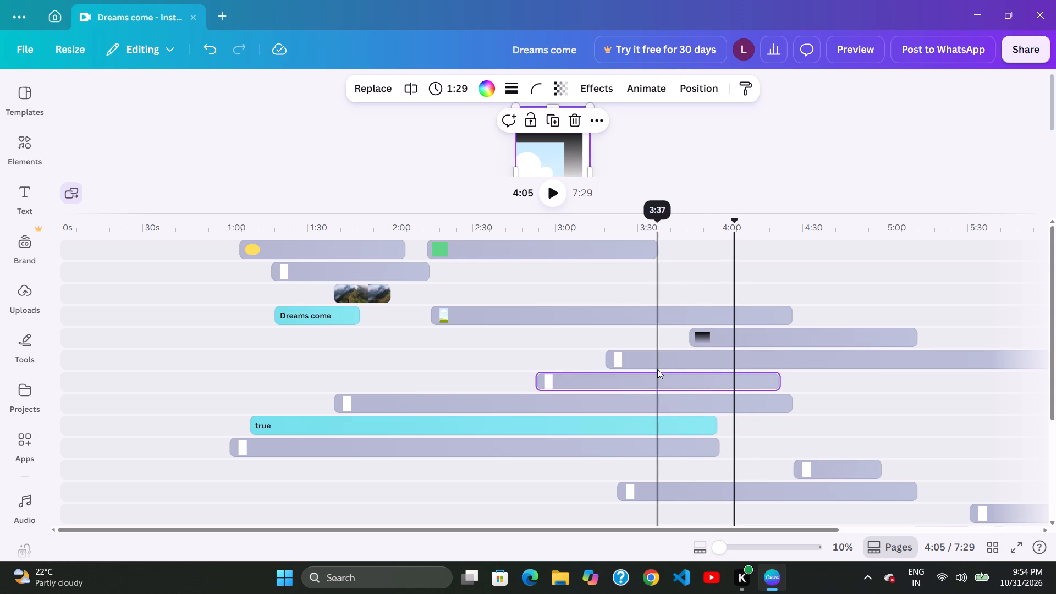
Shift the sixth-track white element slightly later on its track so it starts at about 3:22.
drag(657, 369, 663, 370)
drag(728, 370, 713, 370)
click(676, 371)
drag(729, 373, 734, 374)
drag(664, 367, 676, 372)
drag(732, 375, 707, 373)
click(673, 371)
Shift the seventh-track white element later on its track so it starts at about 3:02.
drag(705, 377, 725, 381)
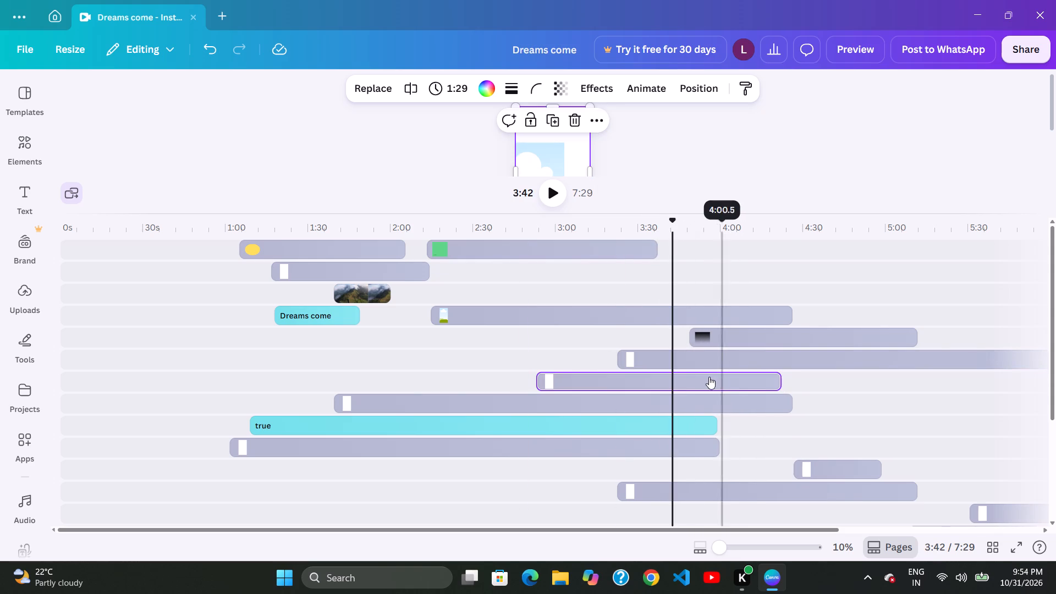
drag(720, 378, 732, 380)
drag(733, 380, 740, 382)
click(697, 370)
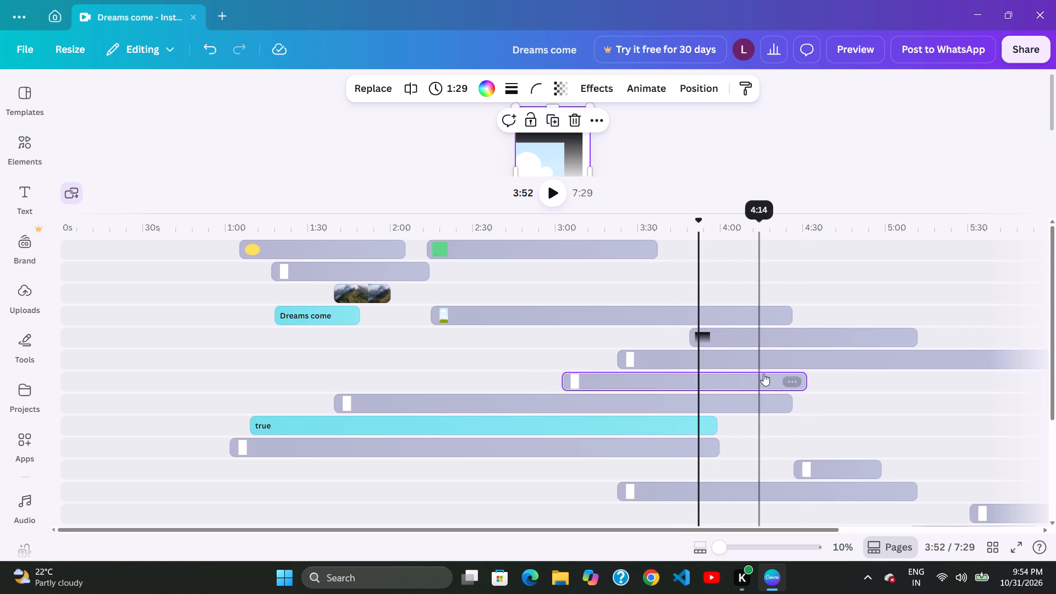
drag(767, 373, 756, 373)
Shift the sixth-track white element slightly later on its track so it starts at about 3:25.
drag(701, 367, 708, 370)
drag(762, 370, 773, 373)
drag(750, 374, 766, 380)
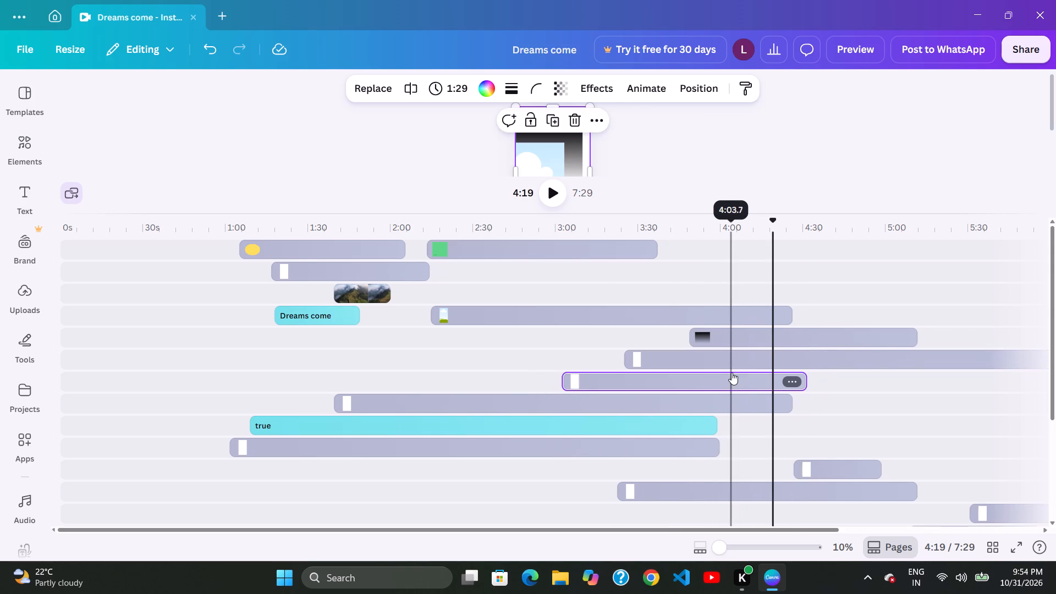
click(783, 377)
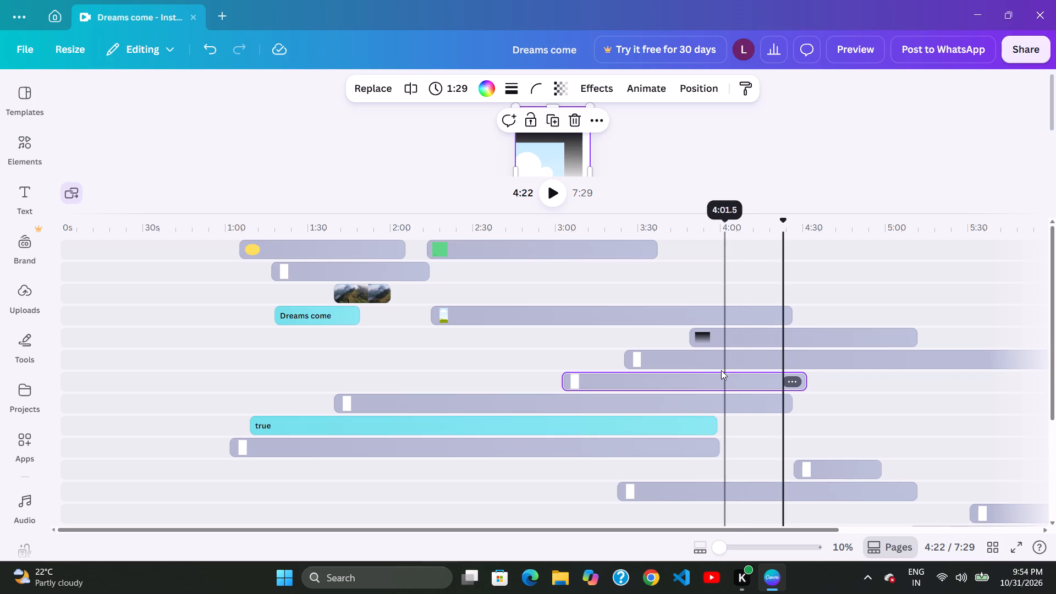
Nudge the seventh-track white element slightly earlier on its track so it starts at about 3:01.
drag(714, 369, 723, 371)
drag(830, 374, 810, 373)
click(735, 373)
click(743, 376)
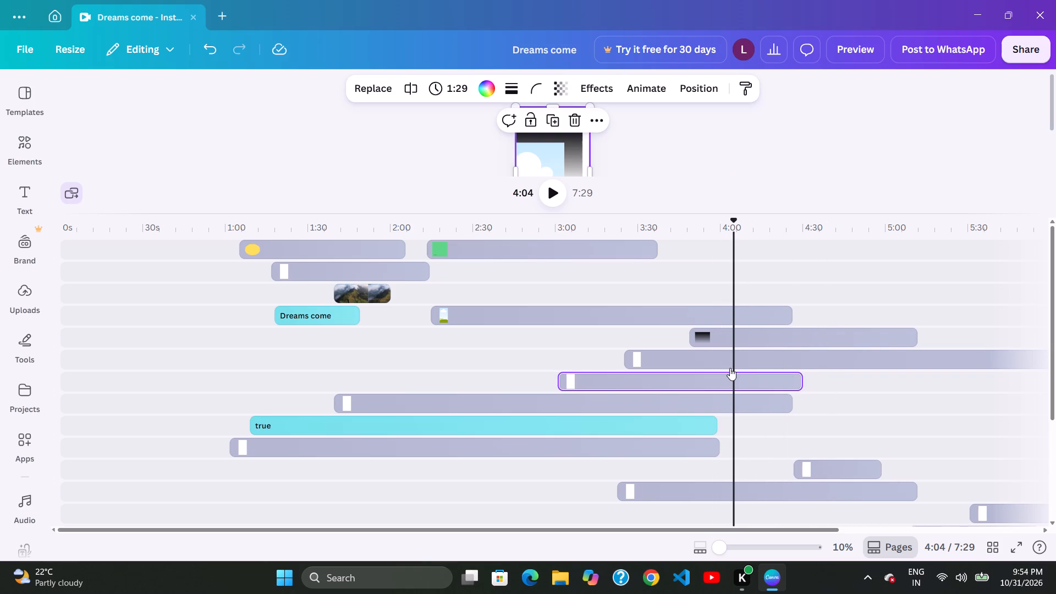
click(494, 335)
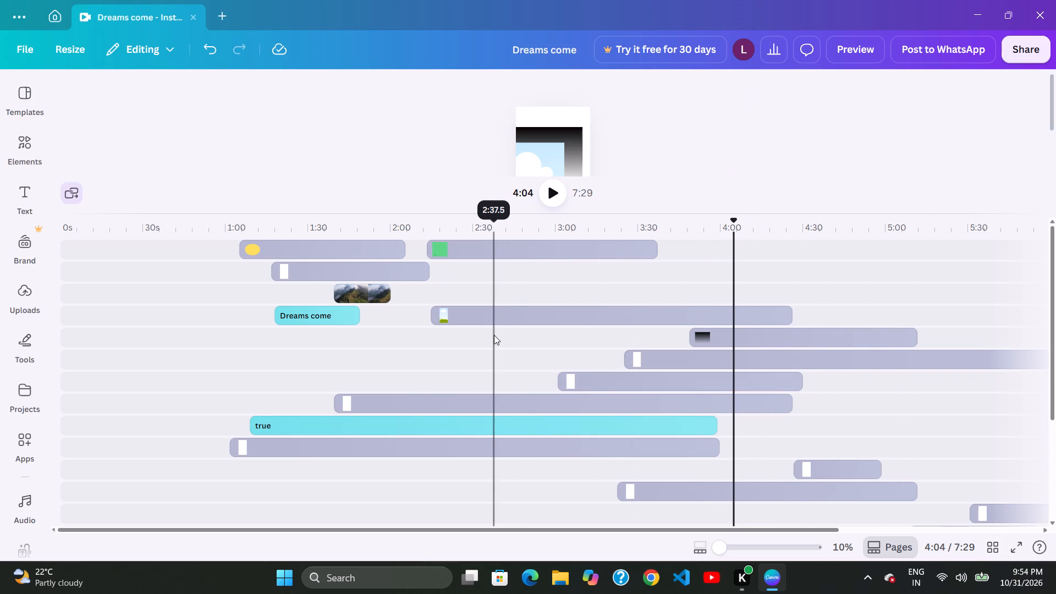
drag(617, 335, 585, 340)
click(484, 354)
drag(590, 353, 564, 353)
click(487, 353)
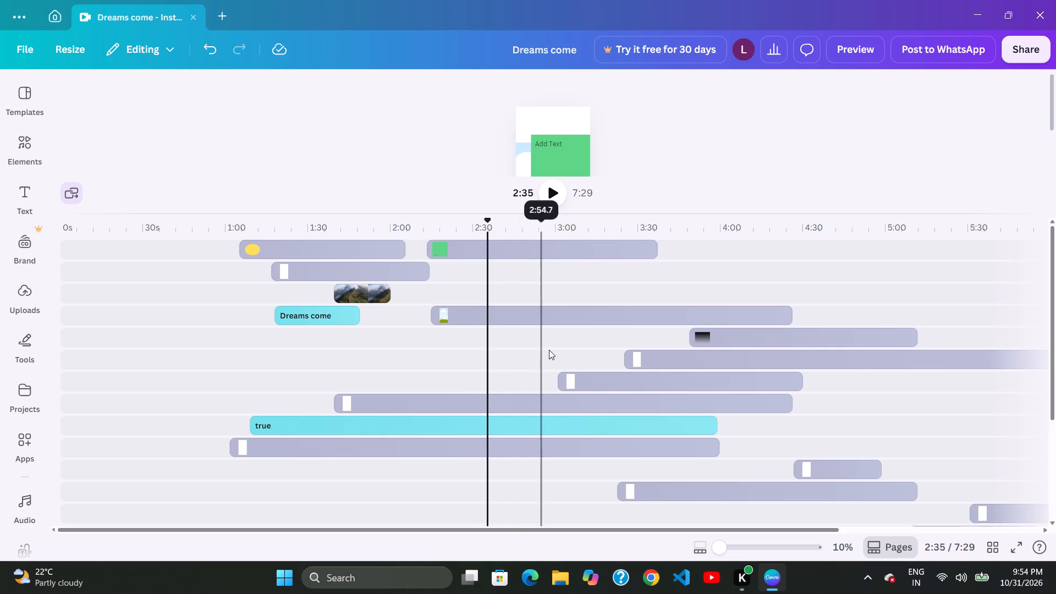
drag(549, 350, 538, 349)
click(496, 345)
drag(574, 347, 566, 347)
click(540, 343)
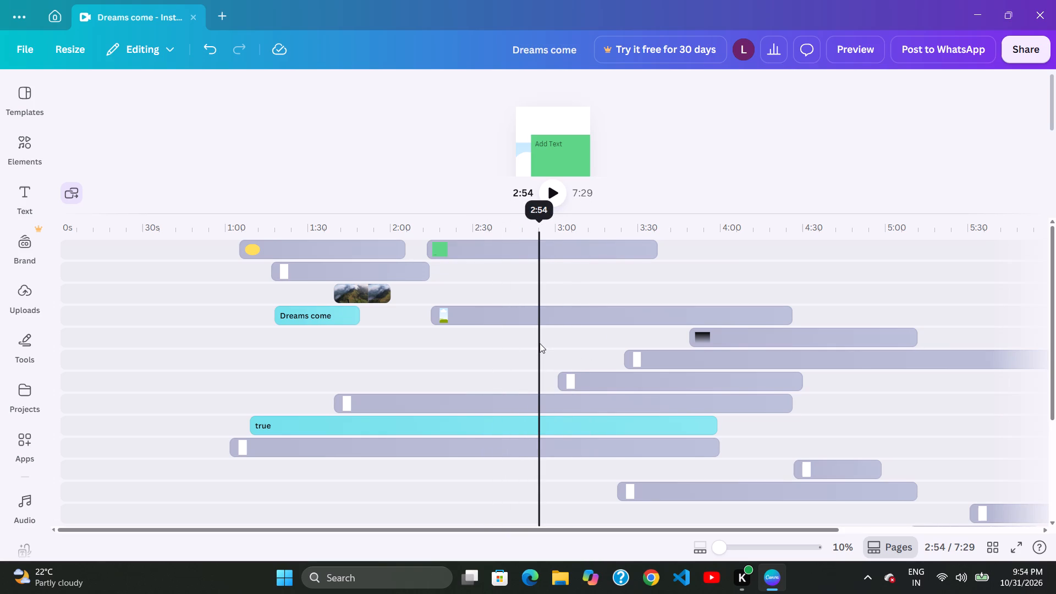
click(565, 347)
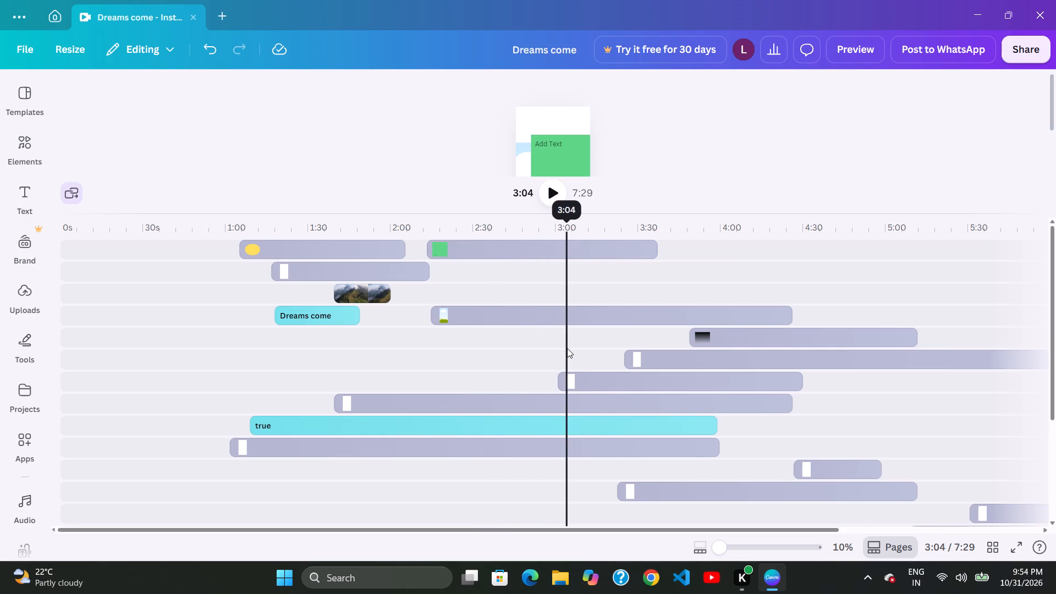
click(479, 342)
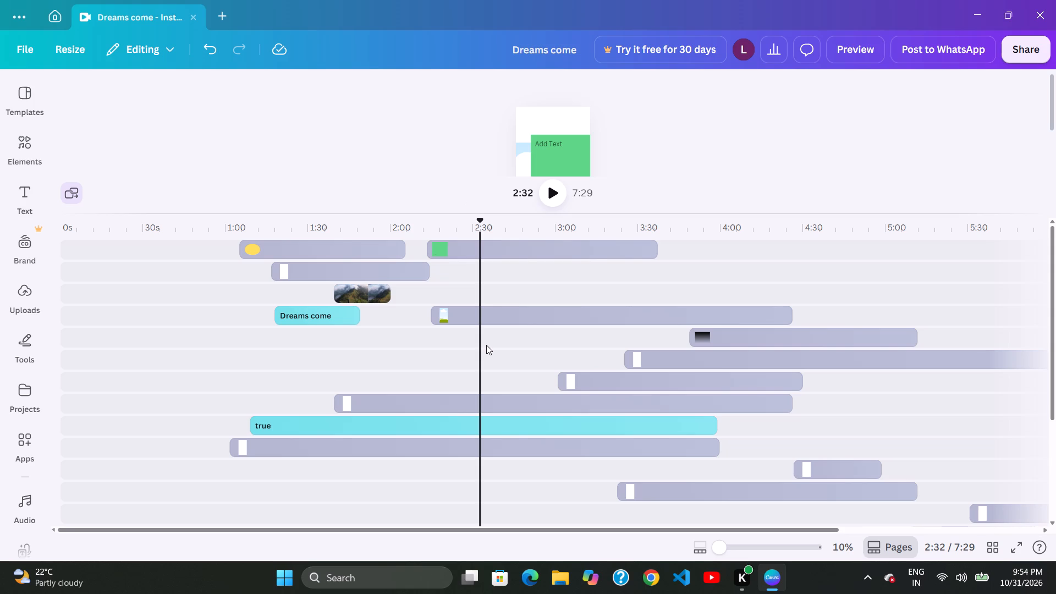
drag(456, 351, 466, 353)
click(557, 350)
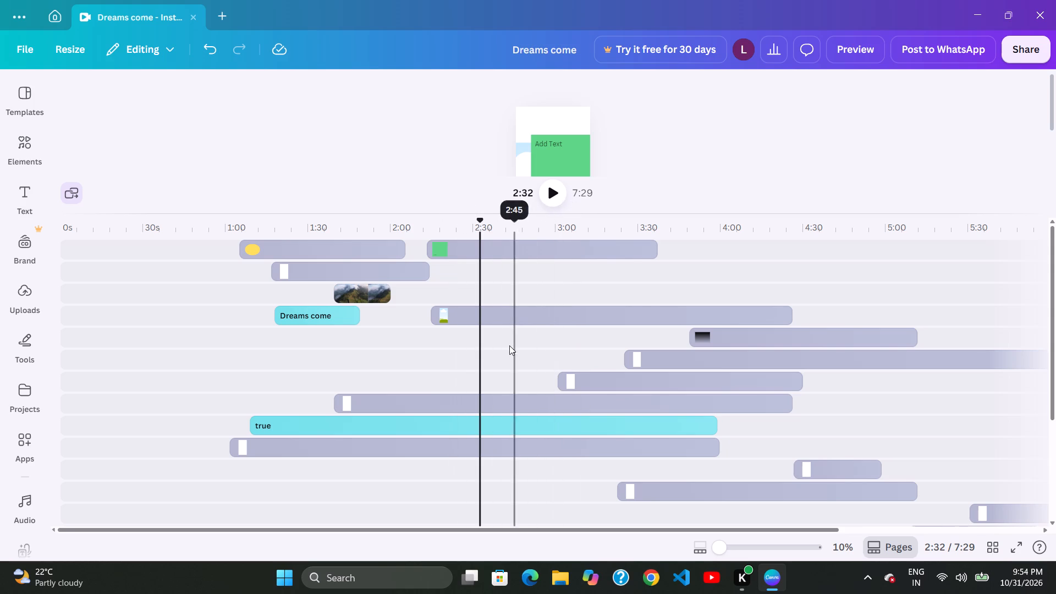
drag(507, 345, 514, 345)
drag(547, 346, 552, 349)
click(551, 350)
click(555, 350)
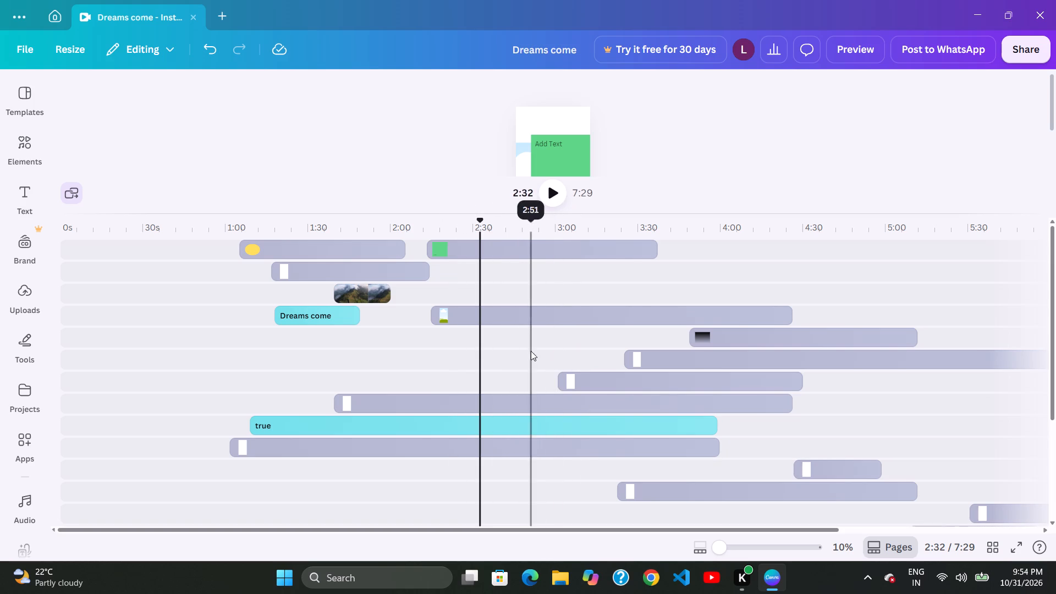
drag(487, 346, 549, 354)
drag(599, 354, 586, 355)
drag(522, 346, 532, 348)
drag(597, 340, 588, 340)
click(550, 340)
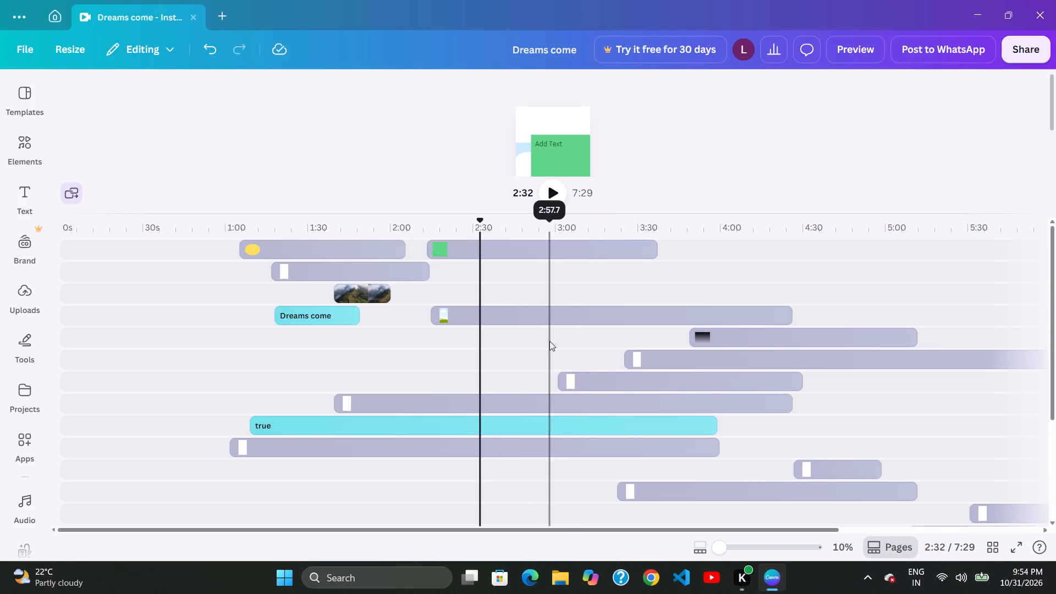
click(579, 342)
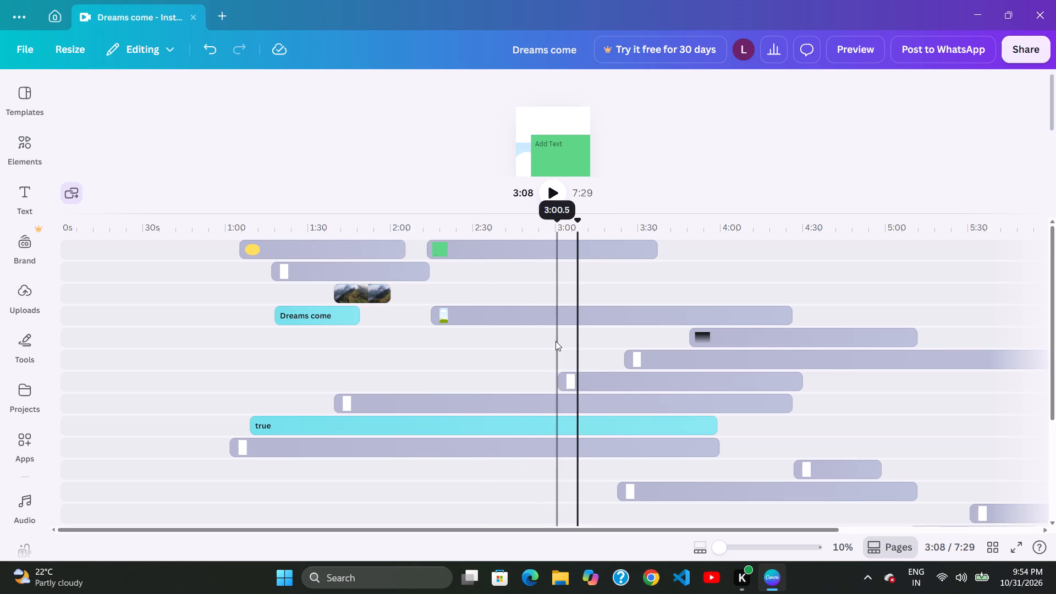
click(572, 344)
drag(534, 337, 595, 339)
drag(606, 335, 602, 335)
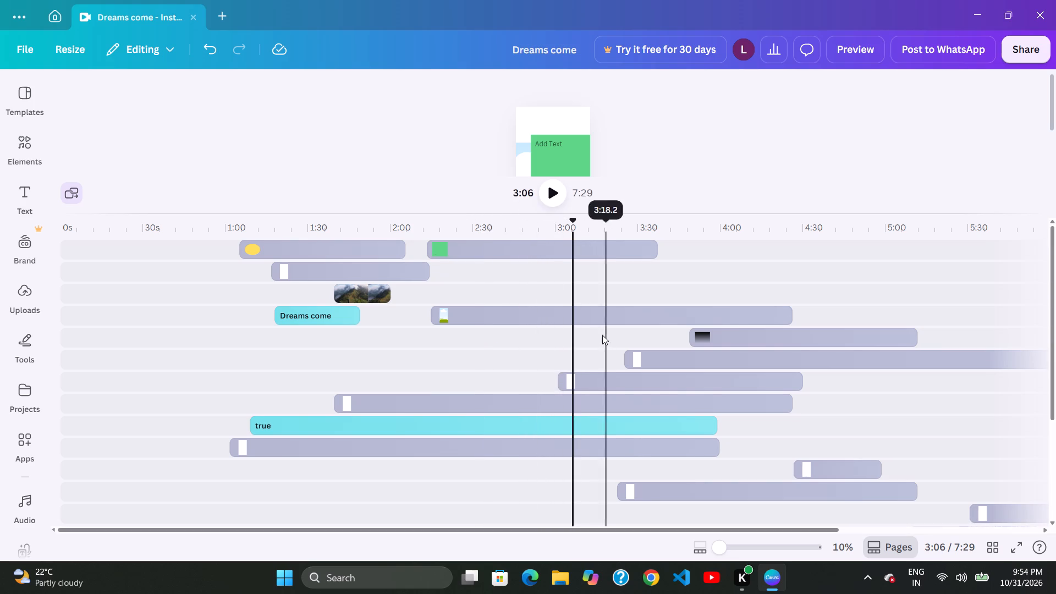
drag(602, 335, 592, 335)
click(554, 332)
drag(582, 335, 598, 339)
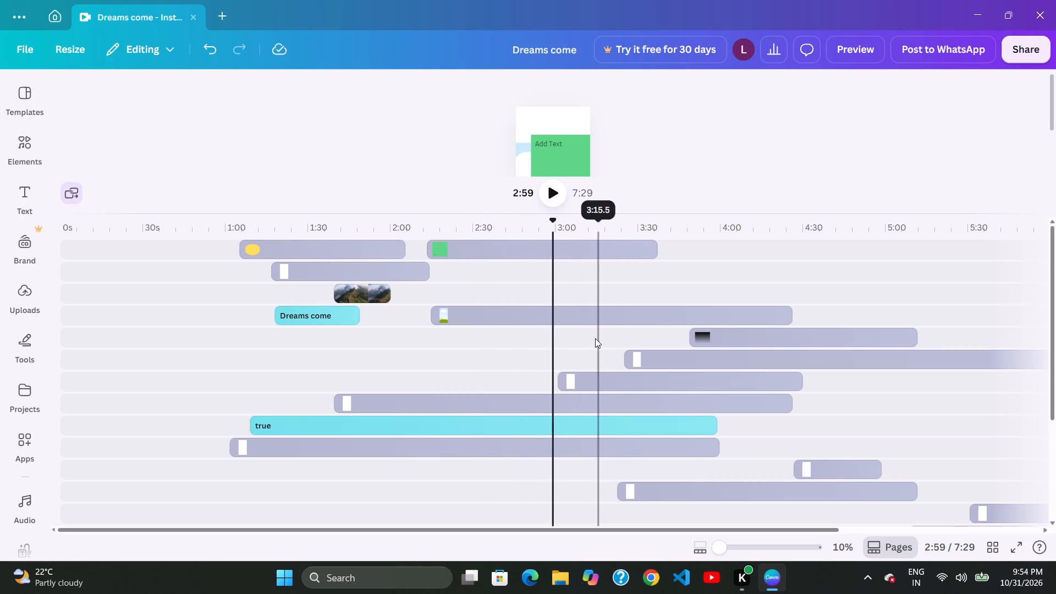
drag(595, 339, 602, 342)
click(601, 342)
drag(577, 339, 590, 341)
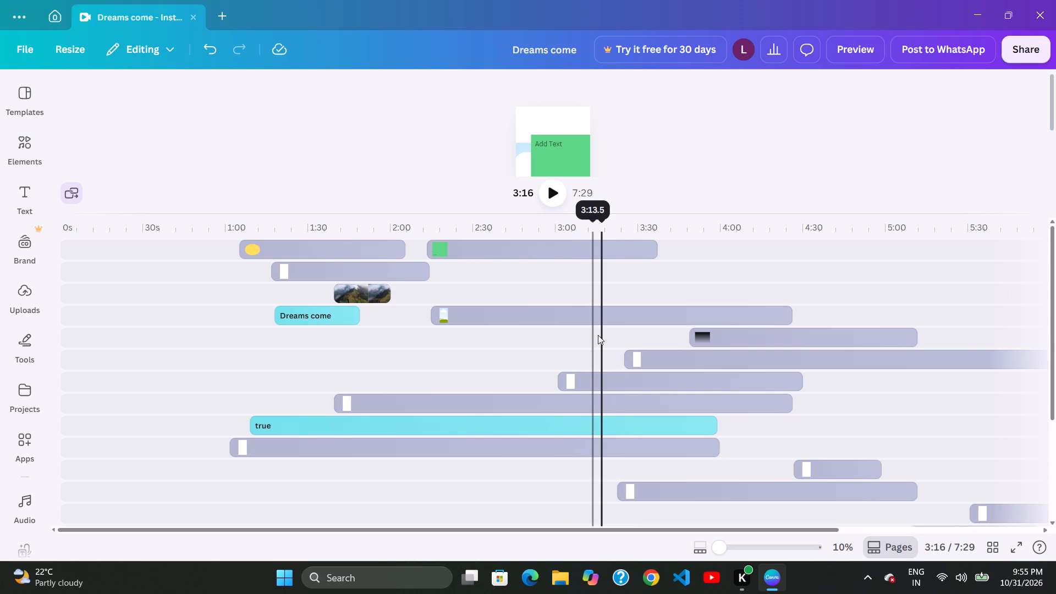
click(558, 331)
Shift the fourth-track frame element earlier on its track so it starts at about 2:06.
drag(642, 317, 619, 322)
click(599, 327)
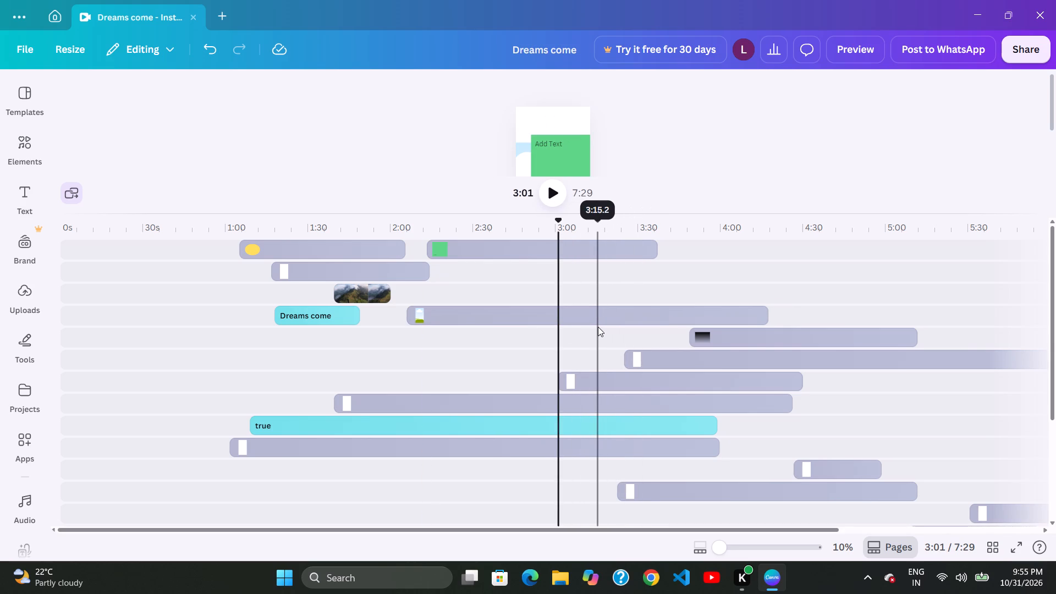
Shift the fourth-track frame element earlier on its track so it starts at about 1:56.
drag(613, 332, 629, 337)
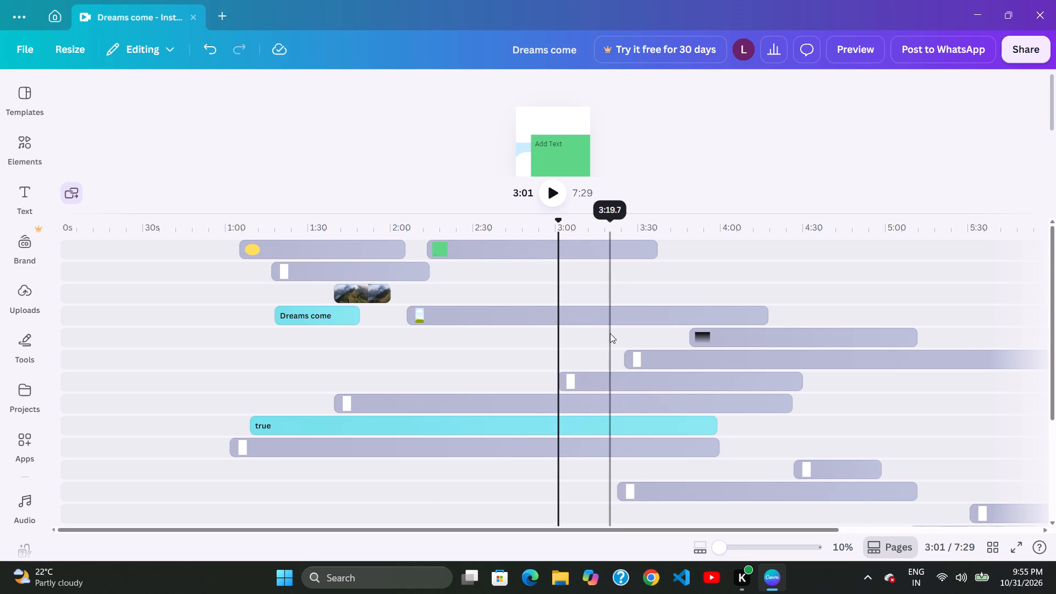
drag(584, 328, 639, 329)
drag(724, 313, 705, 313)
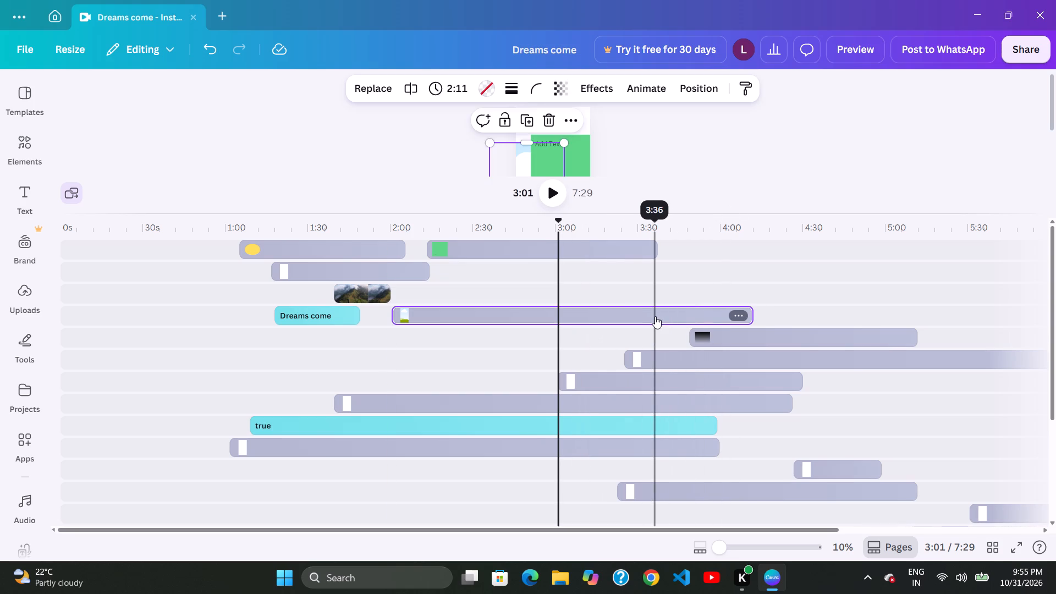
drag(654, 320, 667, 326)
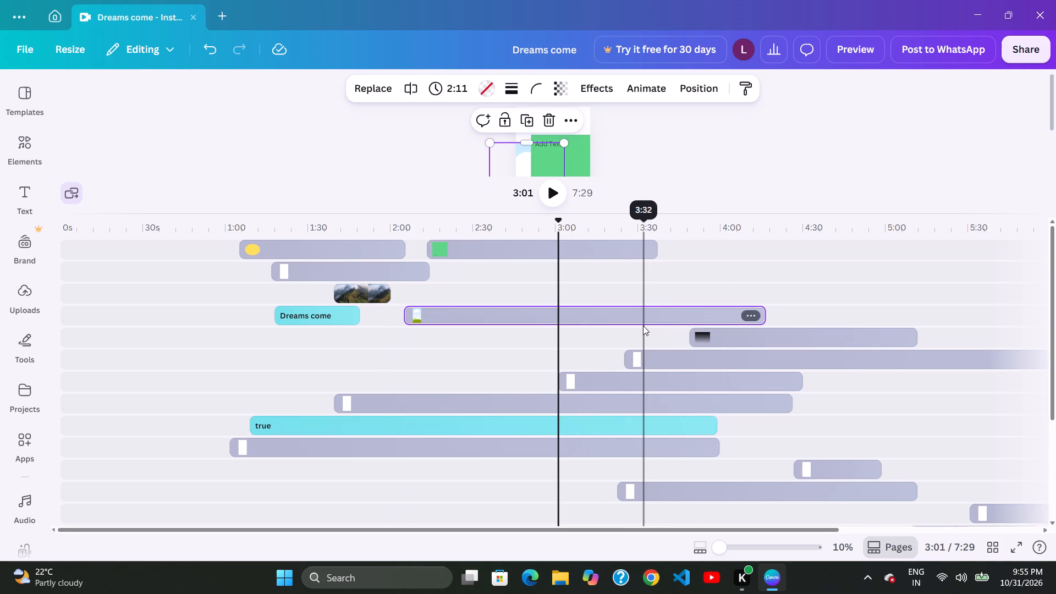
drag(654, 329, 661, 332)
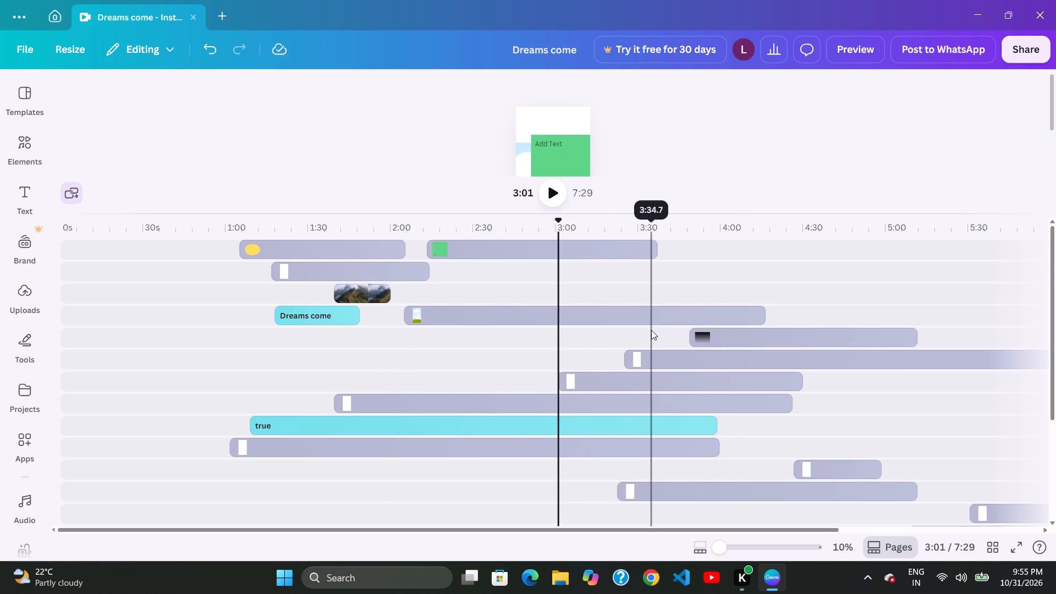
click(614, 319)
drag(675, 317, 665, 317)
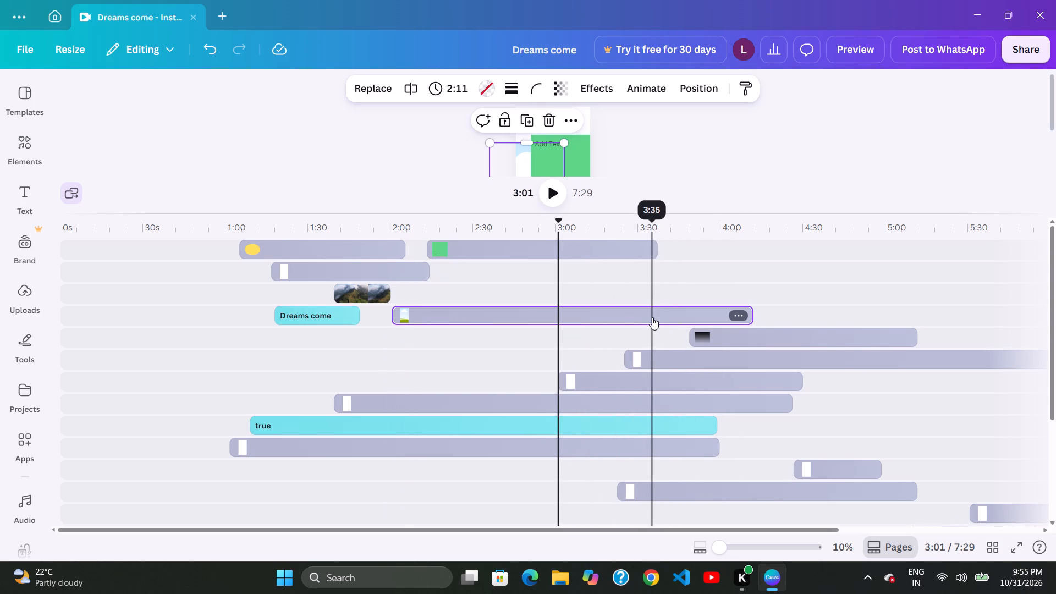
drag(639, 313, 643, 315)
drag(710, 327, 717, 329)
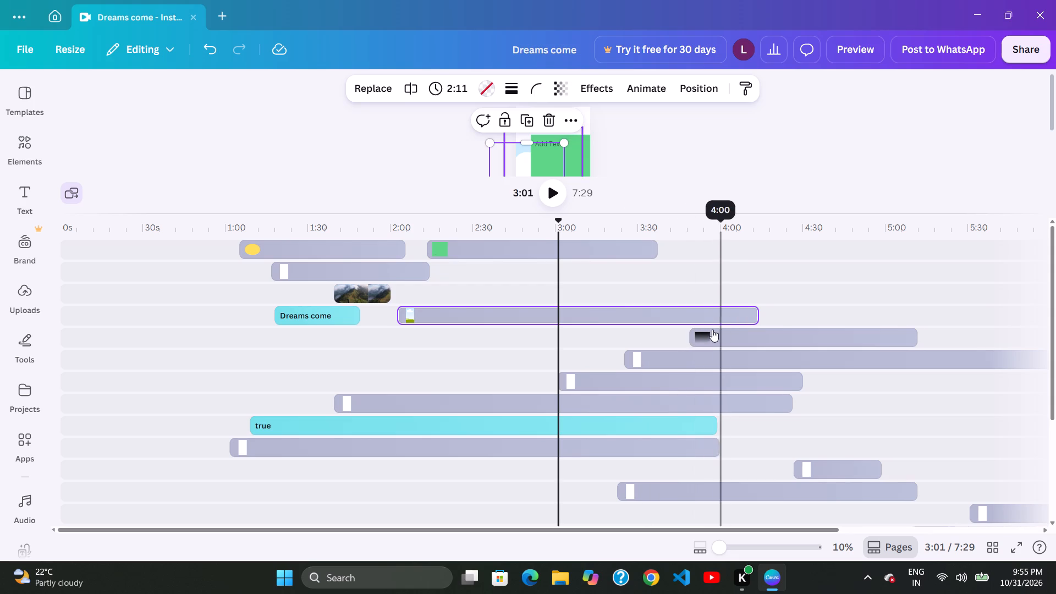
click(701, 329)
drag(681, 326, 687, 327)
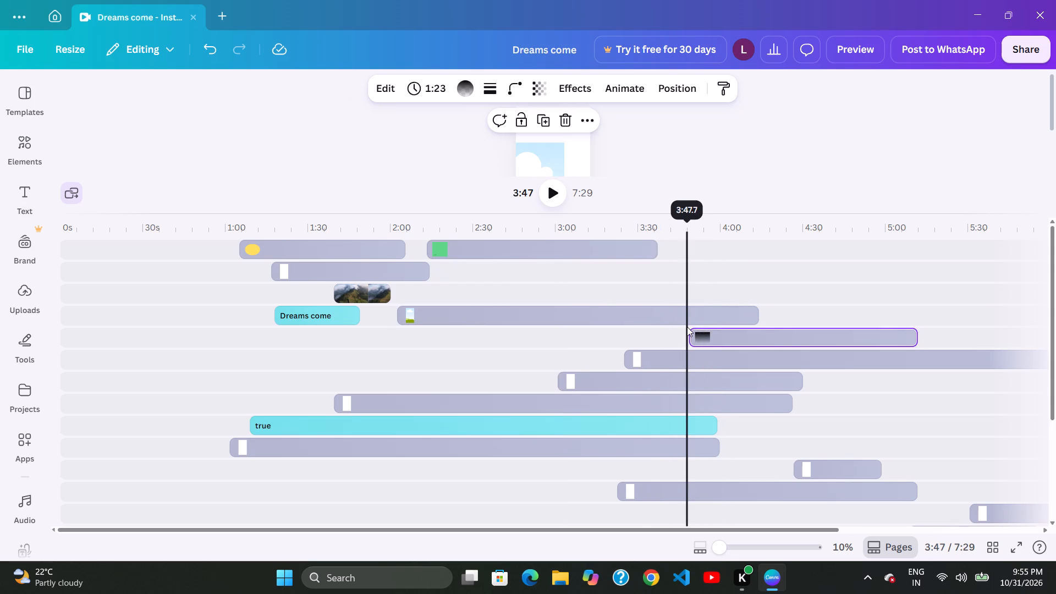
drag(630, 316, 639, 318)
drag(681, 321, 654, 327)
click(615, 324)
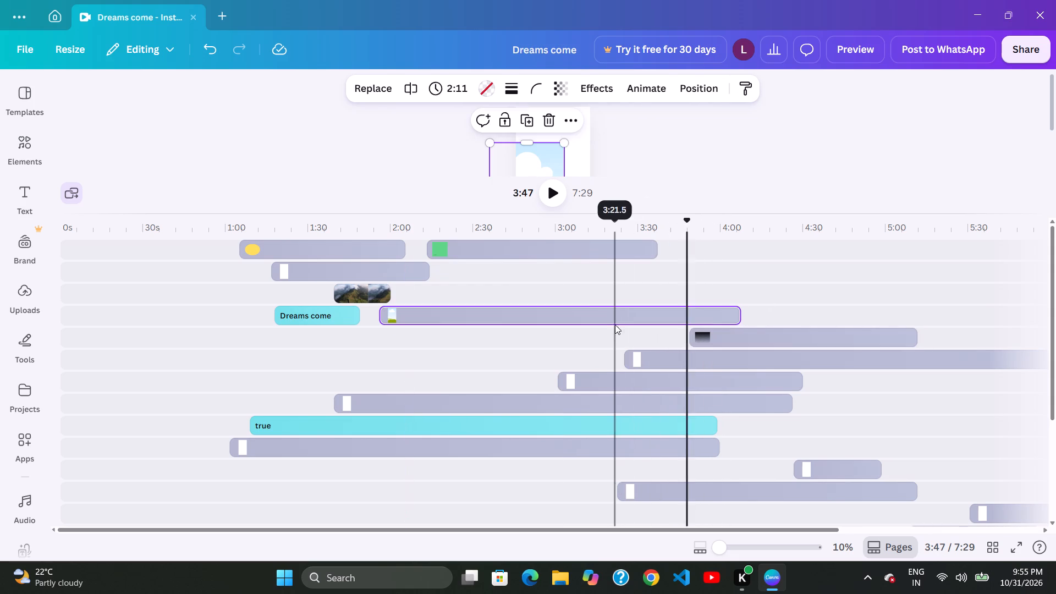
click(645, 323)
drag(665, 326, 672, 326)
click(671, 325)
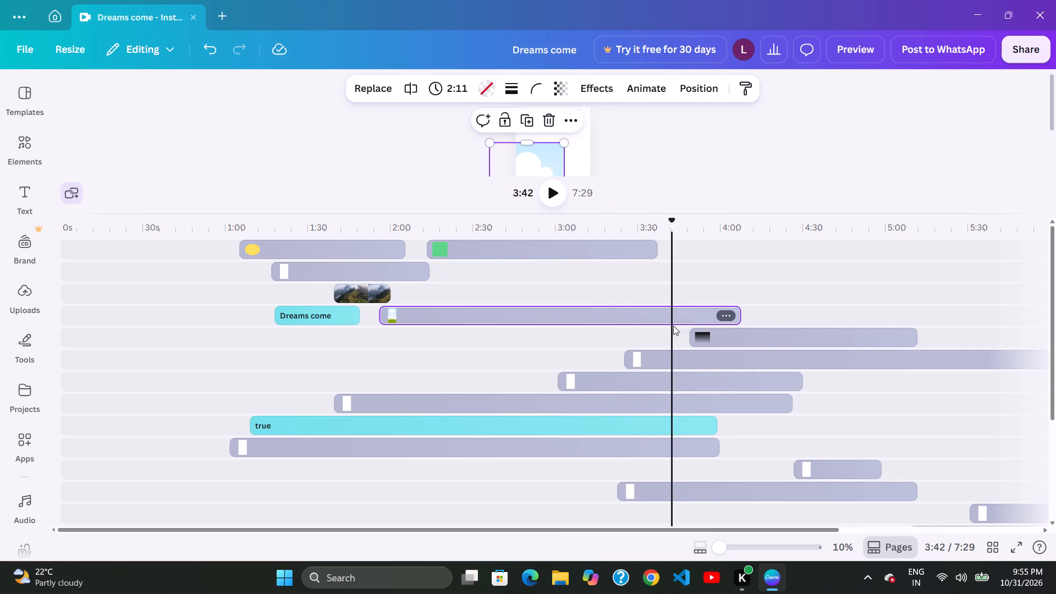
Shift the fifth-track gradient element later on its track so it starts at about 4:03.
drag(797, 339, 823, 339)
click(668, 330)
drag(724, 325, 718, 325)
click(673, 328)
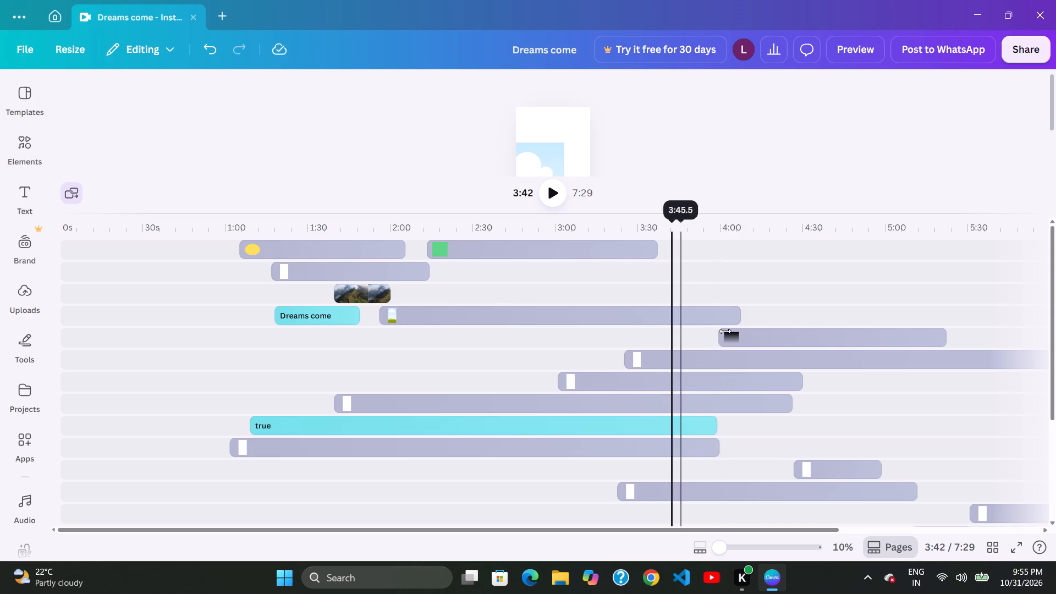
click(726, 331)
drag(757, 335, 766, 338)
click(683, 326)
drag(760, 330, 750, 332)
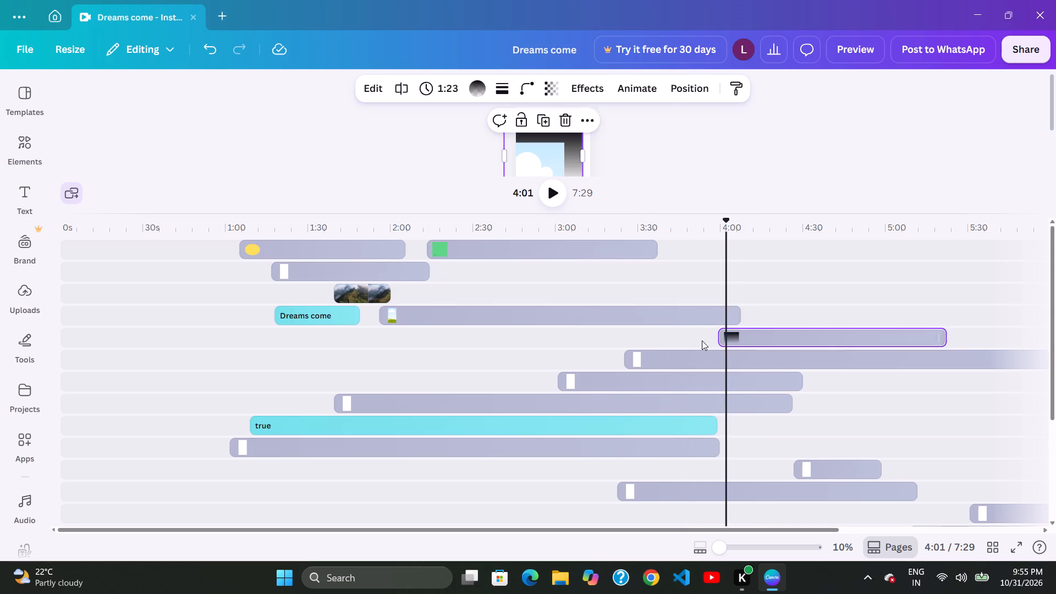
drag(702, 340, 696, 342)
click(747, 344)
click(765, 341)
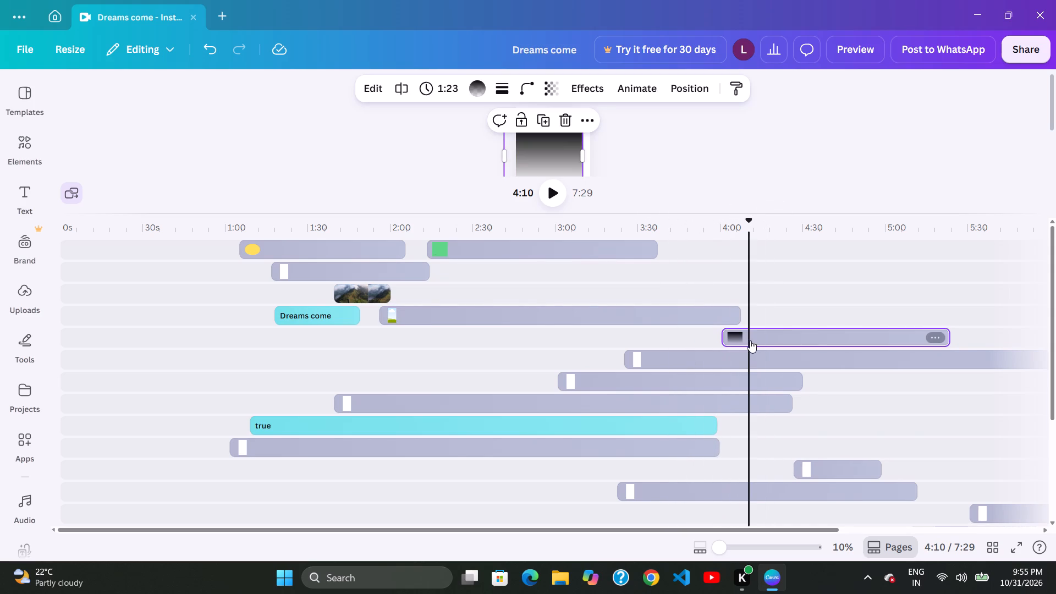
drag(765, 344, 777, 347)
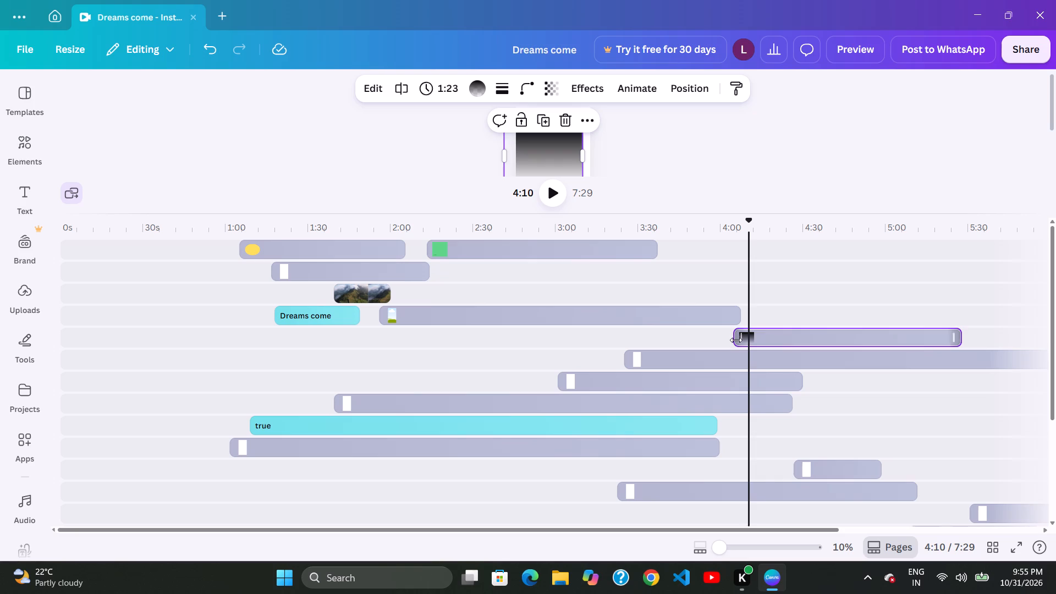
drag(765, 346, 772, 350)
drag(699, 337, 722, 343)
drag(762, 343, 749, 342)
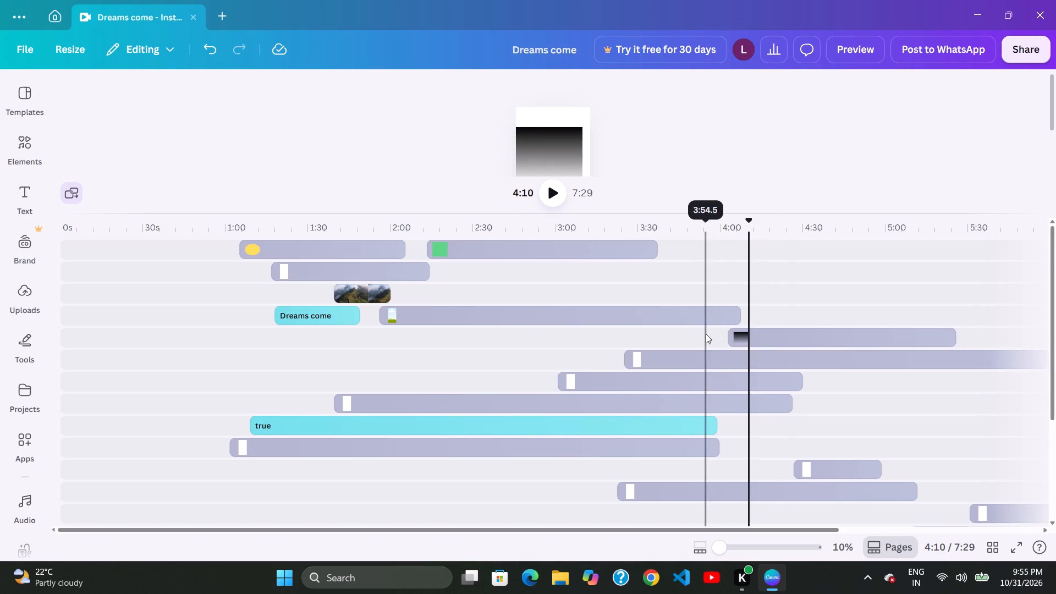
click(706, 334)
click(717, 336)
click(711, 333)
Trim the beginning of the fifth-track gradient element so its duration is 1:22.
drag(736, 340, 744, 343)
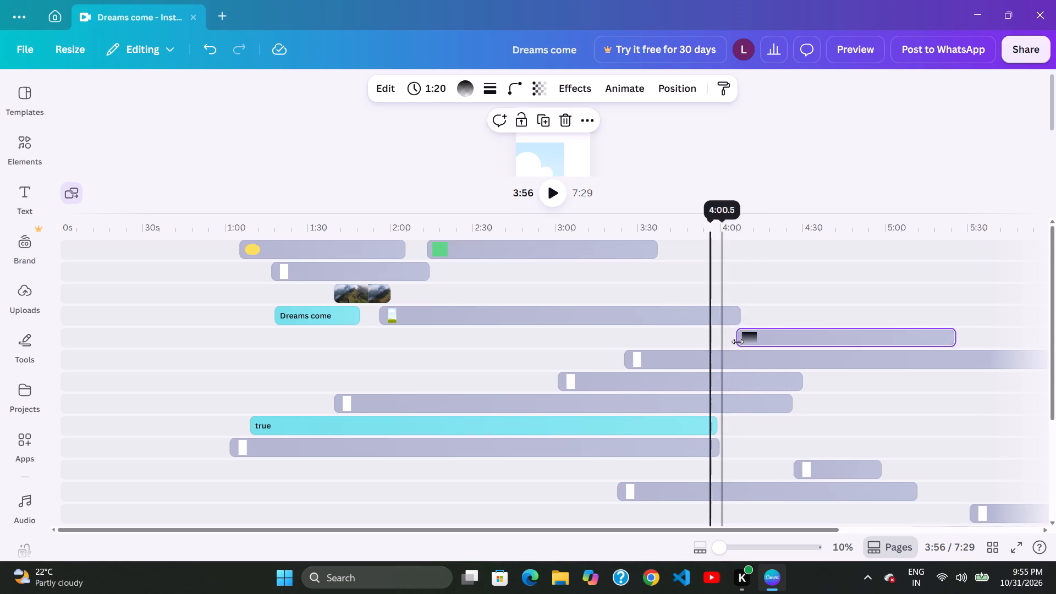
drag(739, 342, 732, 340)
Shift the fifth-track gradient element slightly later so it starts at about 4:08, just after the frame element ends.
drag(744, 345, 757, 349)
click(744, 348)
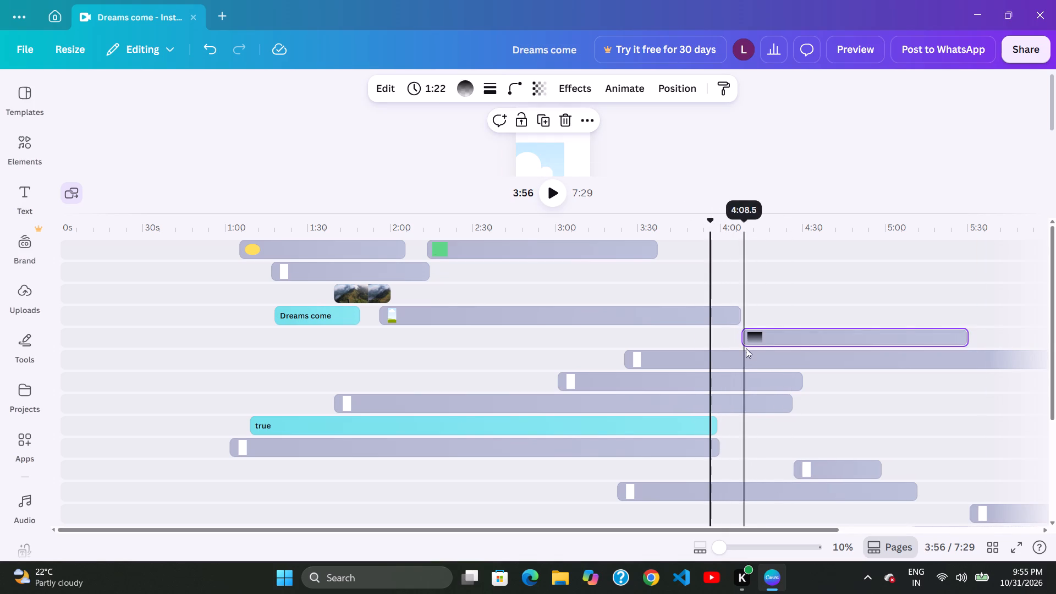
Shift the sixth-track white element later on its track so it starts at about 3:30.
drag(756, 352, 772, 355)
drag(762, 355, 768, 357)
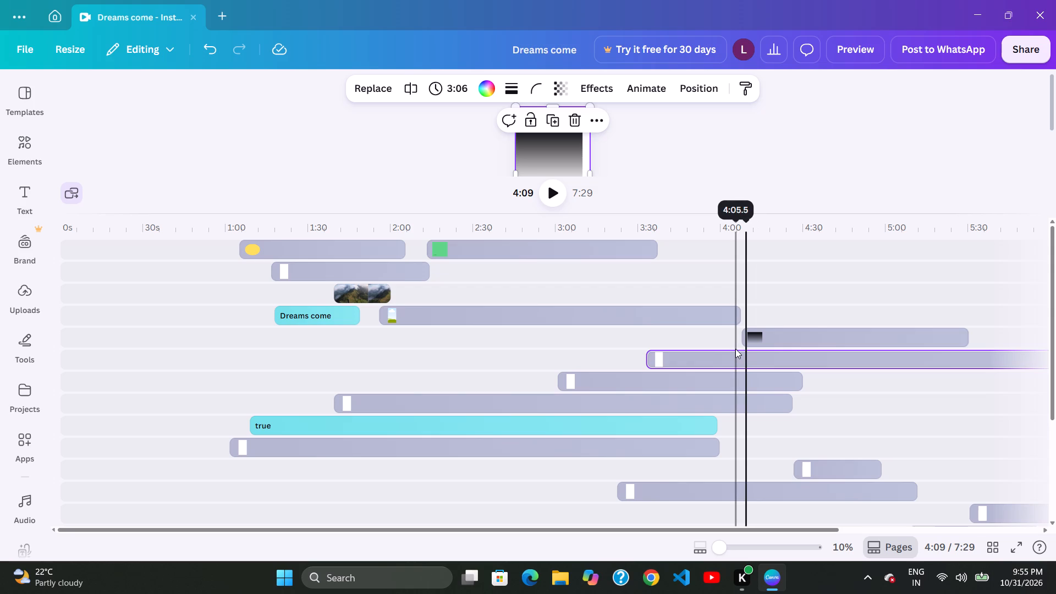
drag(740, 349, 755, 353)
drag(767, 353, 759, 350)
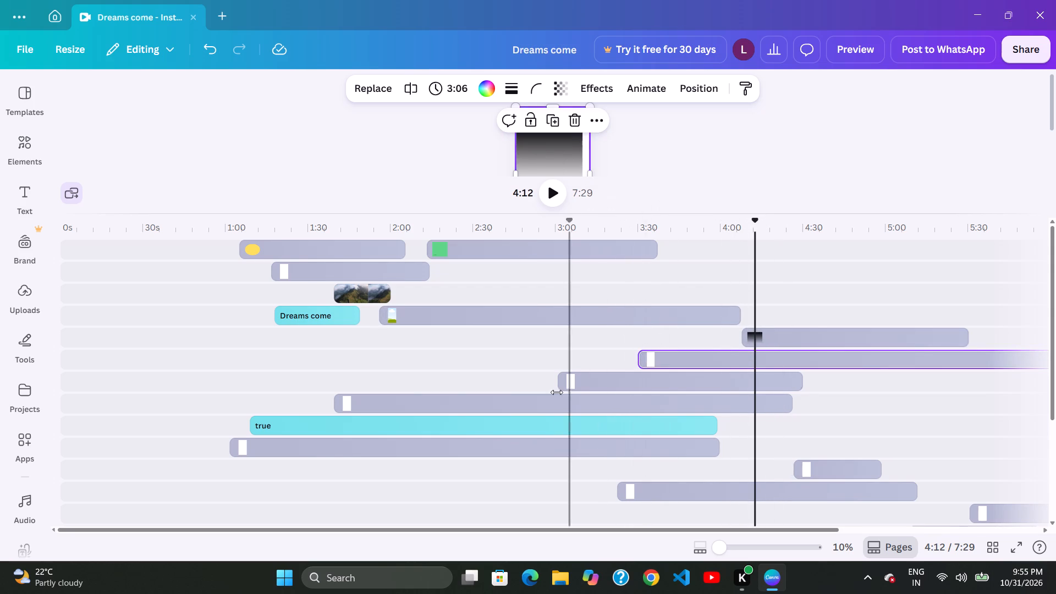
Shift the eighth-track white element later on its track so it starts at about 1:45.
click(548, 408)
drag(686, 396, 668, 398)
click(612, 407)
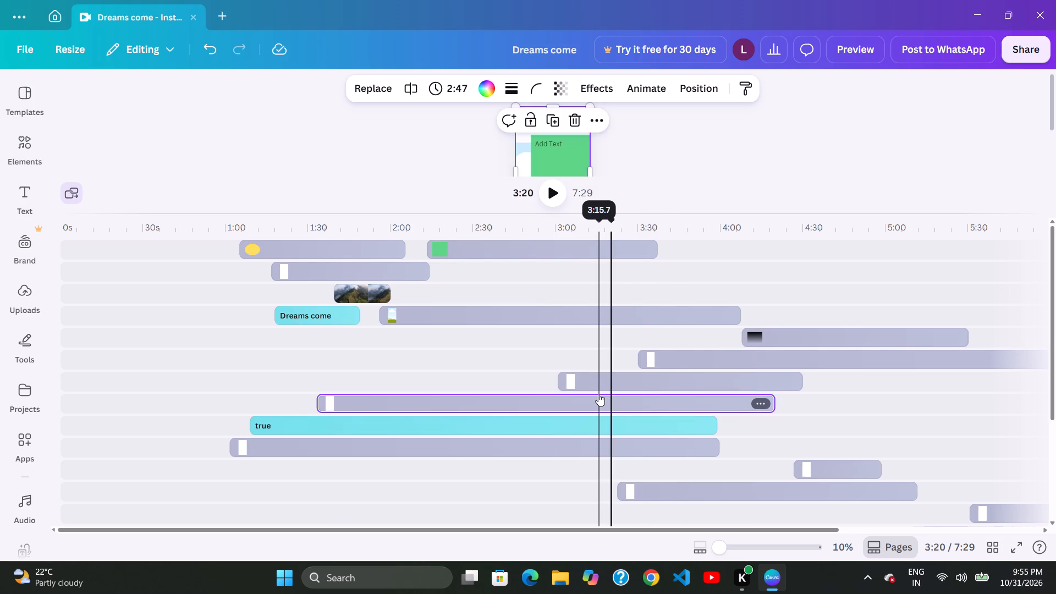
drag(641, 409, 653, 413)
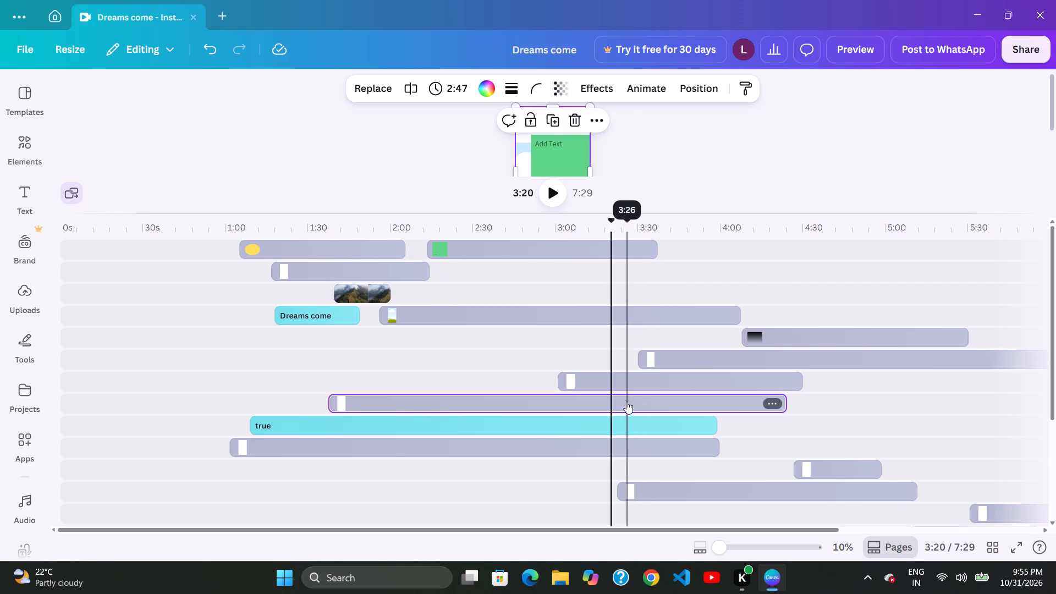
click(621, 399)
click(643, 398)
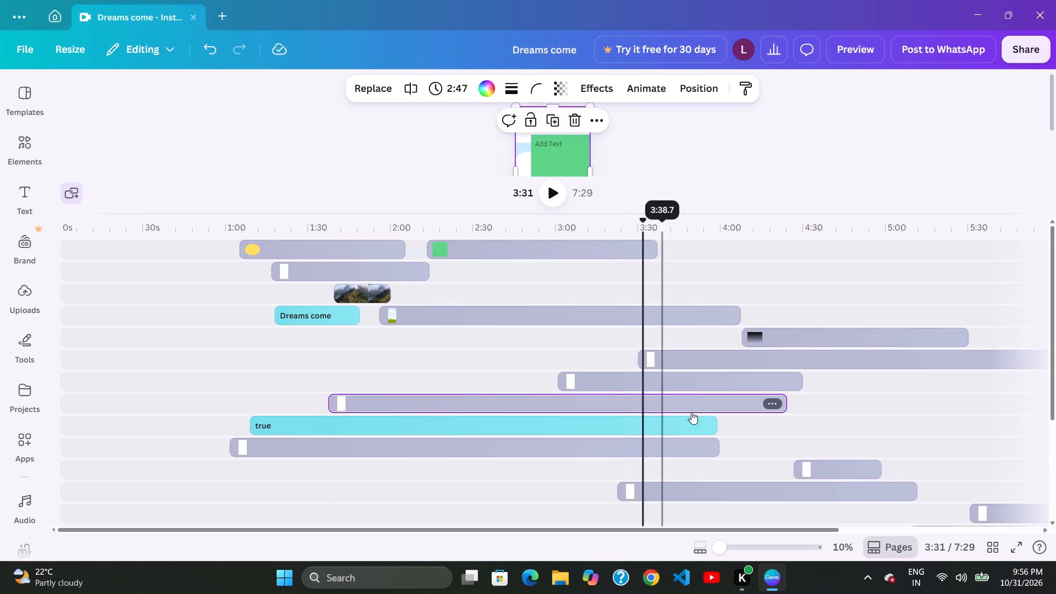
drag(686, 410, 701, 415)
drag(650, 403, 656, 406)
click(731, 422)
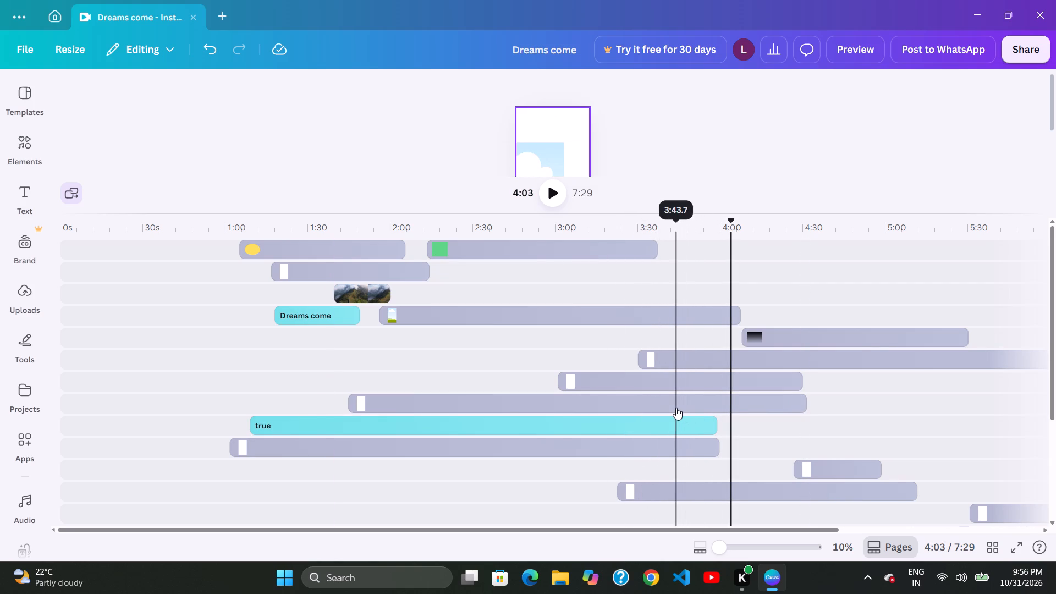
Shift the "true" text element later on its track so it starts at about 1:16.
drag(695, 417, 718, 422)
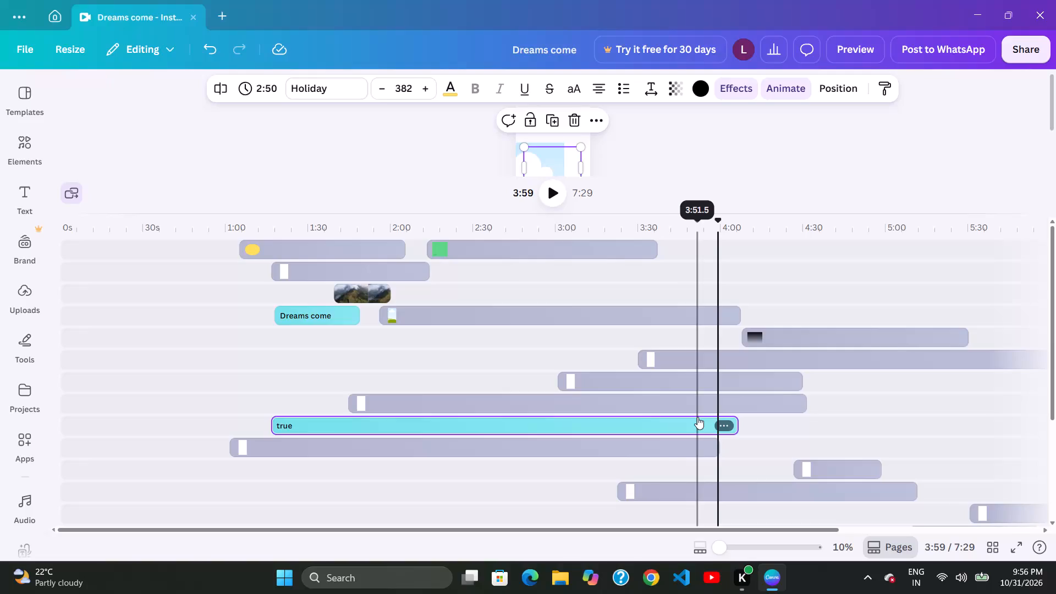
click(680, 411)
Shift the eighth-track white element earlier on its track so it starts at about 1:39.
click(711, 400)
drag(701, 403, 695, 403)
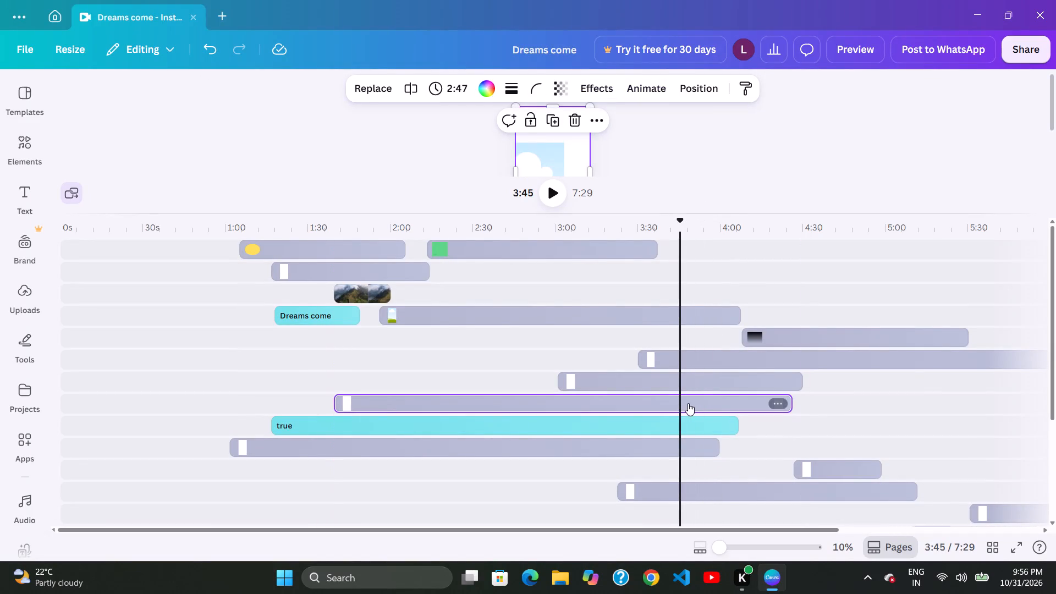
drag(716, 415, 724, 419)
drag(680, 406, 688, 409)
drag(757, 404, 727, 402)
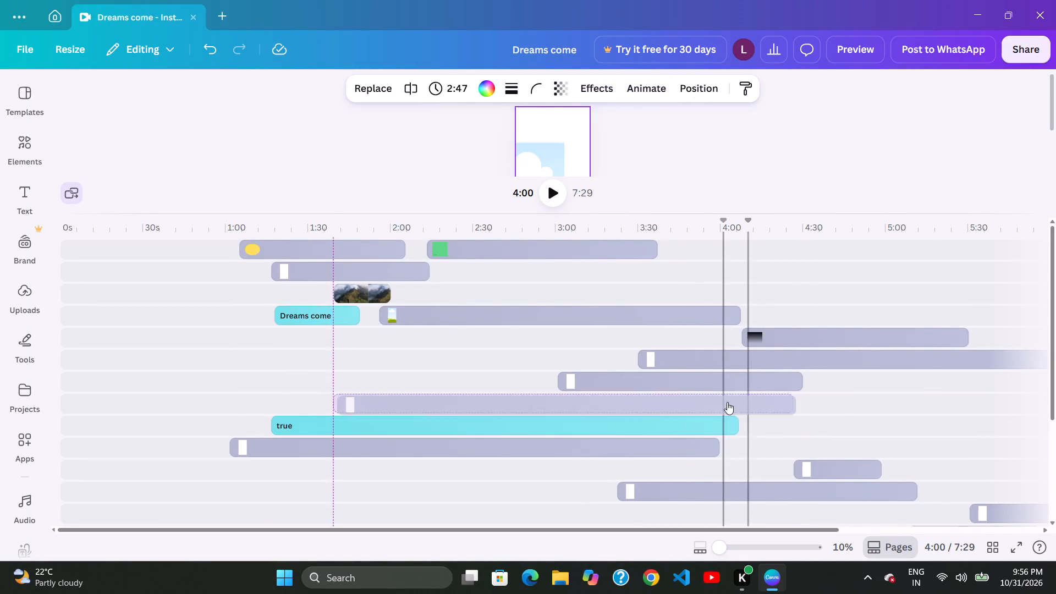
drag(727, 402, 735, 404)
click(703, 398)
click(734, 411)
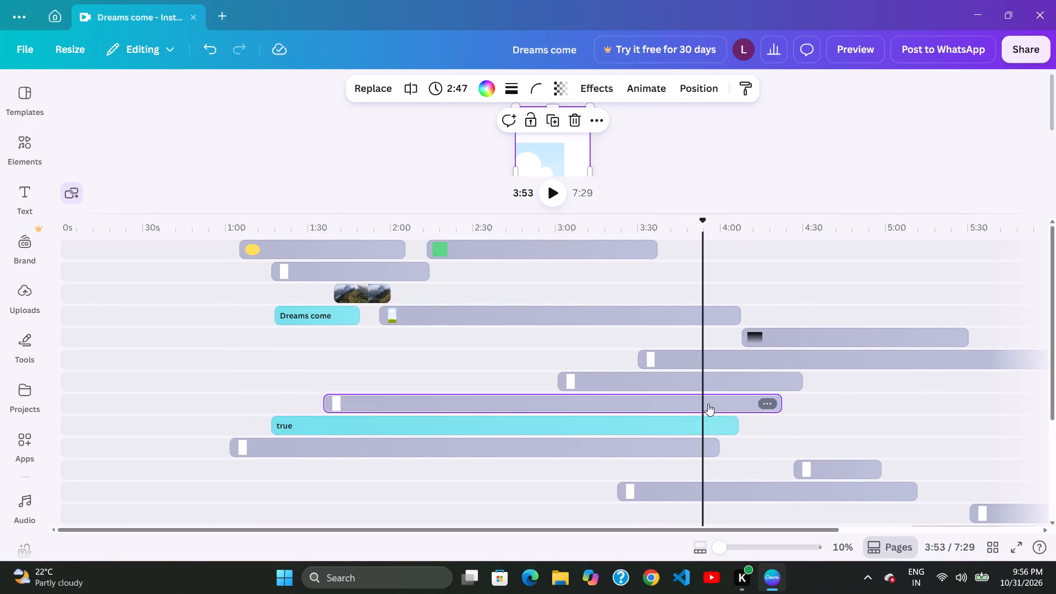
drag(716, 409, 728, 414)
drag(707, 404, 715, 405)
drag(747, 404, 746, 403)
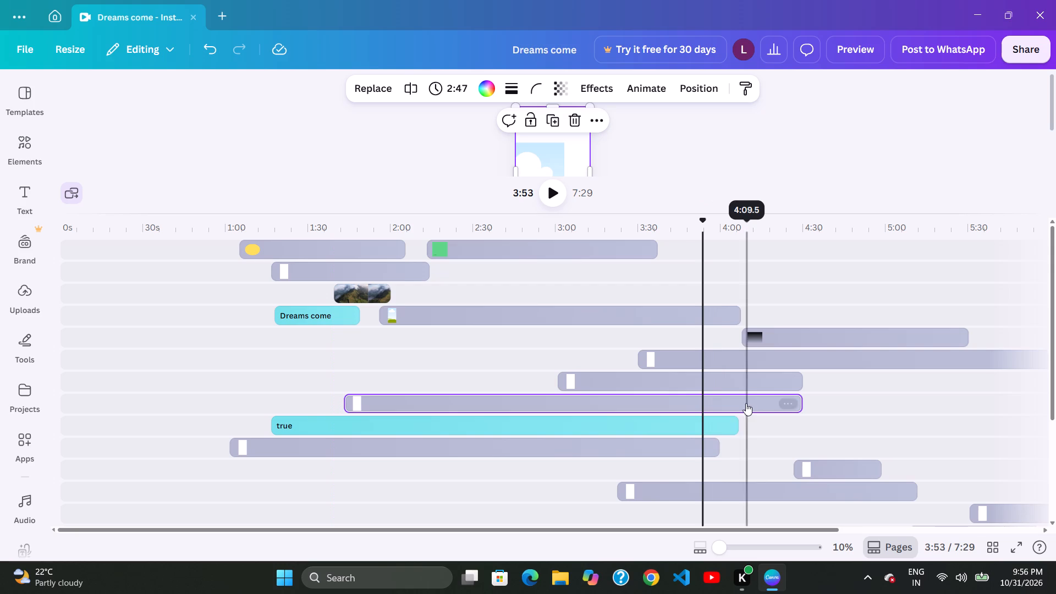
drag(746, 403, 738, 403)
Nudge the eighth-track white element slightly later on its track so it starts at about 1:41.
click(739, 411)
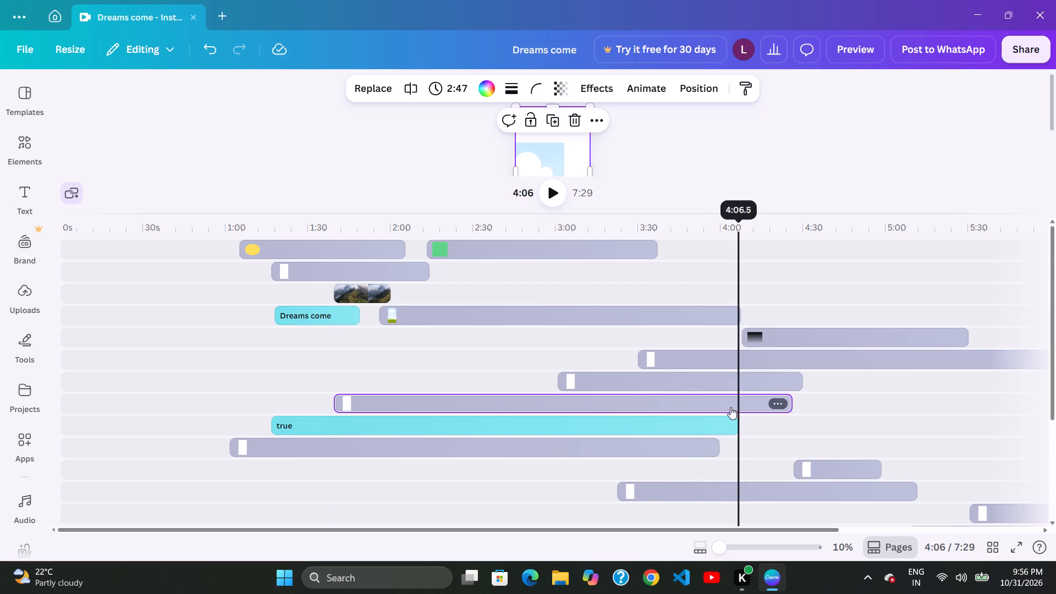
click(731, 409)
drag(753, 414, 760, 416)
drag(776, 419, 780, 419)
click(729, 406)
click(755, 398)
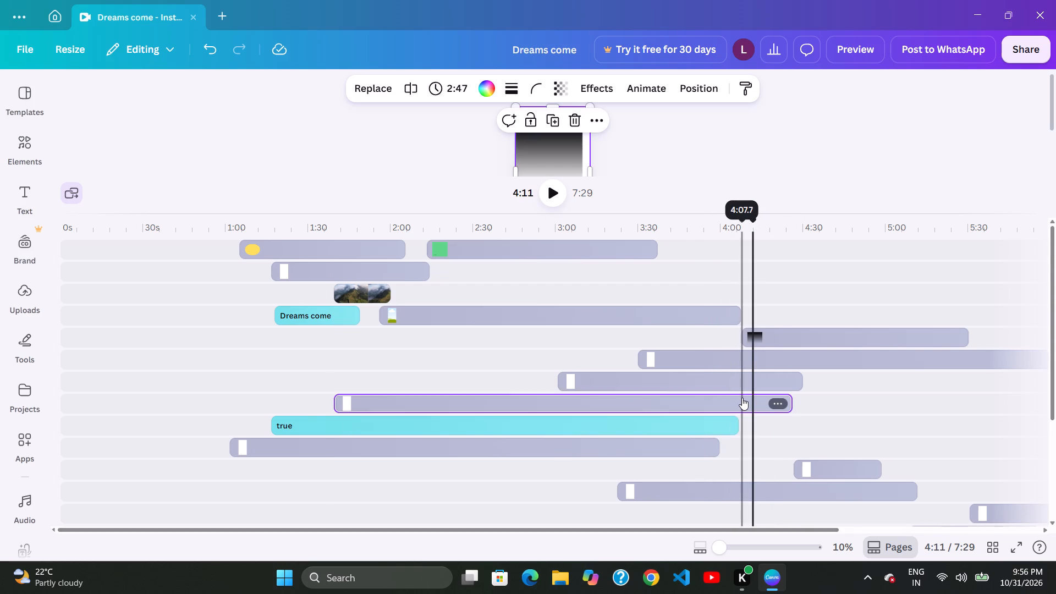
click(767, 405)
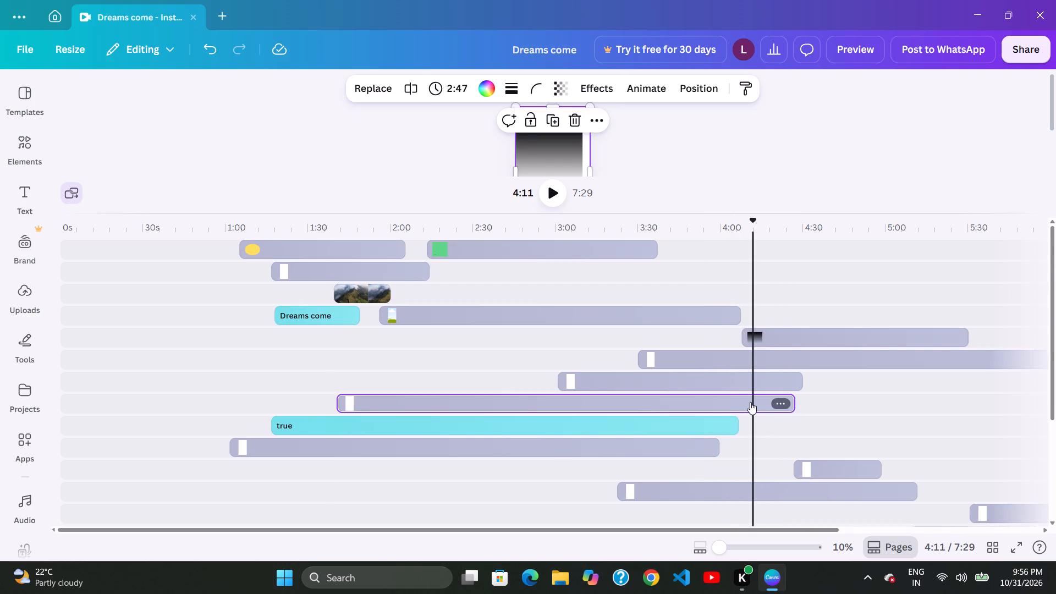
click(745, 400)
drag(773, 403, 767, 403)
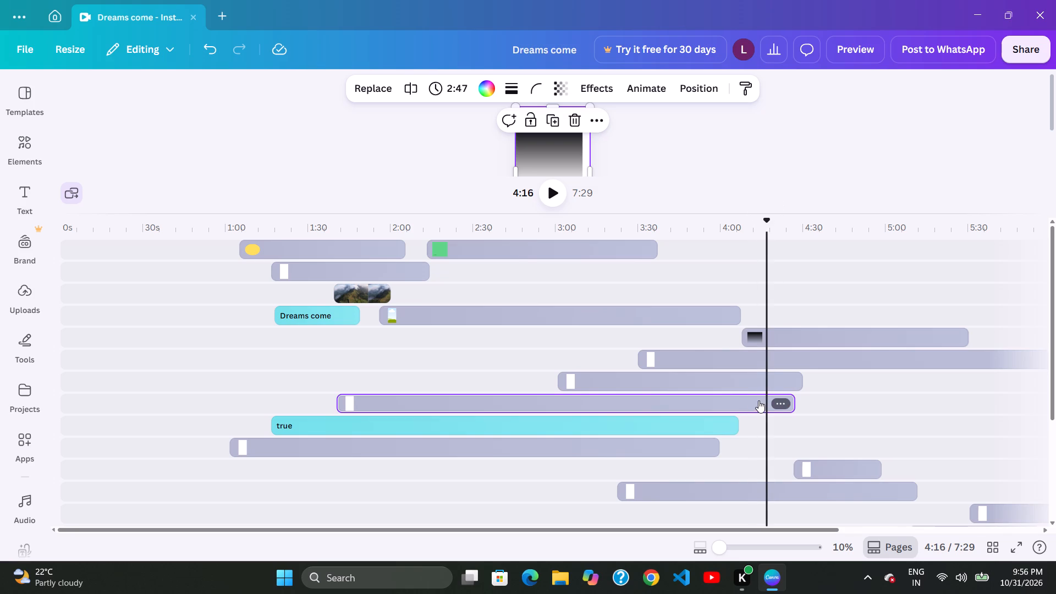
drag(772, 405, 789, 411)
drag(797, 415, 802, 416)
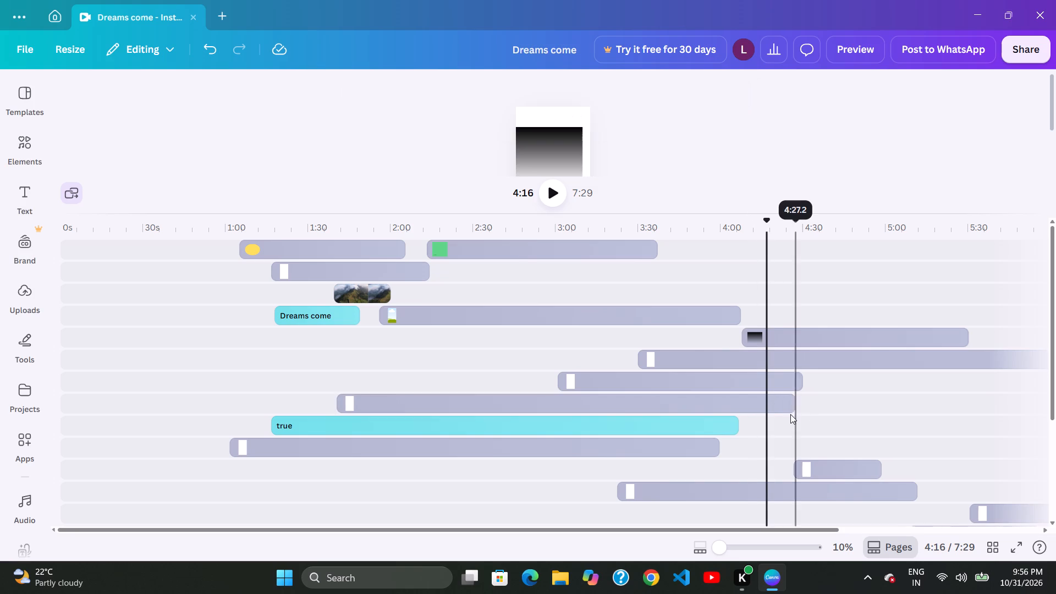
click(794, 415)
click(788, 417)
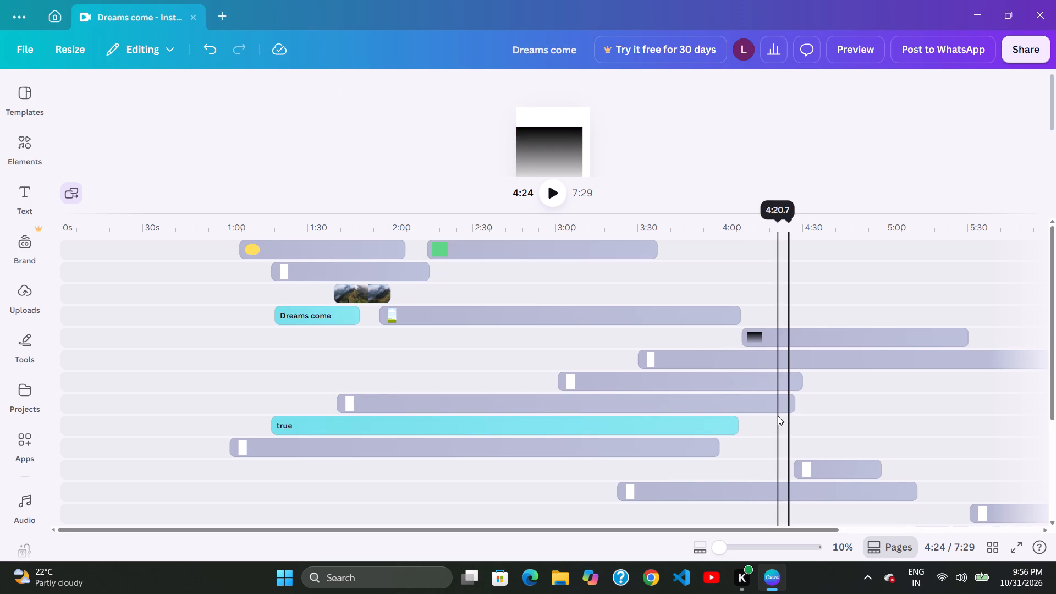
click(803, 421)
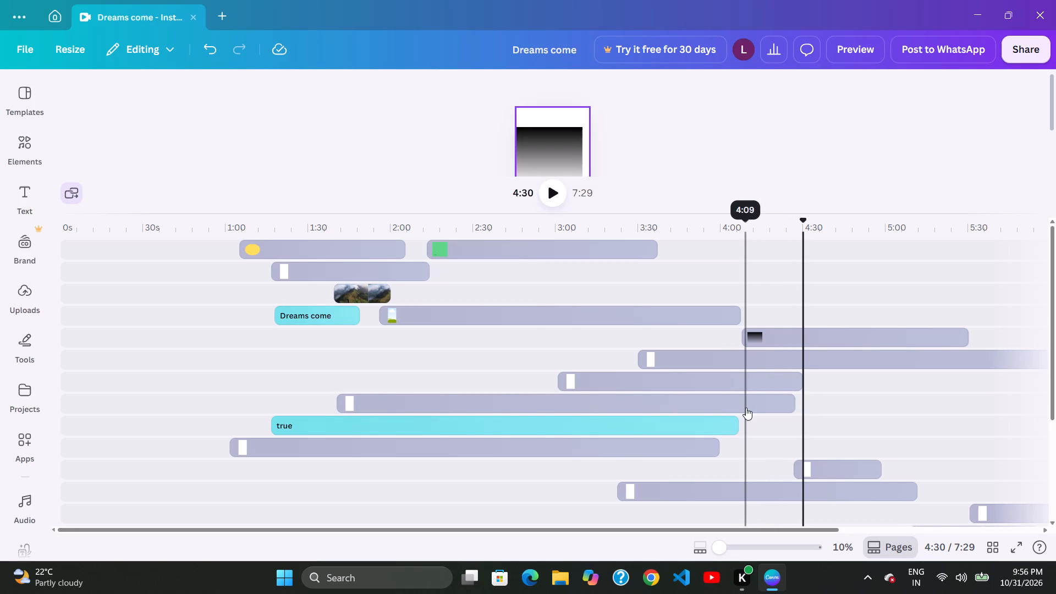
click(747, 408)
click(796, 406)
click(756, 394)
drag(791, 399, 785, 399)
click(761, 399)
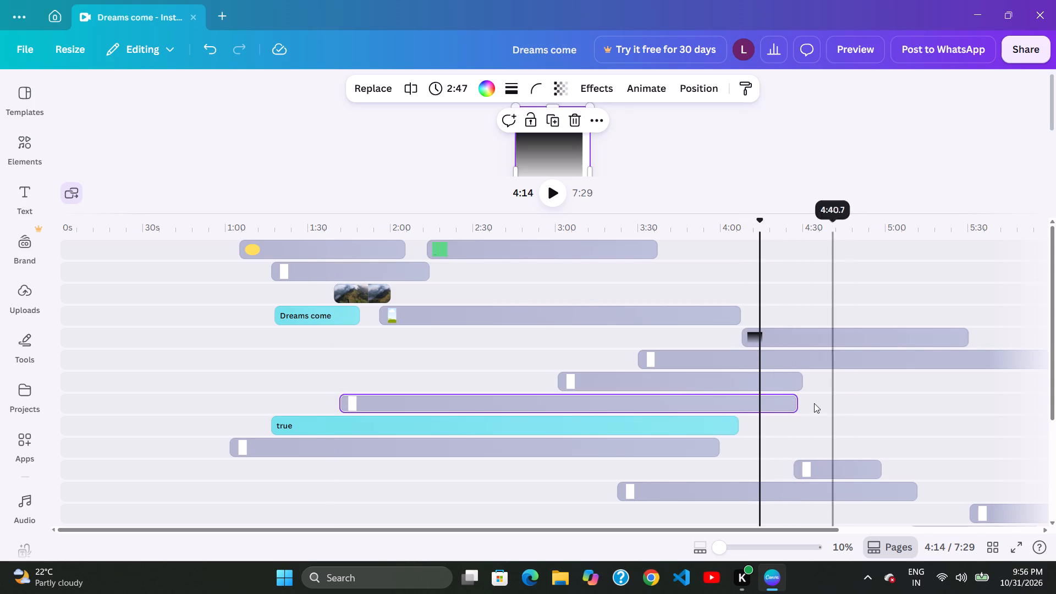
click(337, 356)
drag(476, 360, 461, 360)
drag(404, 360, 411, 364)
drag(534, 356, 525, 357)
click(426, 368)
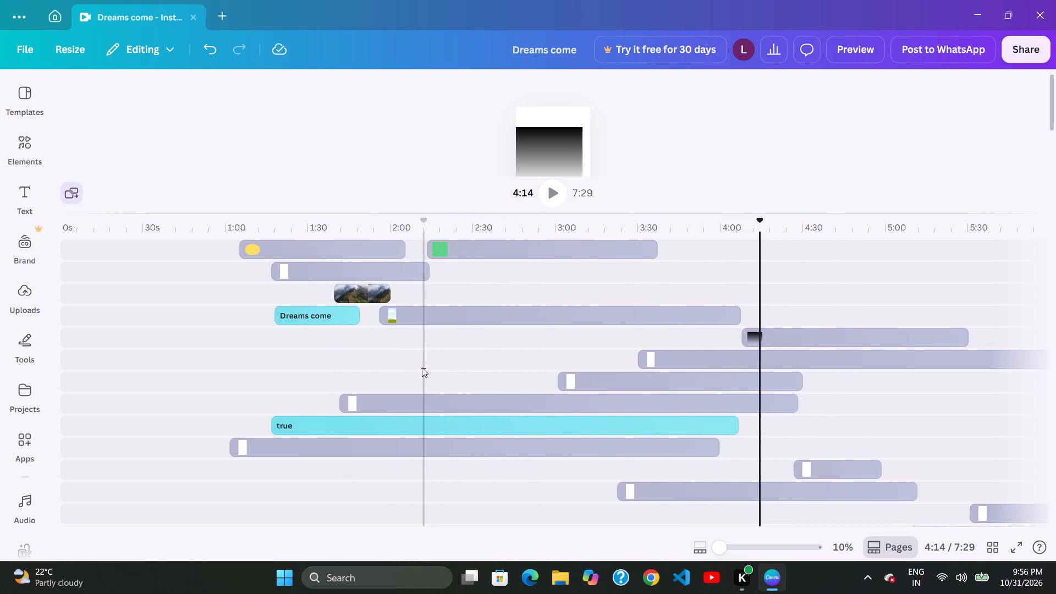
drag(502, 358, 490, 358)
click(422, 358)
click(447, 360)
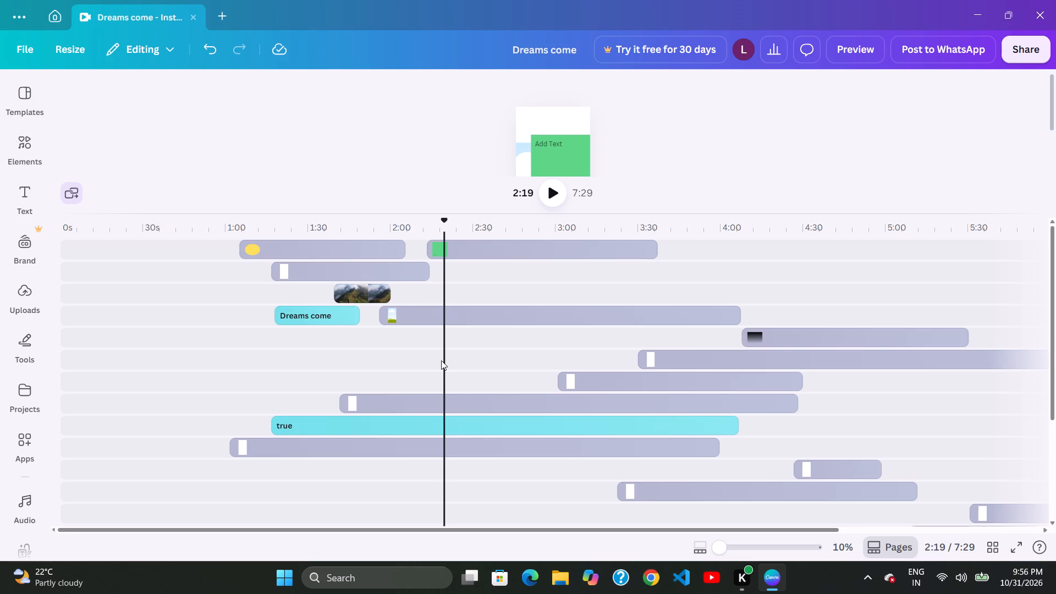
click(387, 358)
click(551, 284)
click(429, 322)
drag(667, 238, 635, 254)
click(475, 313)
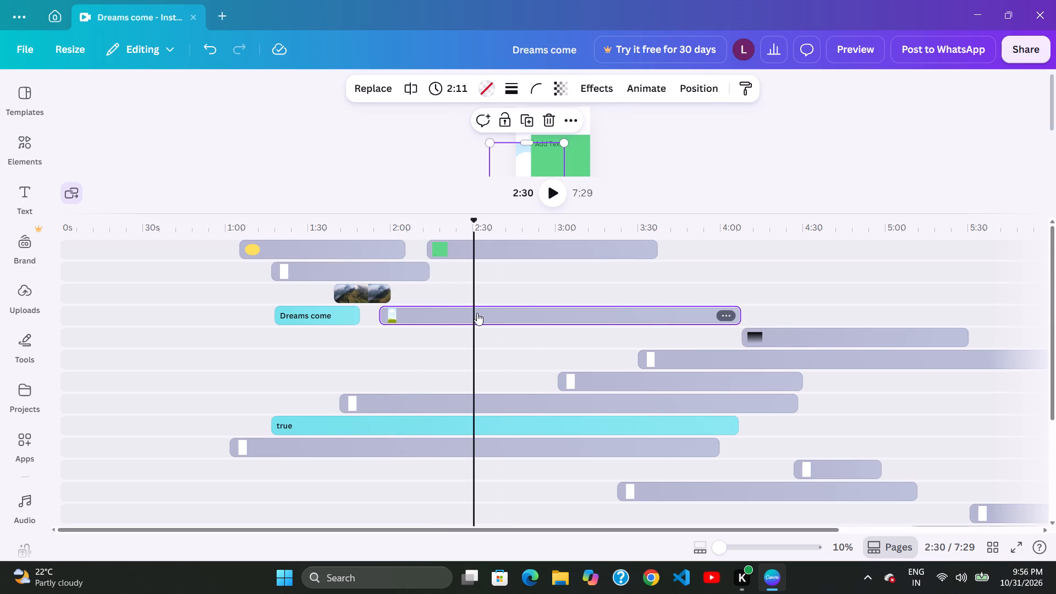
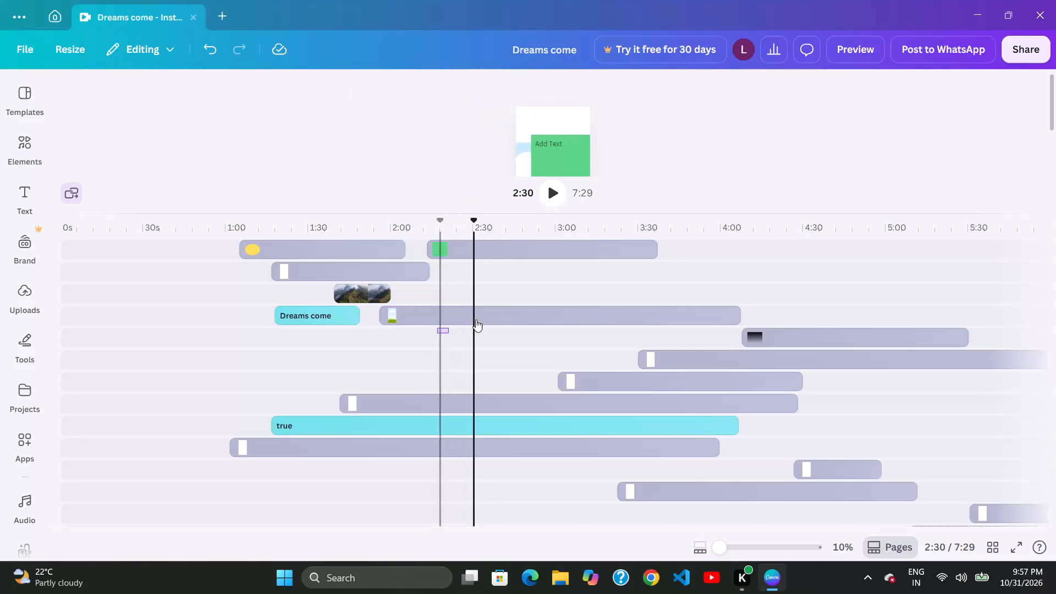
Shift the fourth-track frame element later on its track so it starts at about 2:13, level with the green text element.
drag(641, 237, 580, 286)
drag(501, 313, 523, 313)
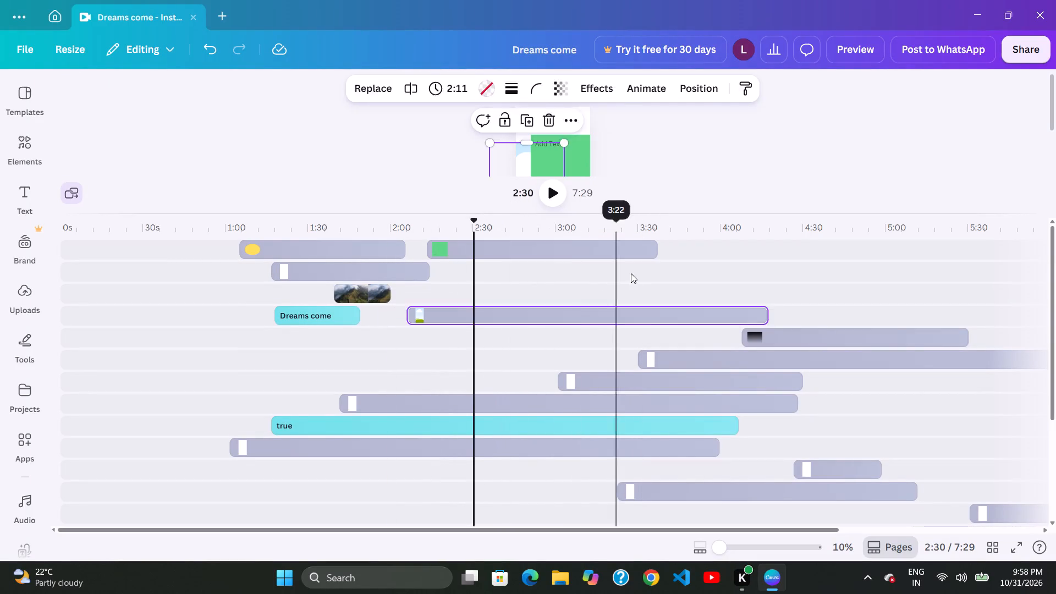
click(631, 273)
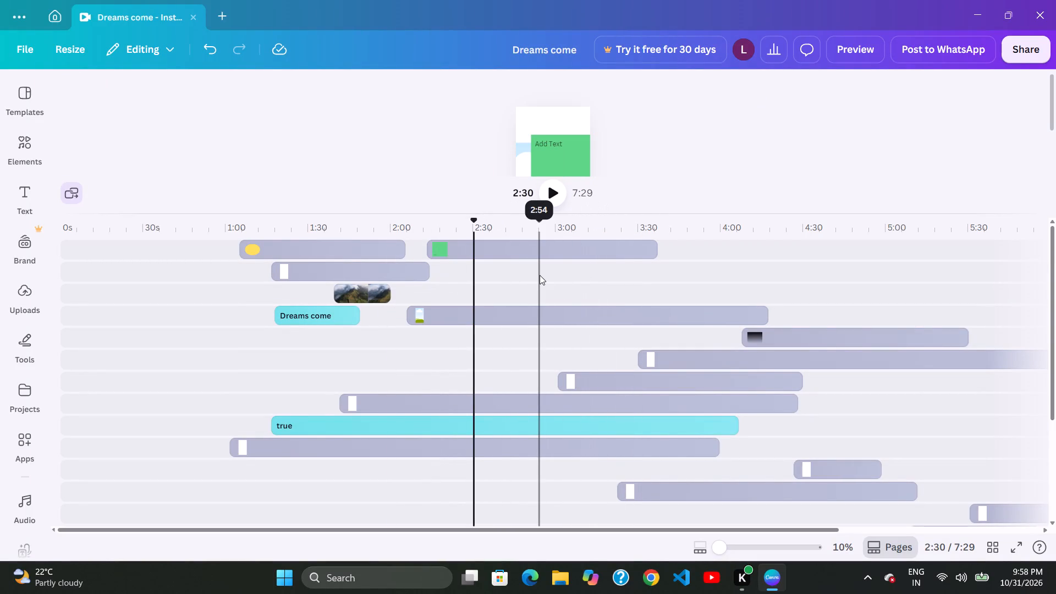
drag(532, 276, 539, 277)
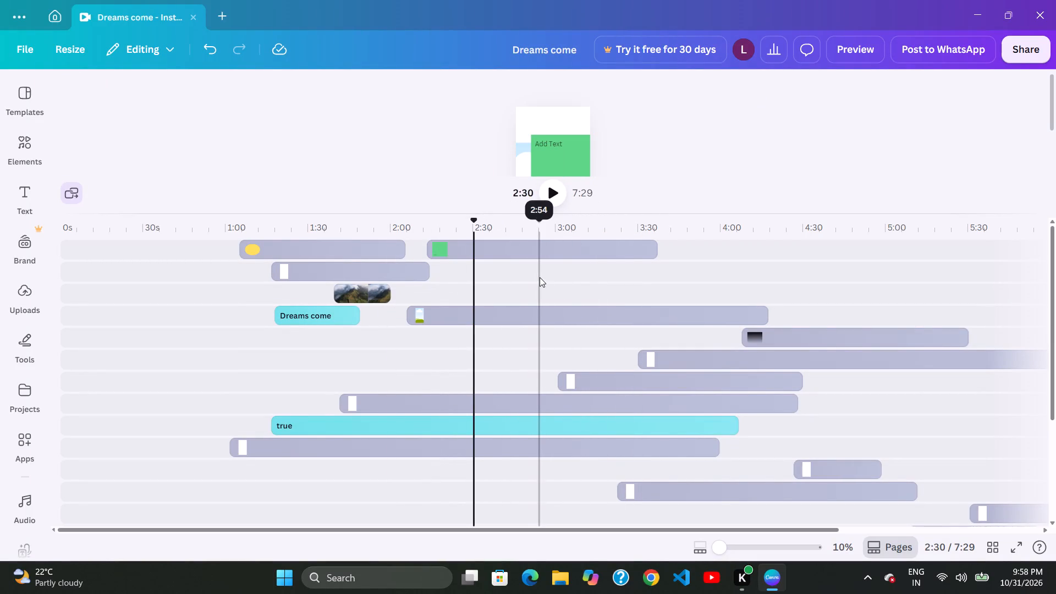
drag(639, 263, 636, 269)
click(553, 282)
drag(654, 281, 602, 285)
drag(524, 307, 539, 307)
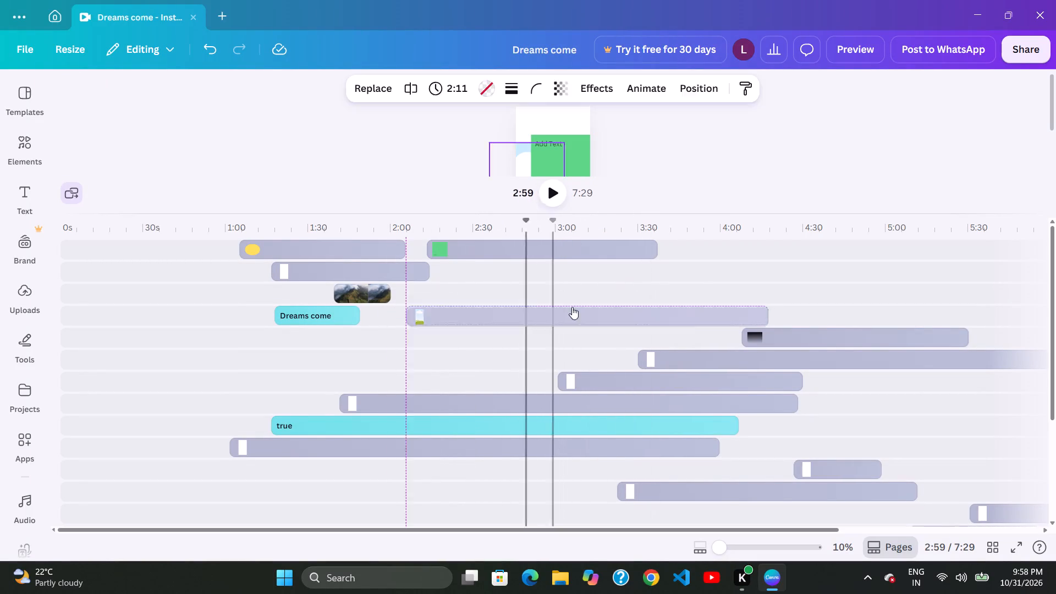
Shorten the green text element on the first track from its end to a duration of 1:16.
drag(672, 278, 636, 271)
click(568, 267)
drag(653, 246, 631, 246)
click(595, 247)
click(667, 199)
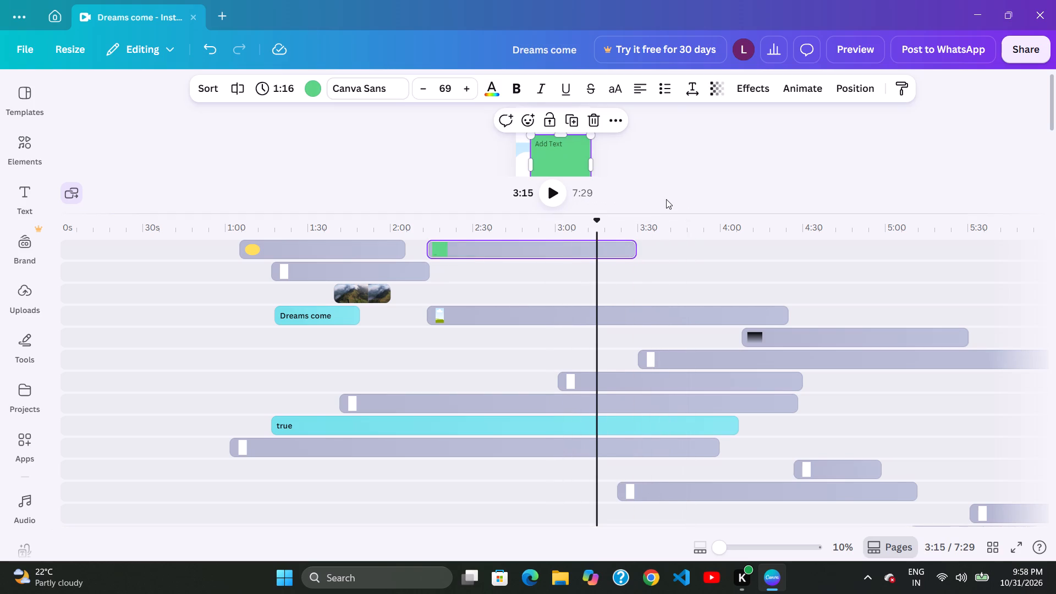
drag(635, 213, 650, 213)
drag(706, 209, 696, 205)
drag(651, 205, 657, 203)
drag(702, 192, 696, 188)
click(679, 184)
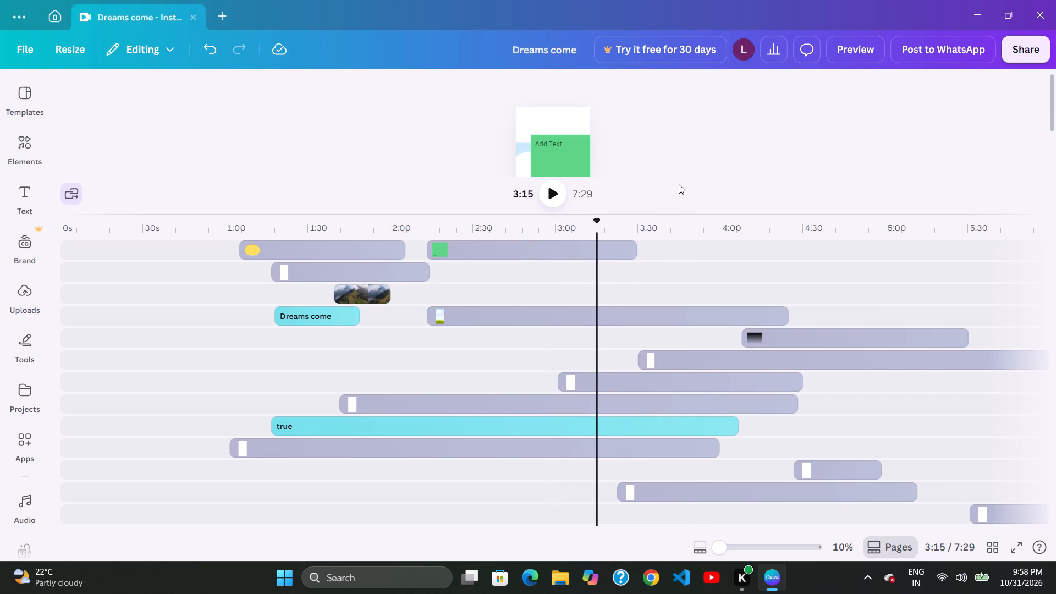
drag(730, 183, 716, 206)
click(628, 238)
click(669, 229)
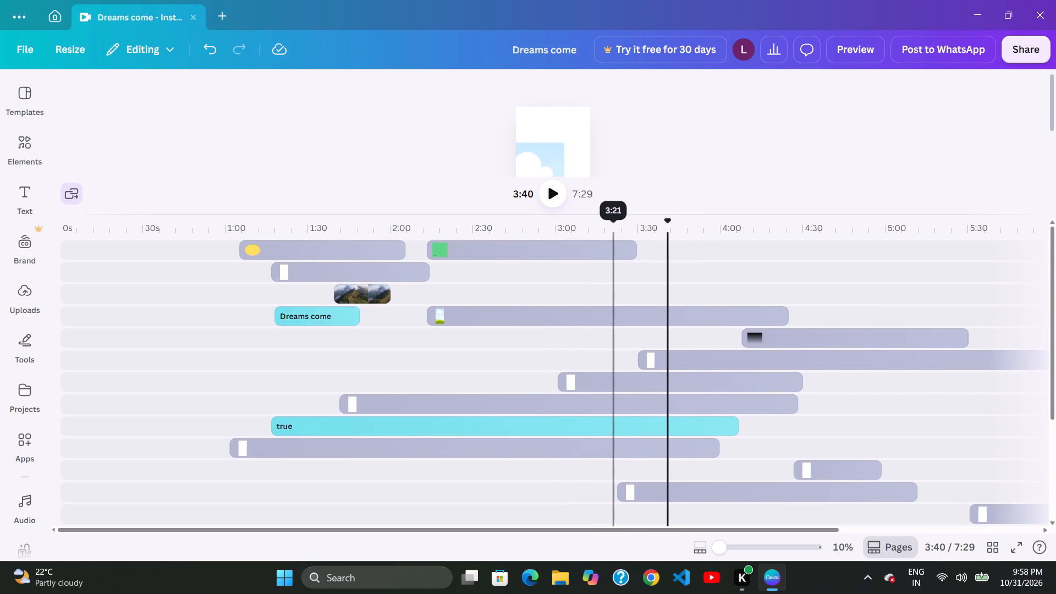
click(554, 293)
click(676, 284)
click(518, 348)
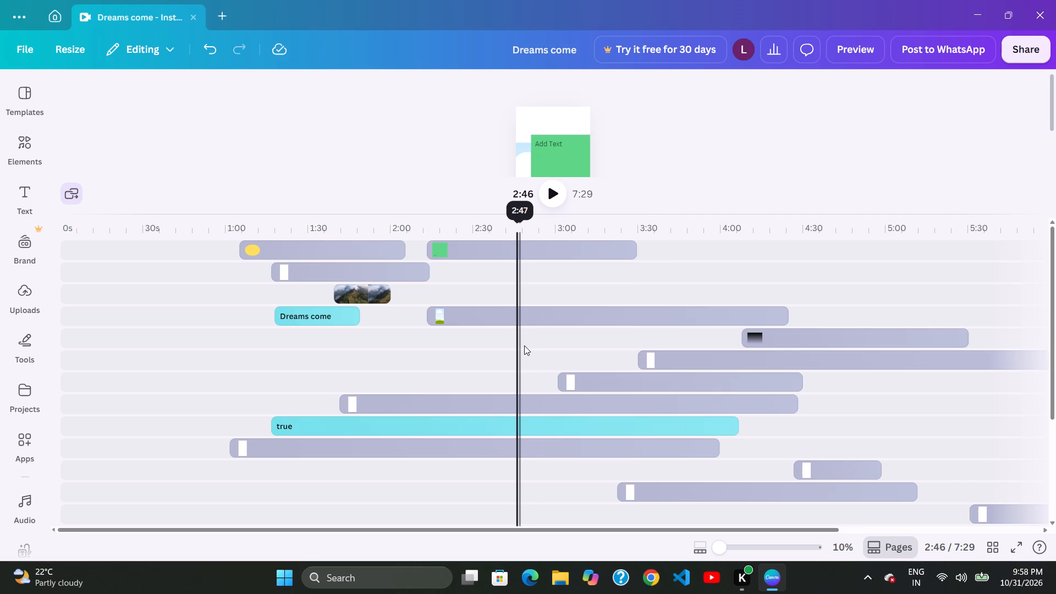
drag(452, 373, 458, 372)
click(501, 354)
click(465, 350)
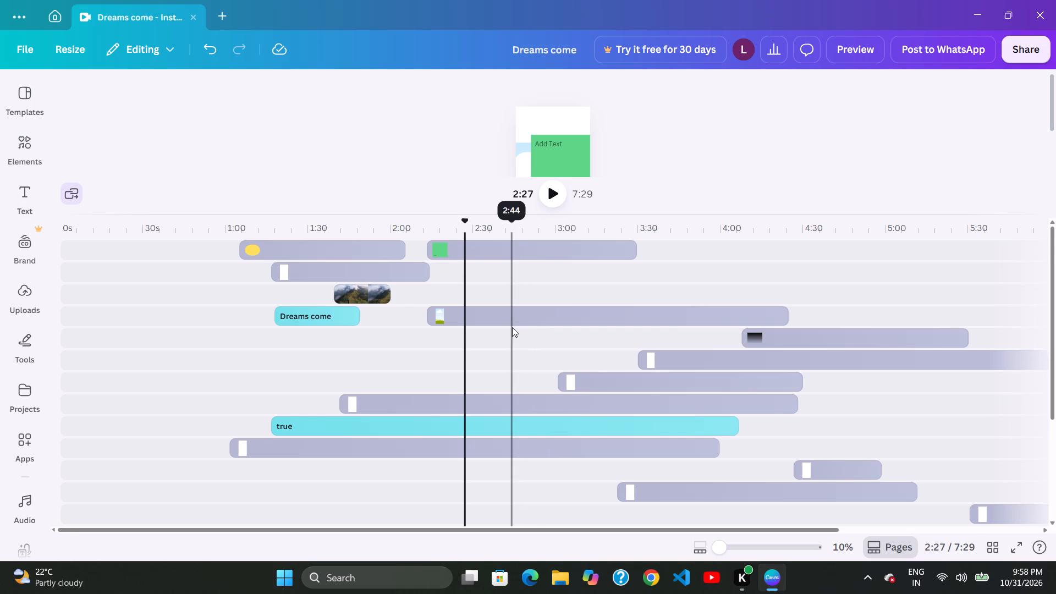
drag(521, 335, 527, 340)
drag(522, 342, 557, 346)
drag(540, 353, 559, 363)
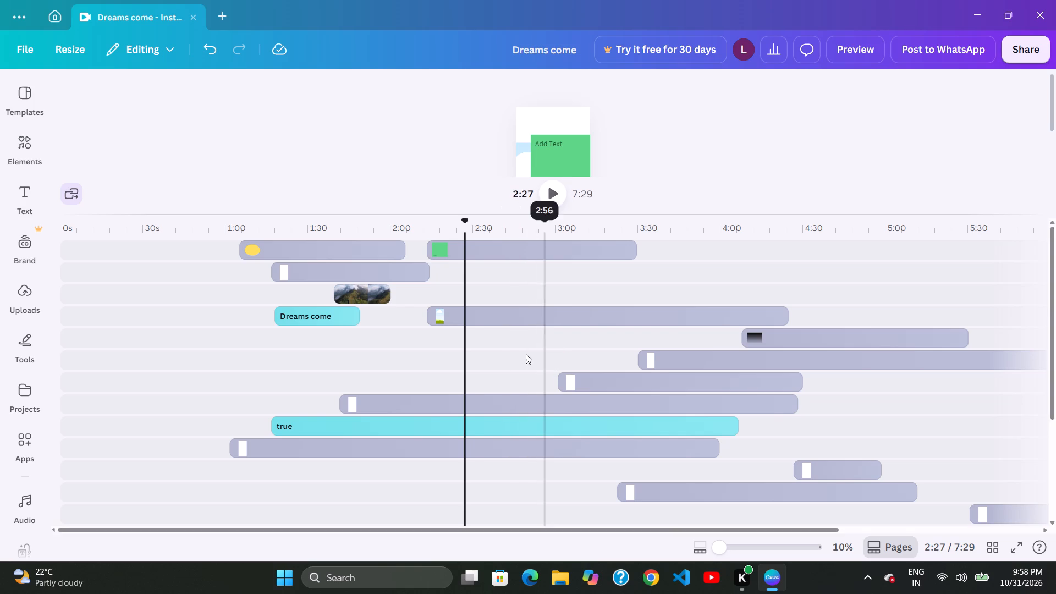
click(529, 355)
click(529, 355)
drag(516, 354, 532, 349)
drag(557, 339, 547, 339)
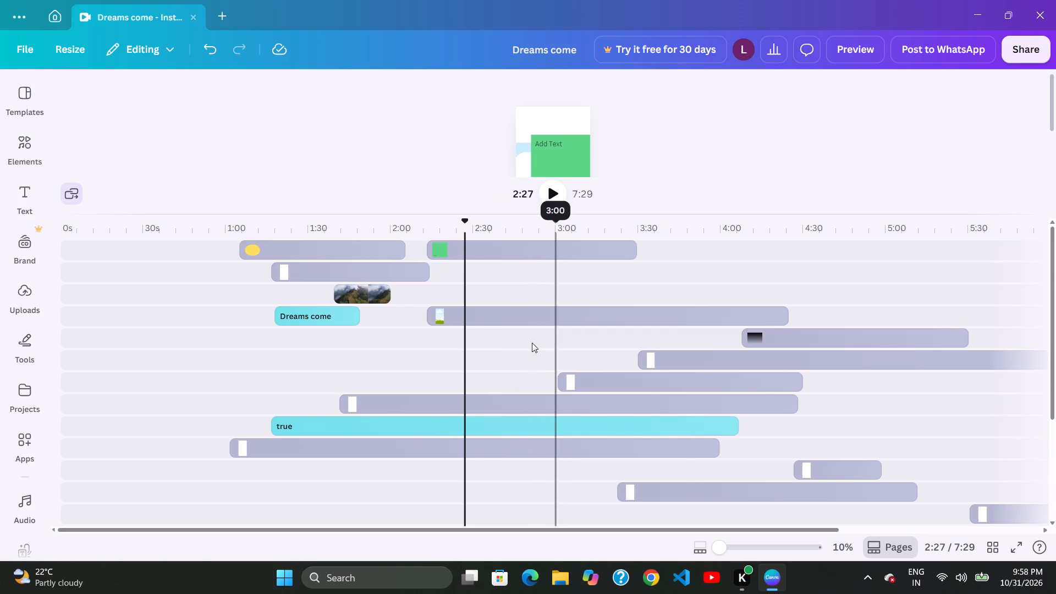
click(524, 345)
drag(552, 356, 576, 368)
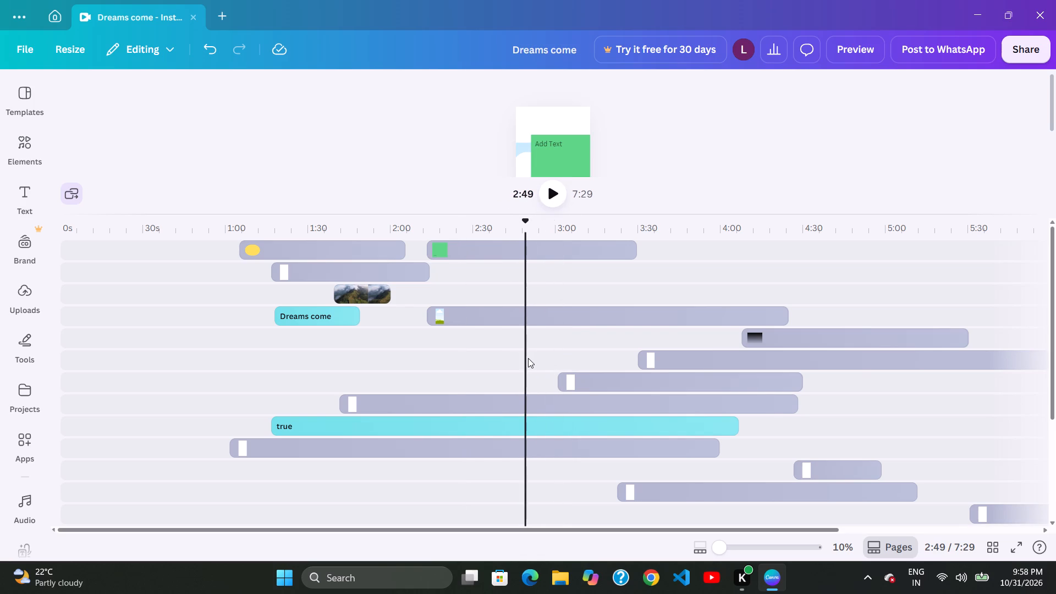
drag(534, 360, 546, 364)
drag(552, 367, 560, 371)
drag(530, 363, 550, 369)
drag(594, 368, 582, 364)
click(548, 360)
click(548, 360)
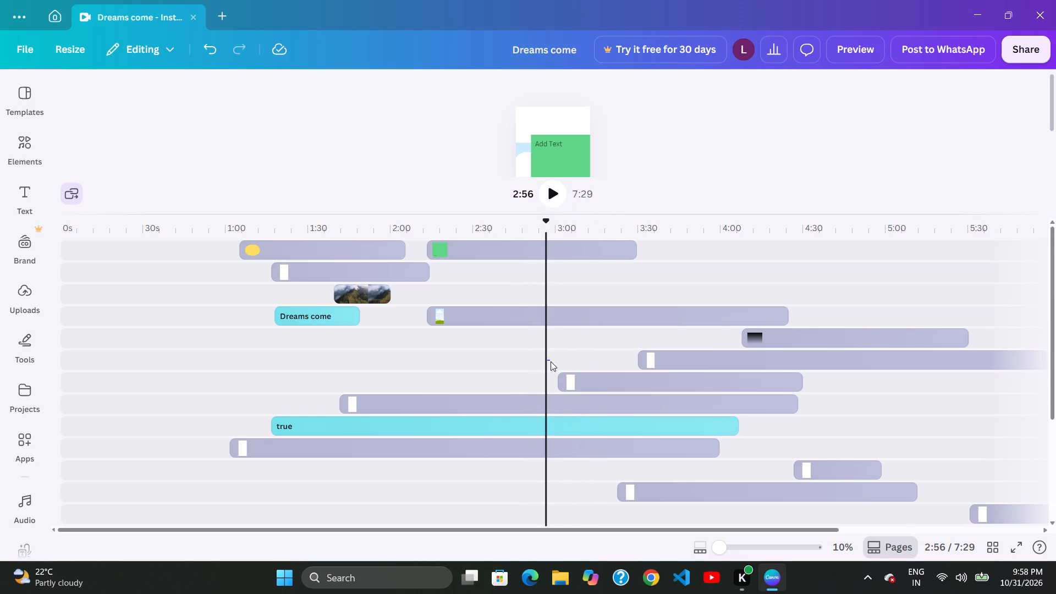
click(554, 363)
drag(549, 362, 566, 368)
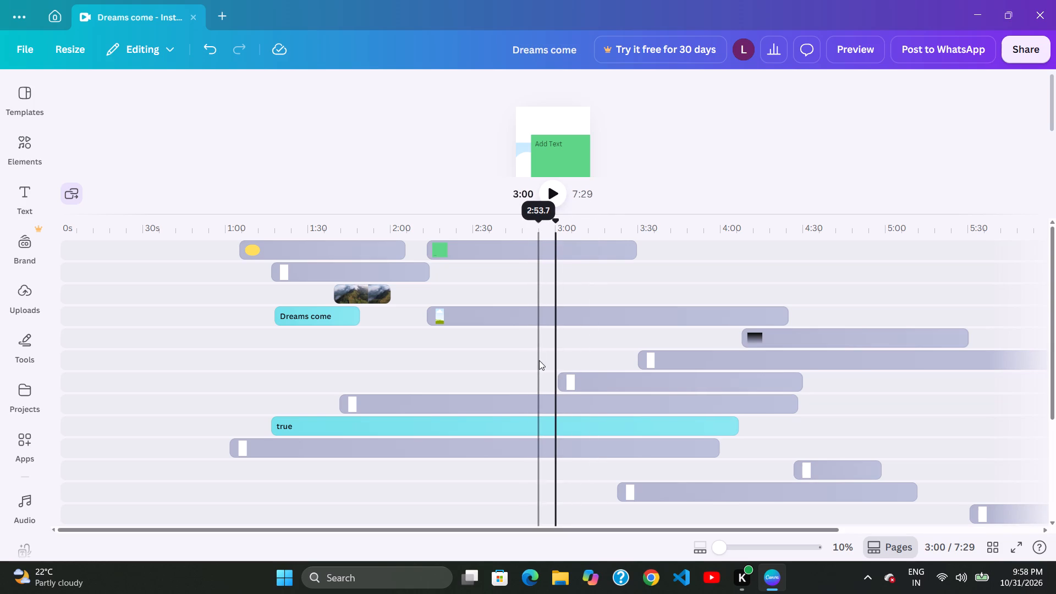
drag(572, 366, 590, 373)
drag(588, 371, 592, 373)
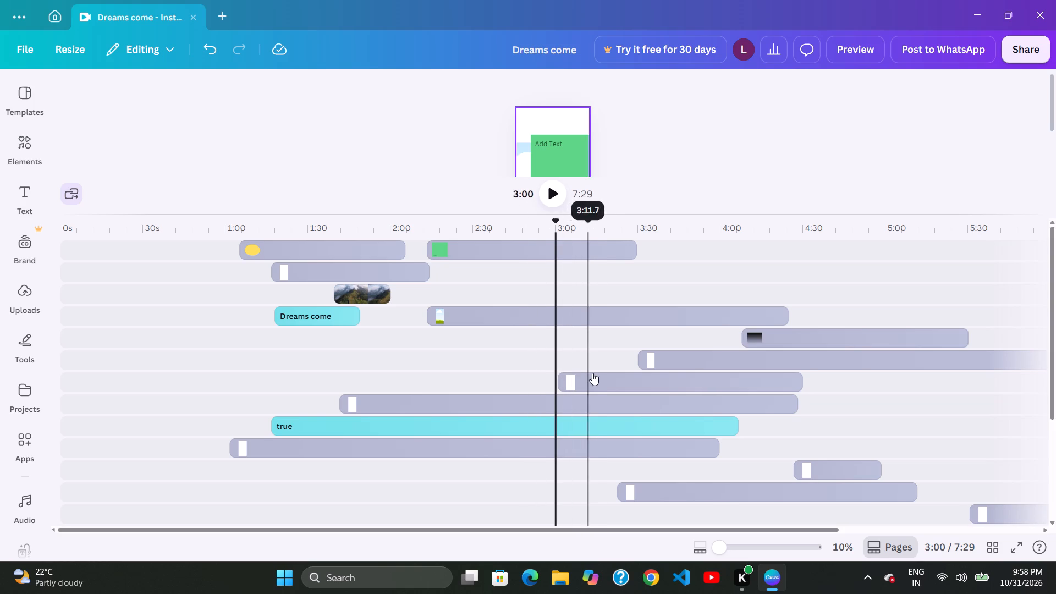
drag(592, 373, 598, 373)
Trim the start of the seventh-track white element so its duration is 1:25.
drag(596, 372, 585, 372)
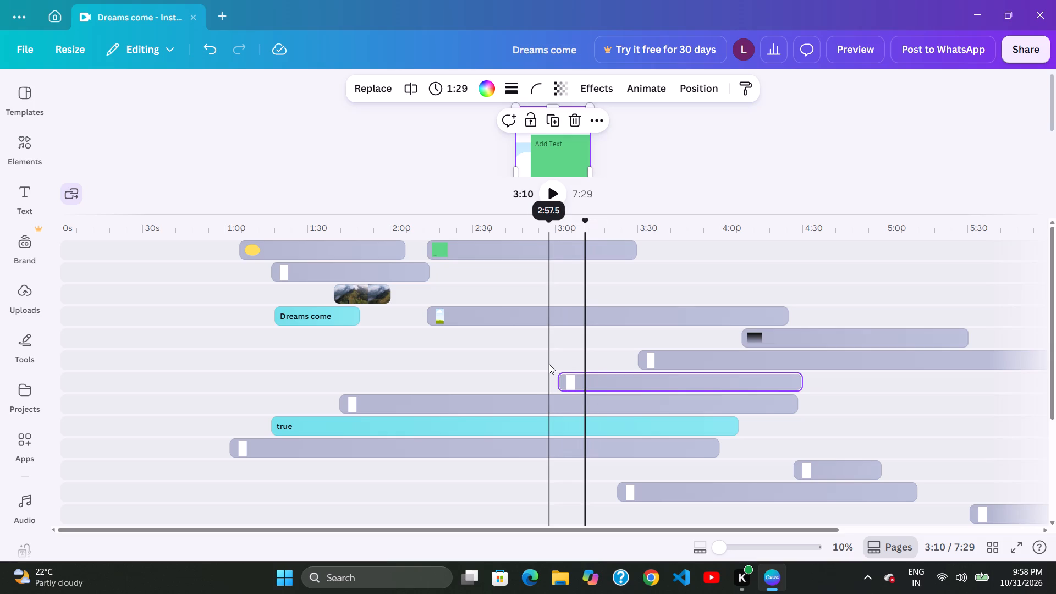
drag(548, 364, 600, 369)
drag(588, 368, 555, 364)
click(527, 365)
drag(605, 368, 574, 368)
drag(570, 373, 579, 378)
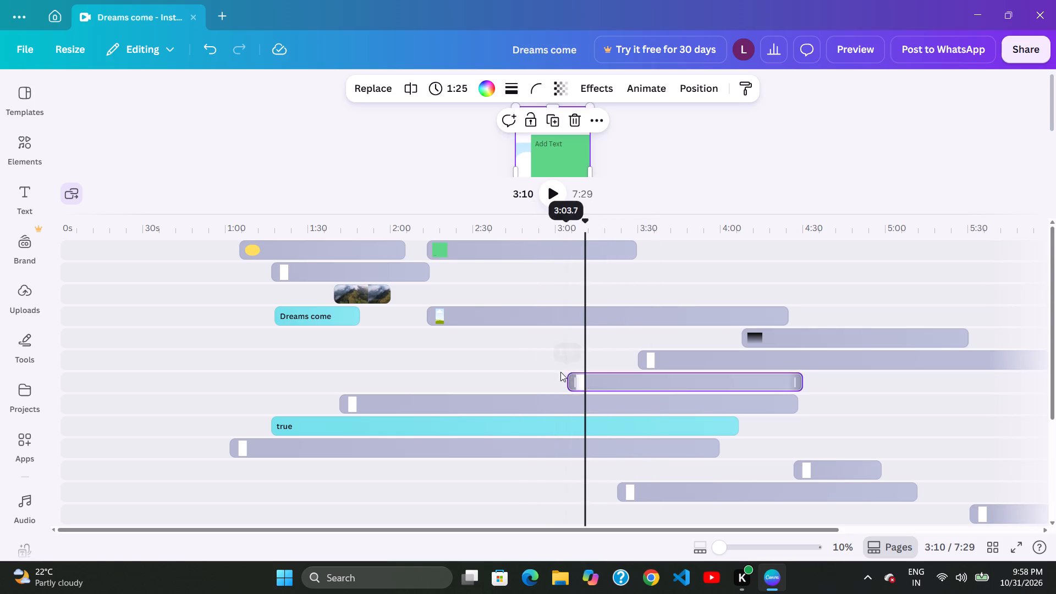
click(565, 374)
drag(566, 375, 589, 379)
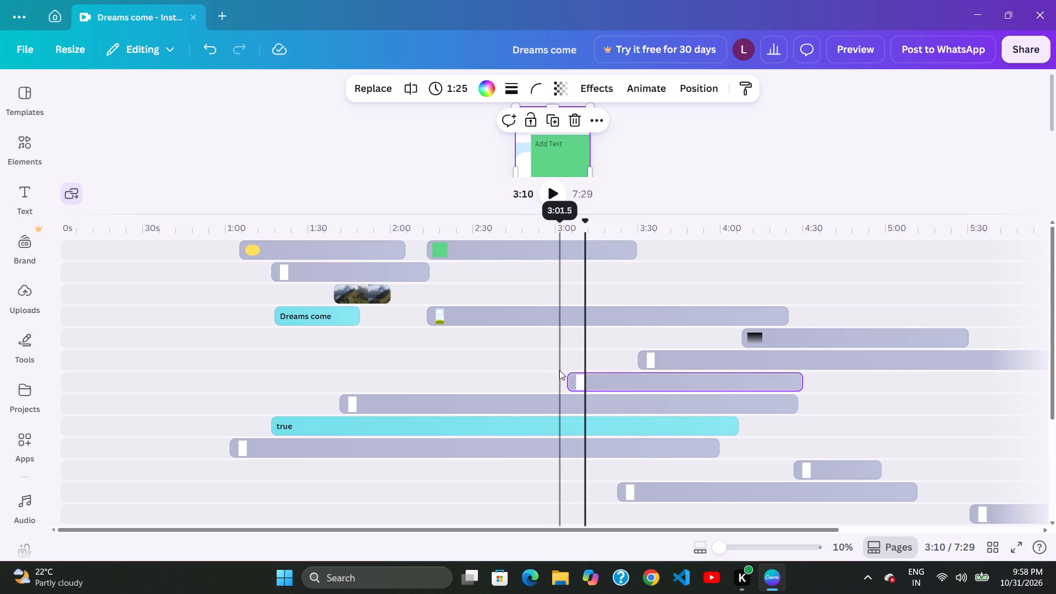
click(553, 366)
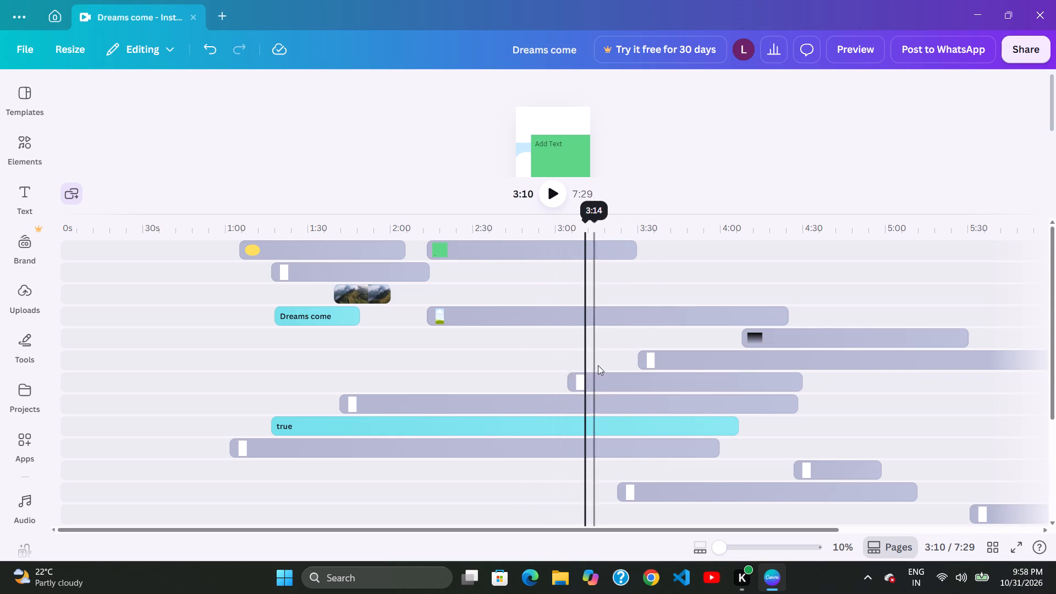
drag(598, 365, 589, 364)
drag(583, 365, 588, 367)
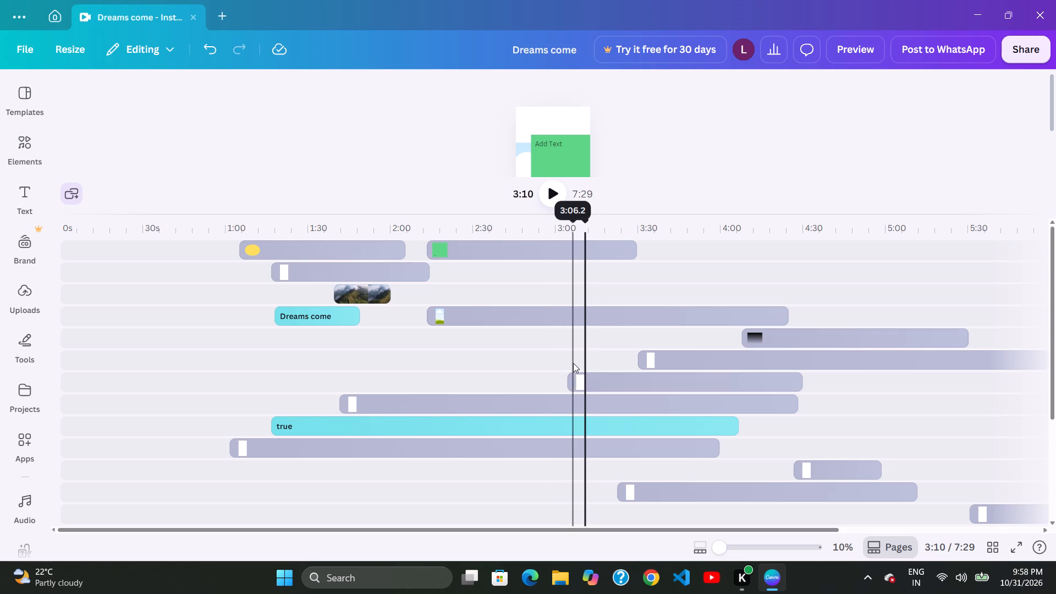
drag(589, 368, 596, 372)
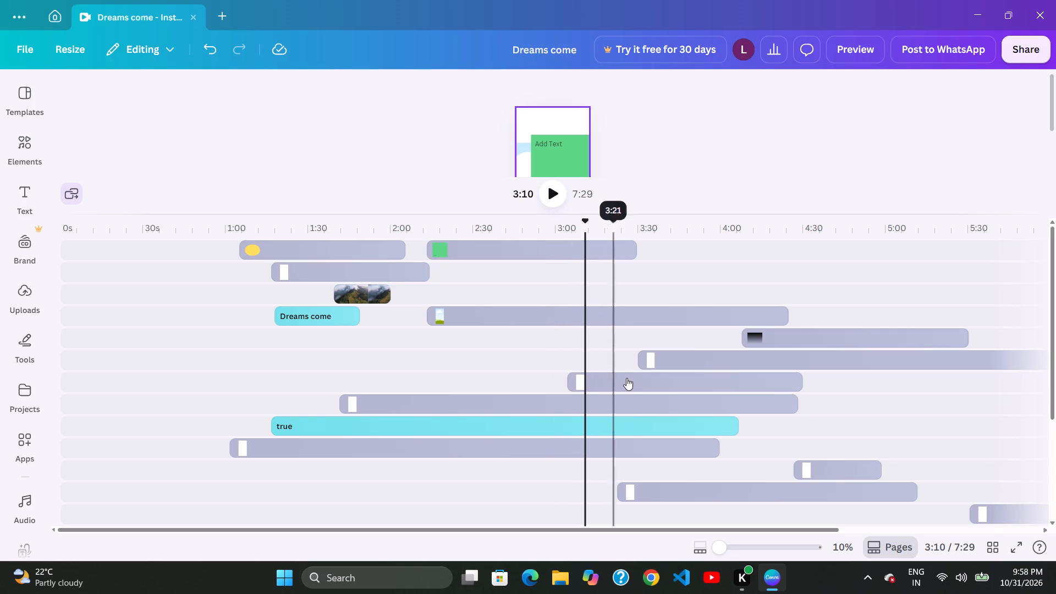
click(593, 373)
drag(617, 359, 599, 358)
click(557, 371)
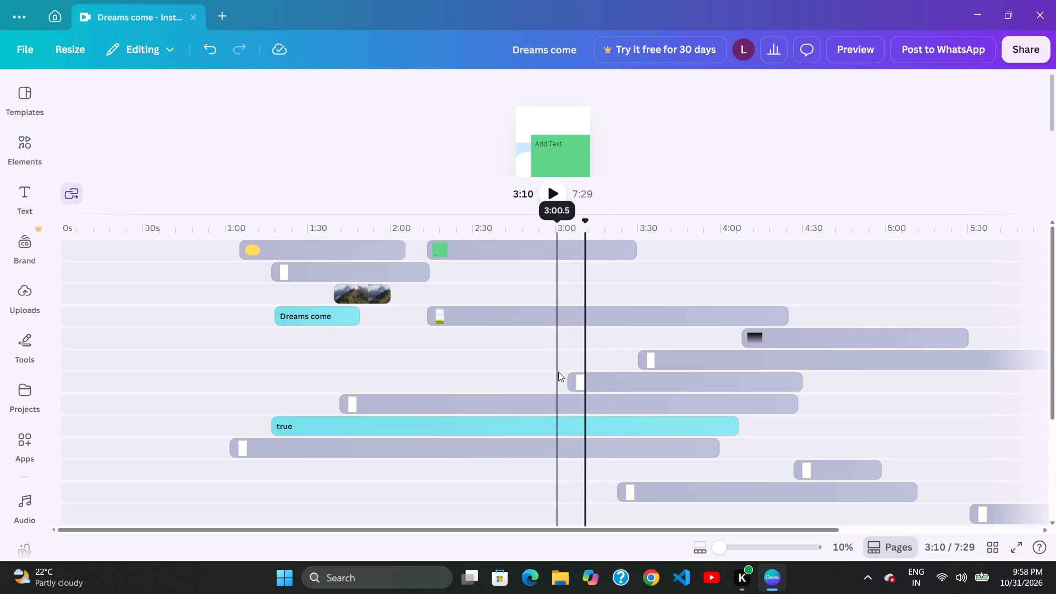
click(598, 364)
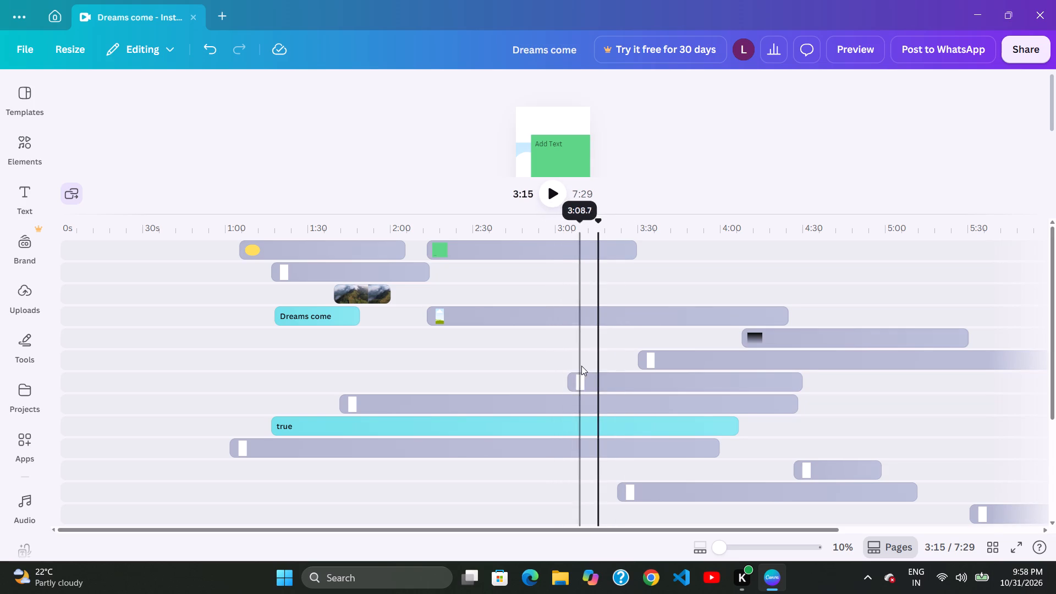
Move the 1:25 white element from the seventh to the eighth track so it starts at about 3:20.
drag(655, 383, 697, 406)
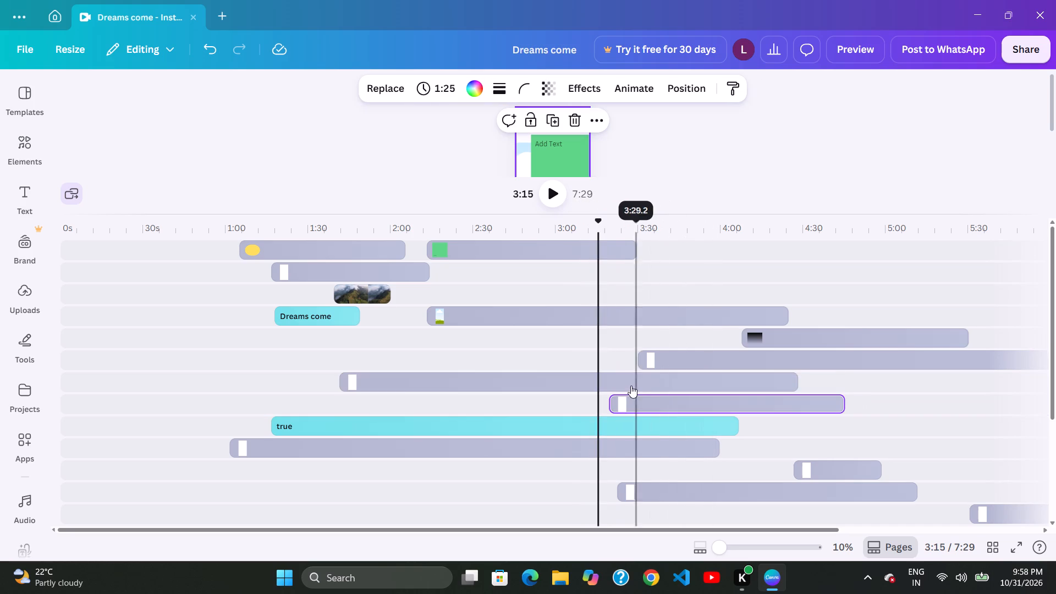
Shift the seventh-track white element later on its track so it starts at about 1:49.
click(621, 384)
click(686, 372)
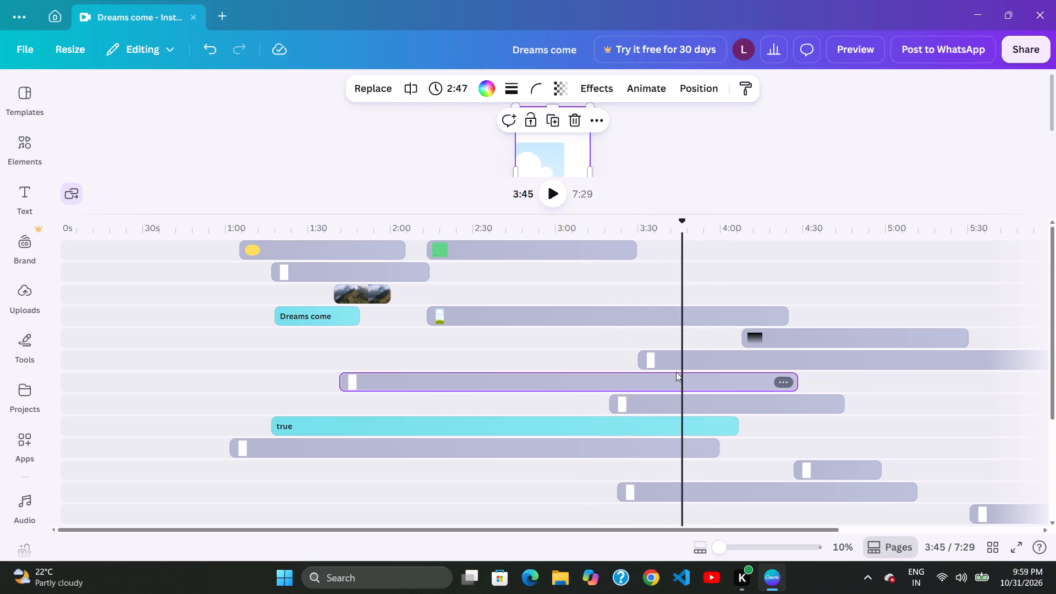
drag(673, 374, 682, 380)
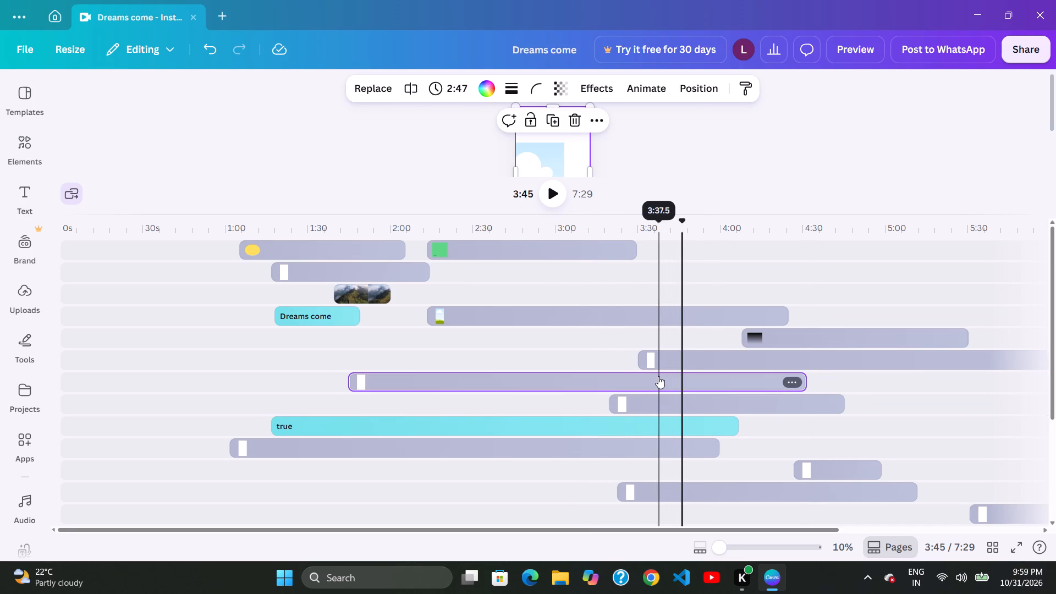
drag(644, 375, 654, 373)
Shift the sixth-track white element earlier on its track so it starts at about 3:23.
drag(698, 356, 678, 358)
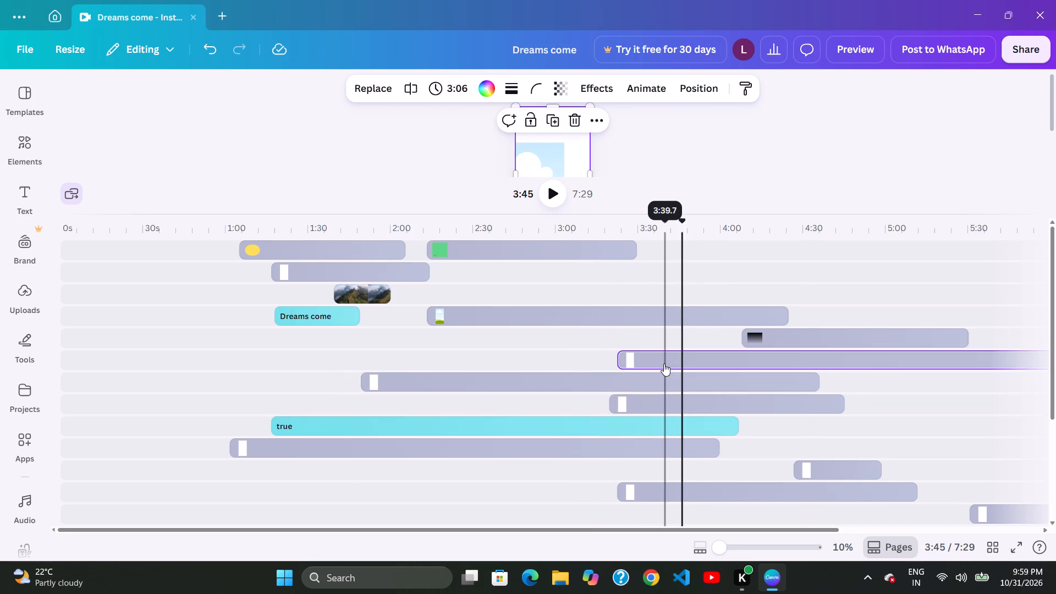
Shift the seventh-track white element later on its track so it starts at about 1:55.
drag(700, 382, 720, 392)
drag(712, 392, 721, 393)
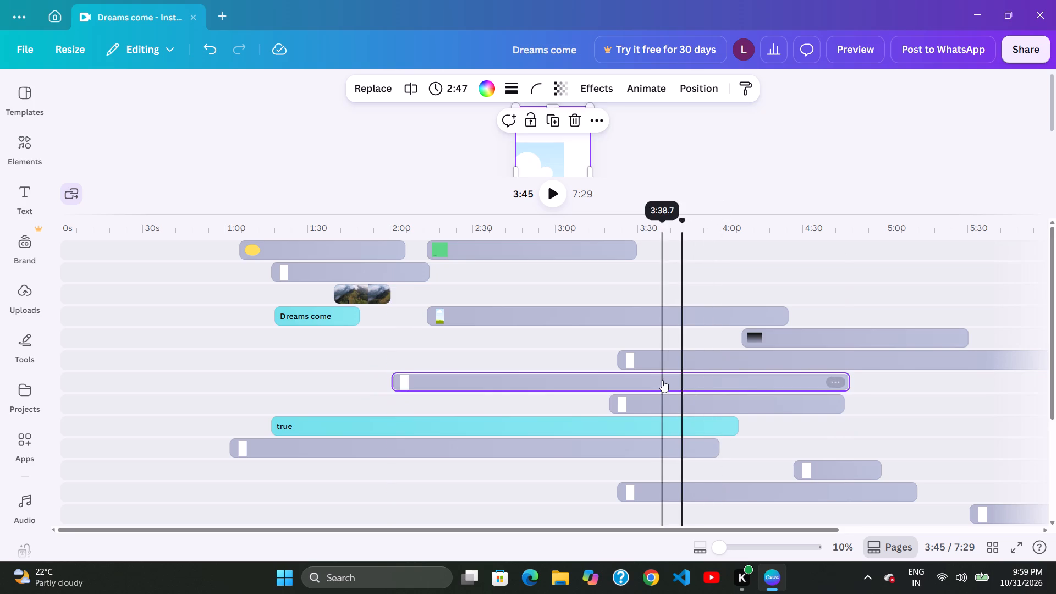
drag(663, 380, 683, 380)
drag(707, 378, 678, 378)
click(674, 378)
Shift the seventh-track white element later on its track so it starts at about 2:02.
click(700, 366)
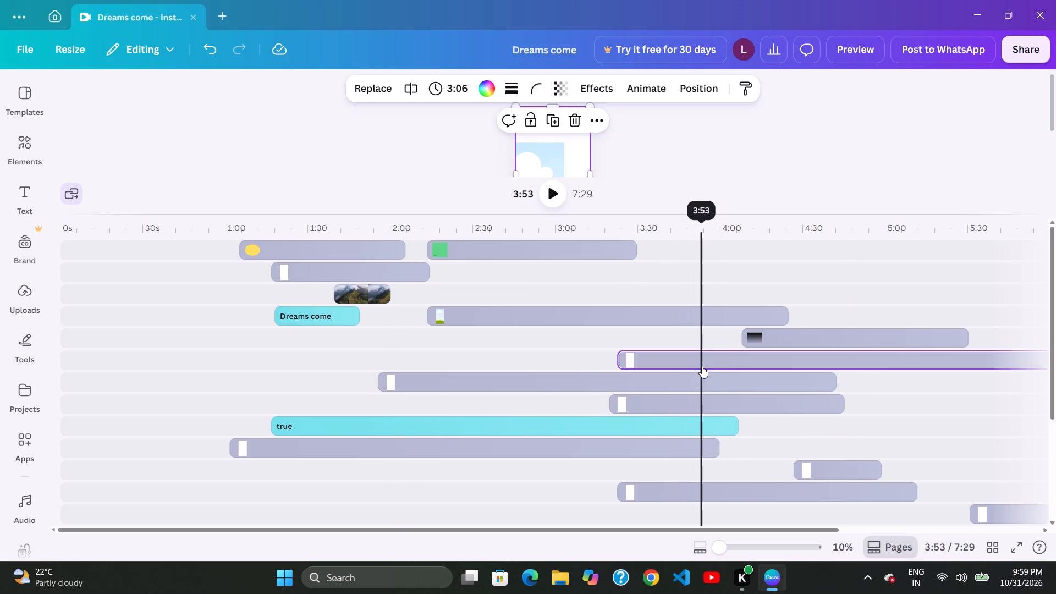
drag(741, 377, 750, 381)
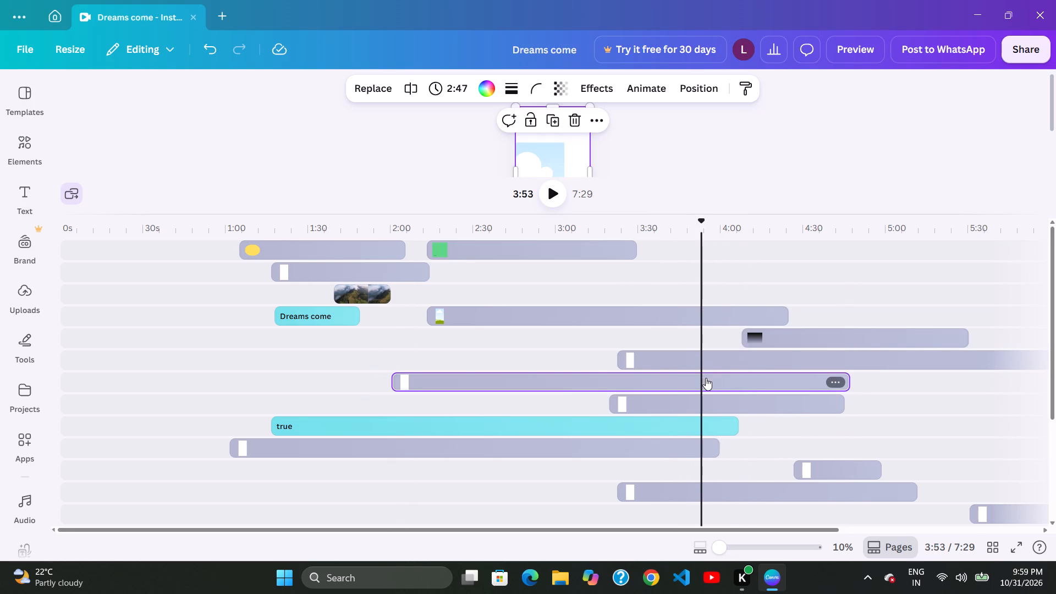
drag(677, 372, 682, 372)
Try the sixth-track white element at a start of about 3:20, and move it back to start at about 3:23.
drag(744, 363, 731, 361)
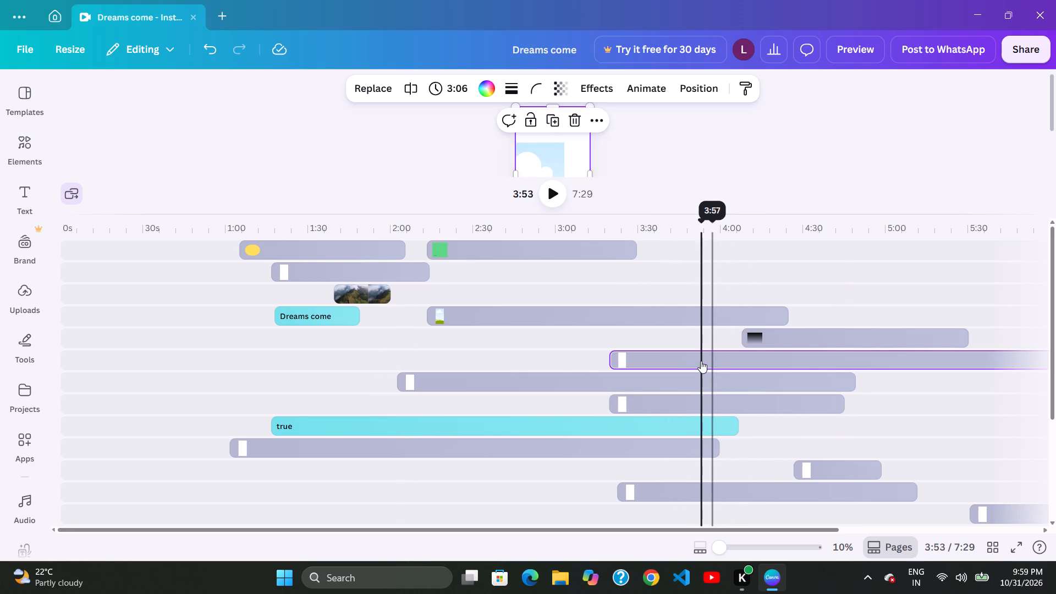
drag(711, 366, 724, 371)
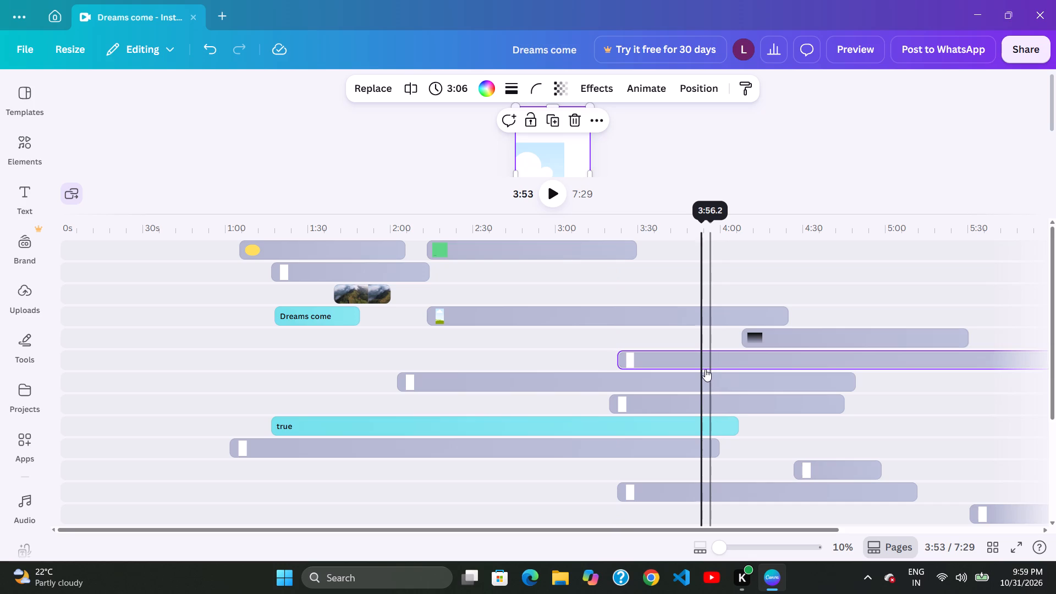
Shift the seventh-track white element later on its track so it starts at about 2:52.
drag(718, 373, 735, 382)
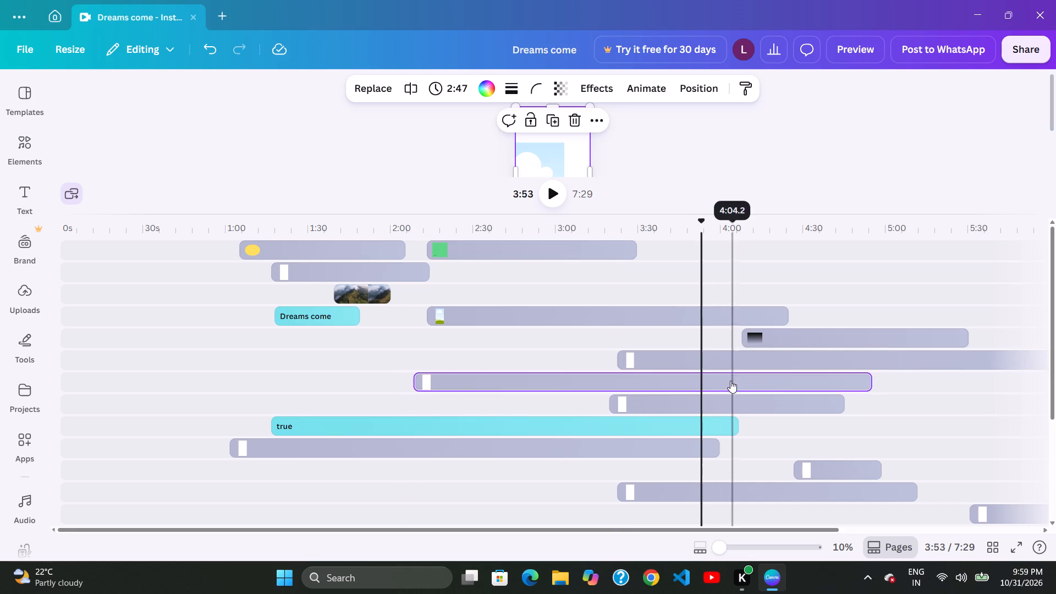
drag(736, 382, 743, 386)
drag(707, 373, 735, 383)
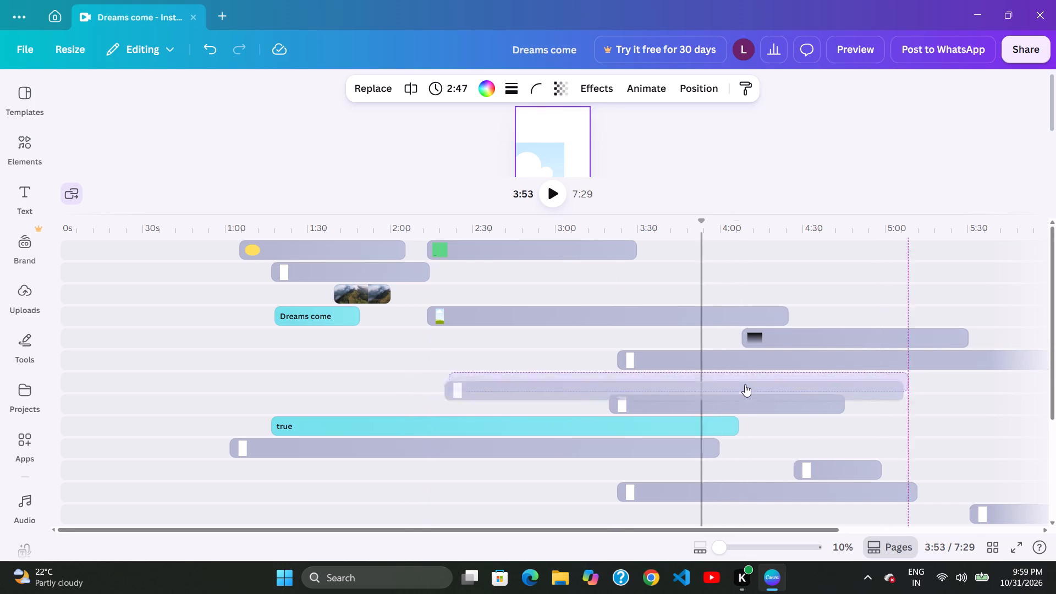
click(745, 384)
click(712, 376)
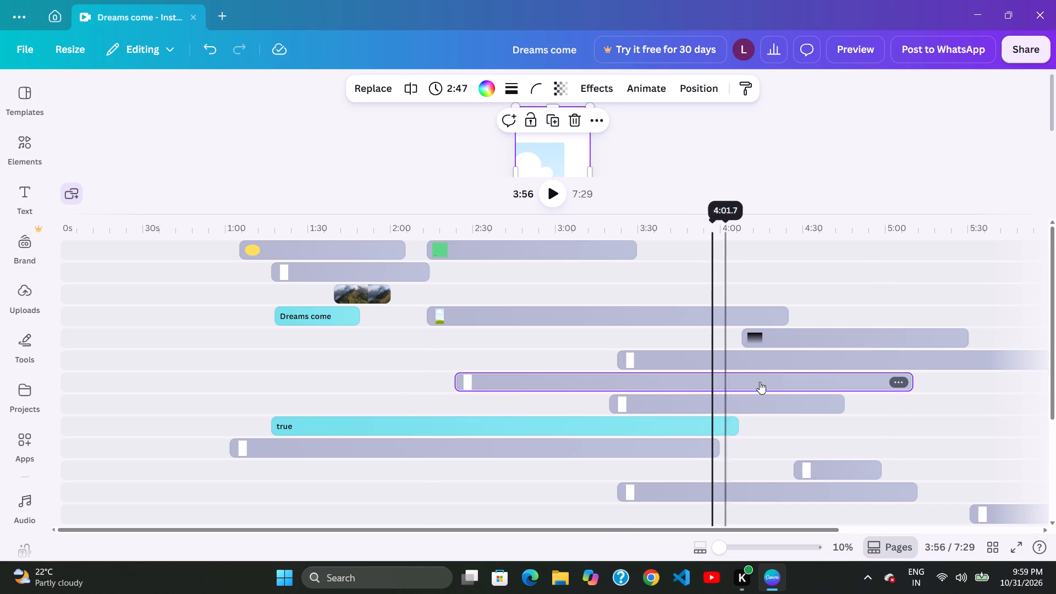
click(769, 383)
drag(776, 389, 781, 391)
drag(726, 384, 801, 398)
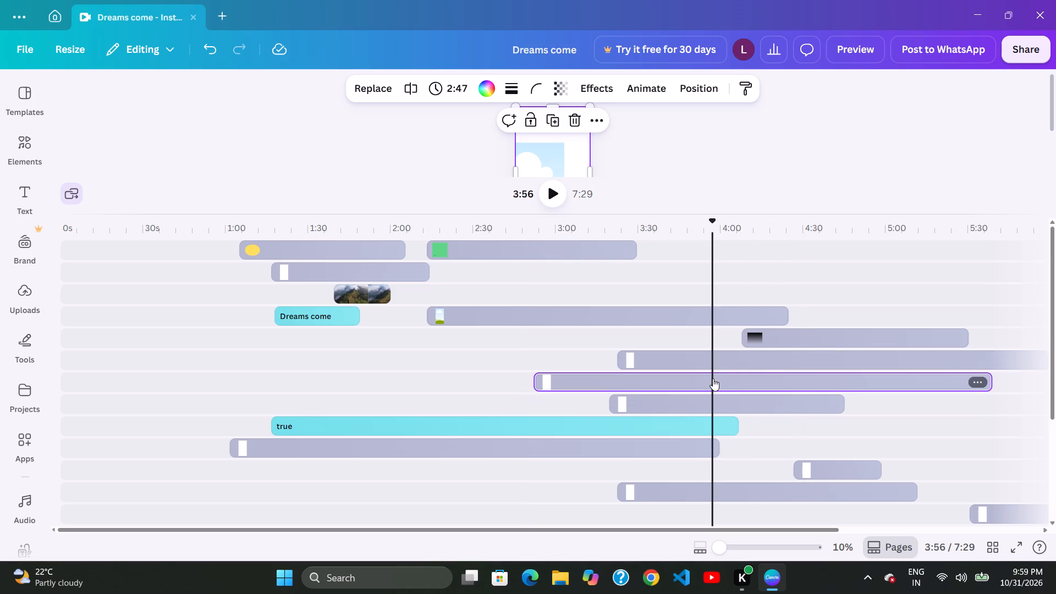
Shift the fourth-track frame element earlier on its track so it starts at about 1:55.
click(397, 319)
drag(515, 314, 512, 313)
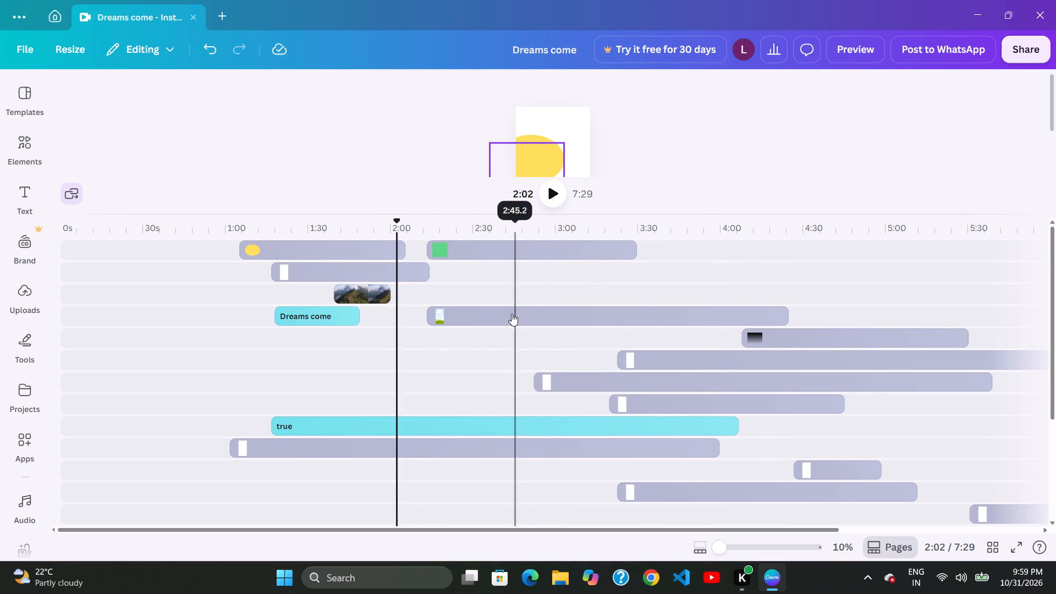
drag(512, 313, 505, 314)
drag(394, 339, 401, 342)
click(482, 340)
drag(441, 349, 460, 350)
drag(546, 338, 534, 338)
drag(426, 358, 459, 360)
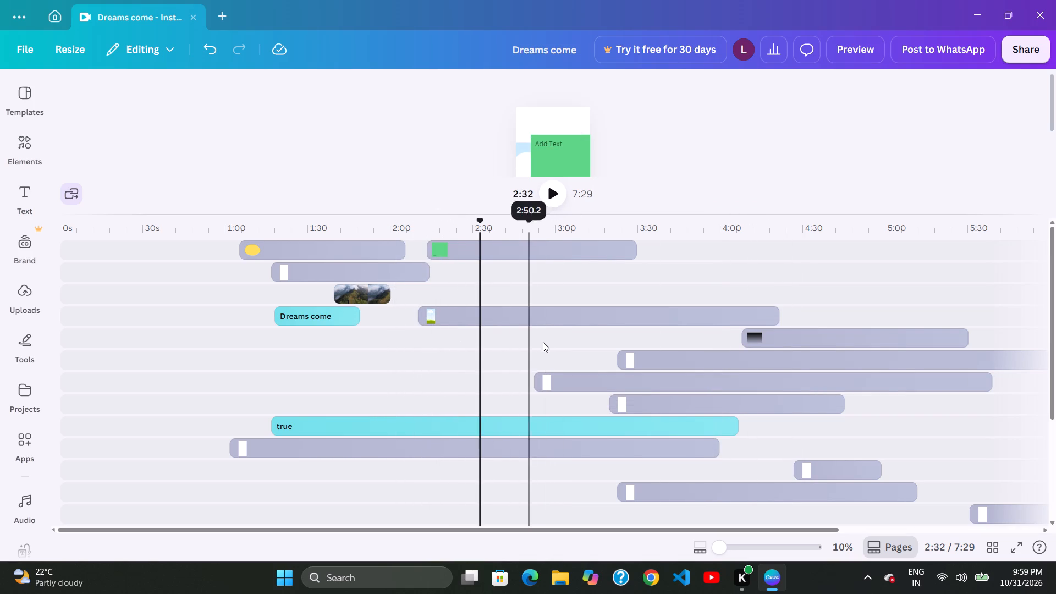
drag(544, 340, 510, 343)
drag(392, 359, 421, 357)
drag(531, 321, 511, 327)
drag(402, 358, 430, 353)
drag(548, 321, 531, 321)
Move the frame element from the fourth track down to the fifth track, starting at about 1:26.
drag(422, 333, 421, 332)
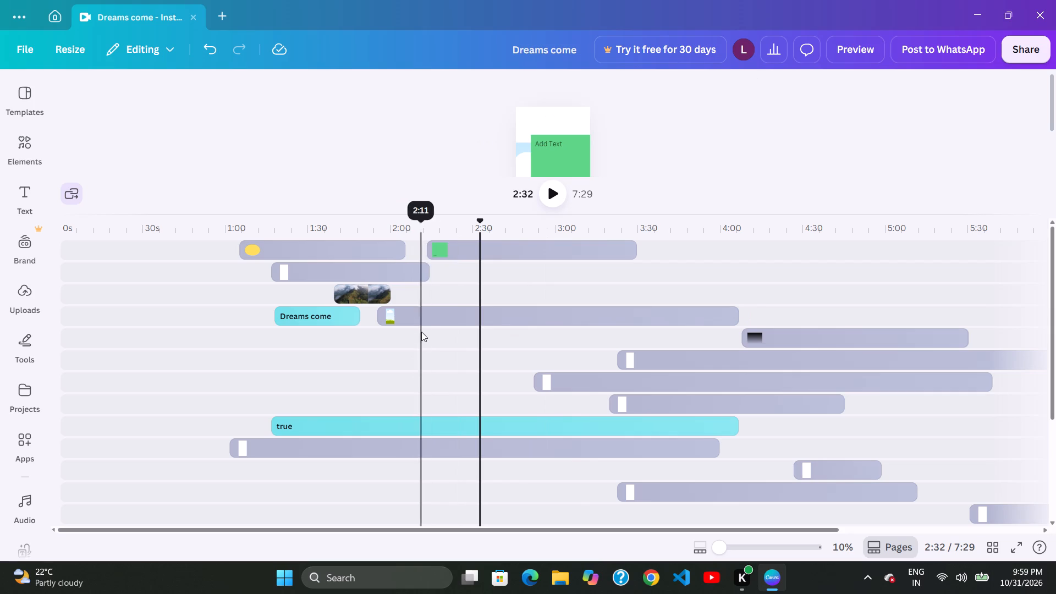
drag(421, 332, 433, 328)
drag(587, 290, 576, 295)
drag(431, 332, 499, 328)
drag(585, 326, 533, 340)
drag(408, 354, 413, 354)
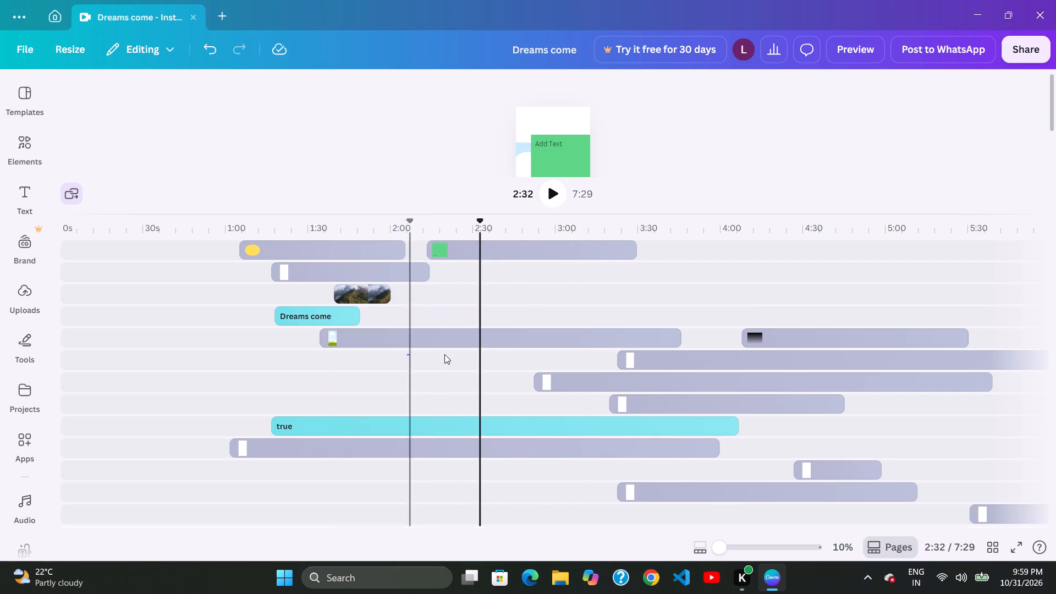
drag(582, 334, 559, 340)
drag(443, 361, 471, 360)
click(638, 311)
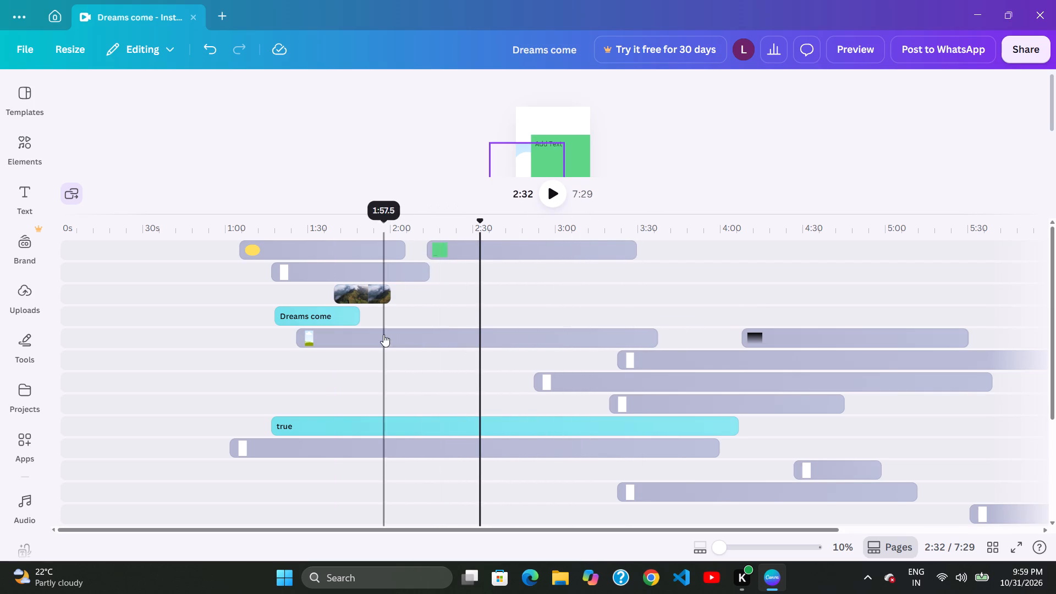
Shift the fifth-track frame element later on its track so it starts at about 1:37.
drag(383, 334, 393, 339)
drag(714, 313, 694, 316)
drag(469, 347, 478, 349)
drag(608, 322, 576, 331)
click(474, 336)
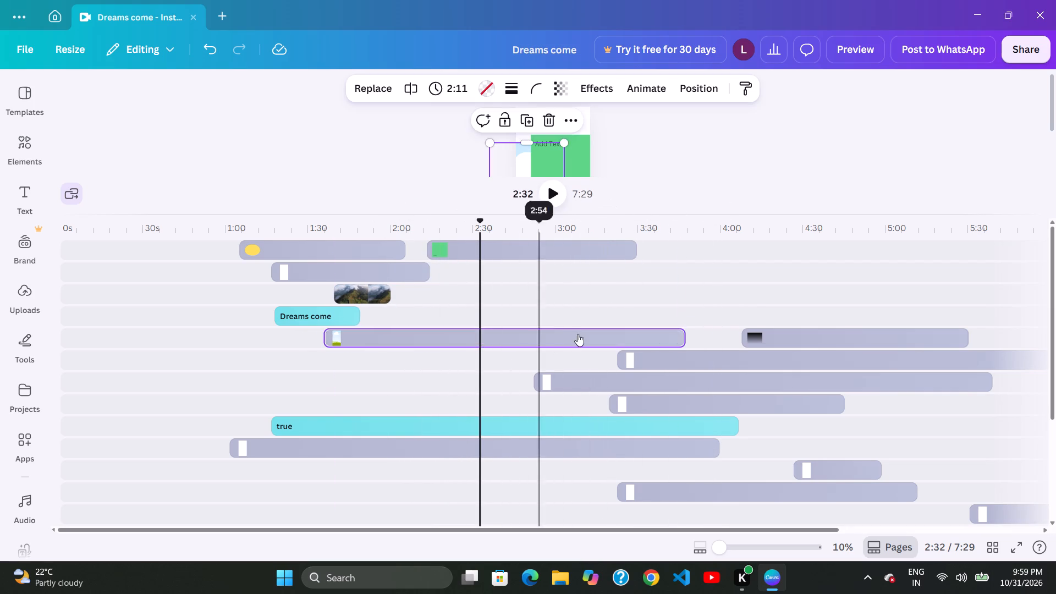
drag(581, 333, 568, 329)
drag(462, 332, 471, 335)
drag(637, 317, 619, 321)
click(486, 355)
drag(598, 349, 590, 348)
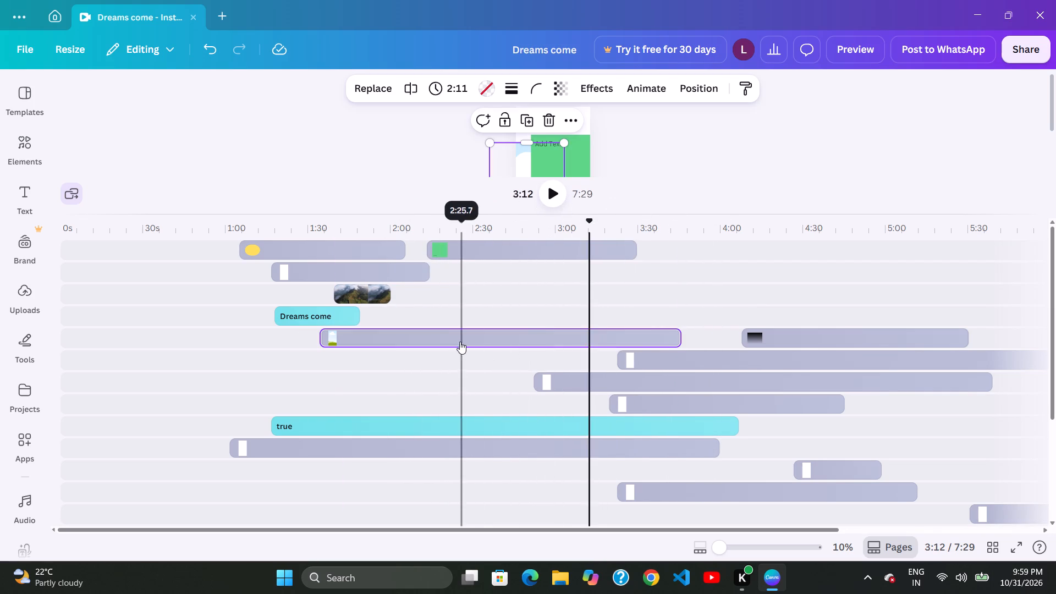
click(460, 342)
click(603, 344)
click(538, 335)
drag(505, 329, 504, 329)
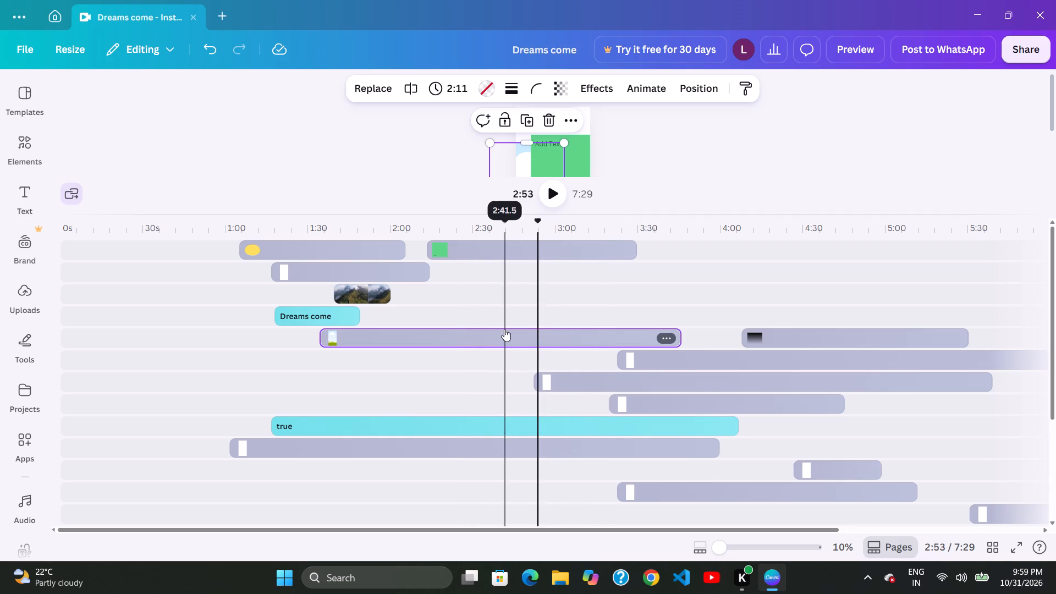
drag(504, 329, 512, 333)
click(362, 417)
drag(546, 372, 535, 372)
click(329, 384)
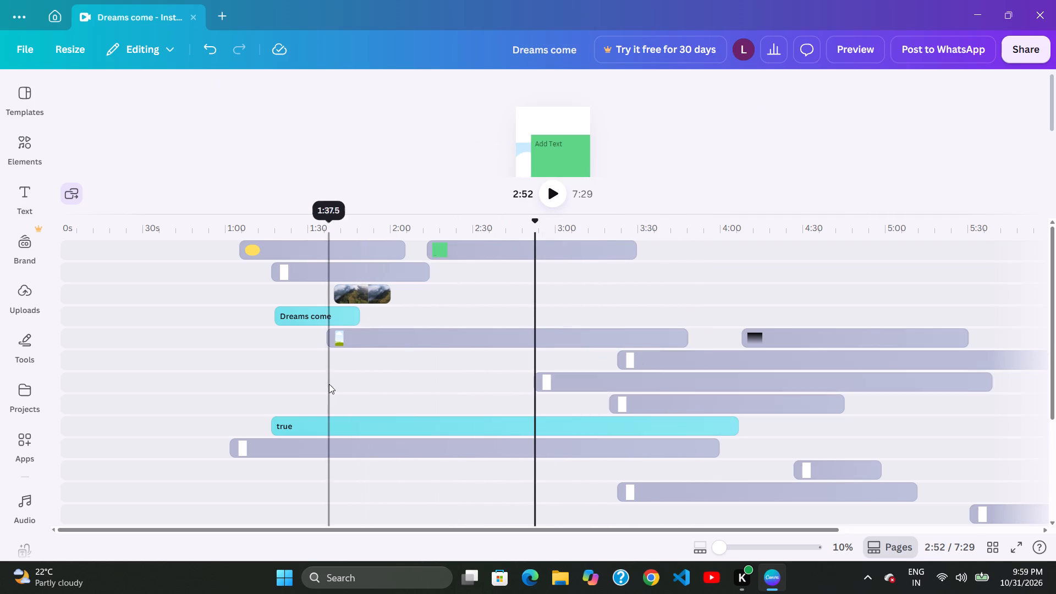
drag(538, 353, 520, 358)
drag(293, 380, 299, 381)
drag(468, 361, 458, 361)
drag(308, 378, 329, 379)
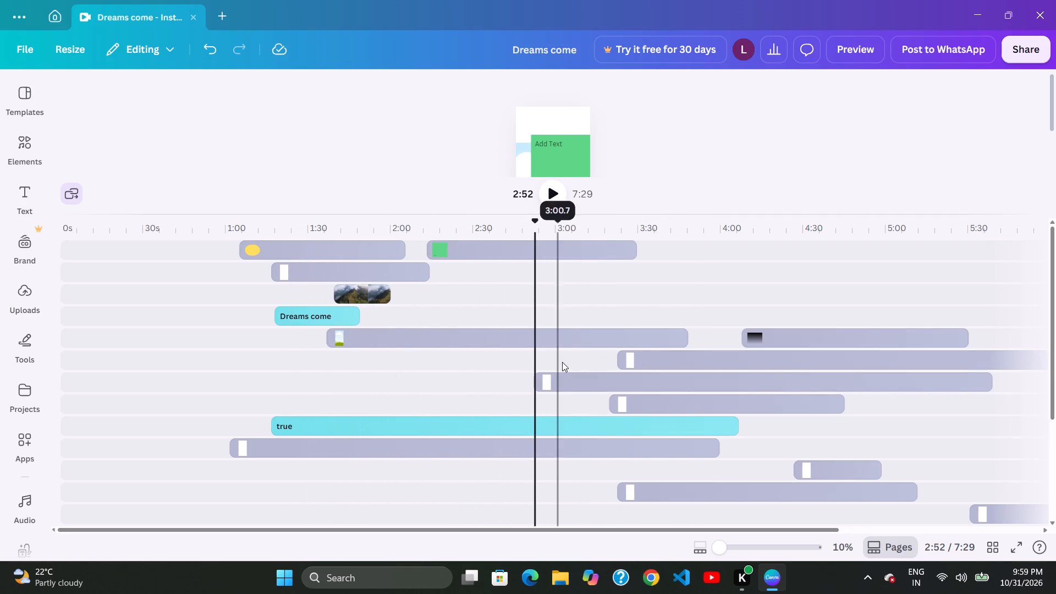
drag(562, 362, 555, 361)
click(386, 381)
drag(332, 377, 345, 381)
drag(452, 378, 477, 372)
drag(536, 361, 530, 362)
Shift the "true" text element later on its track so it starts at about 1:21.
click(307, 416)
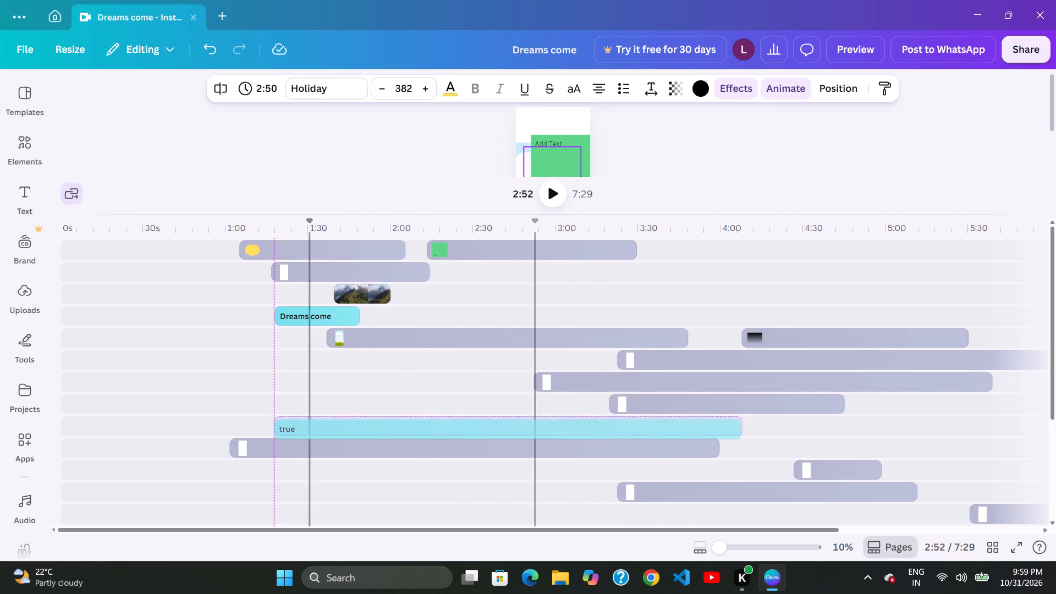
click(352, 411)
drag(459, 382, 440, 386)
drag(223, 428, 238, 430)
drag(434, 400, 426, 403)
drag(306, 417, 315, 416)
drag(485, 382, 470, 383)
drag(354, 398, 365, 396)
drag(501, 367, 486, 375)
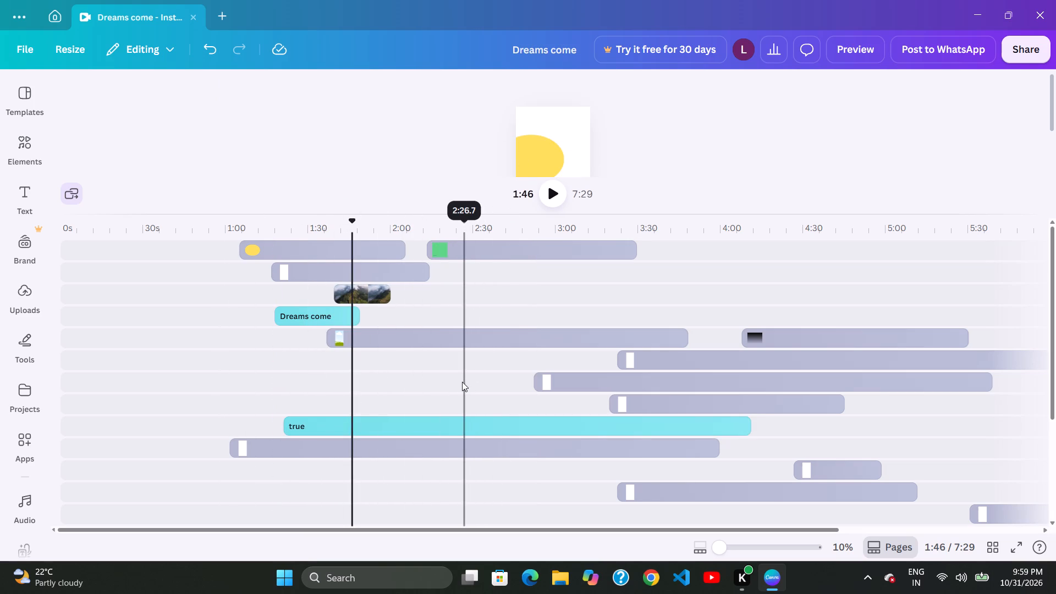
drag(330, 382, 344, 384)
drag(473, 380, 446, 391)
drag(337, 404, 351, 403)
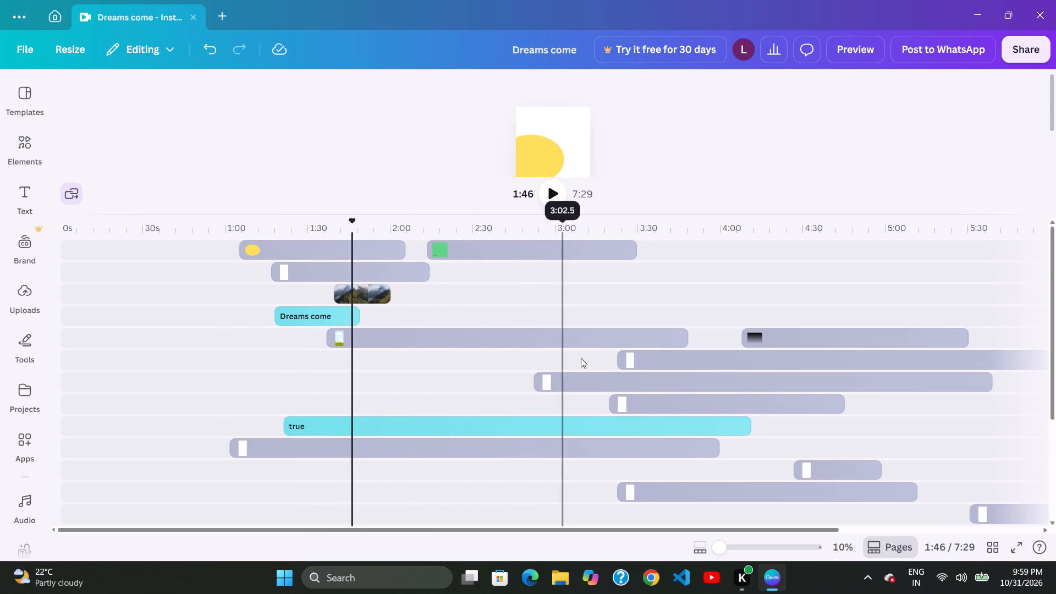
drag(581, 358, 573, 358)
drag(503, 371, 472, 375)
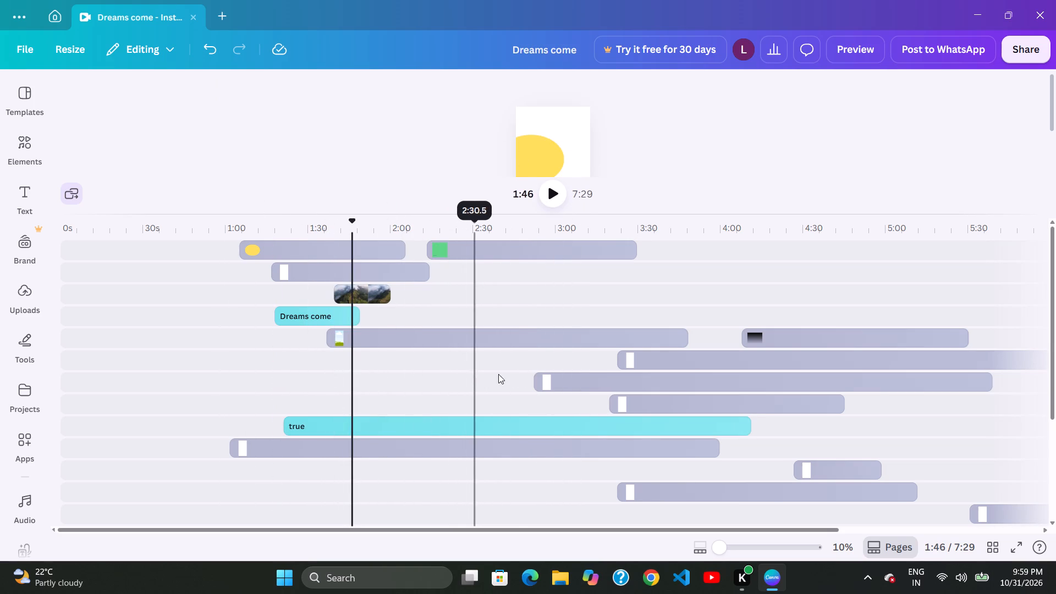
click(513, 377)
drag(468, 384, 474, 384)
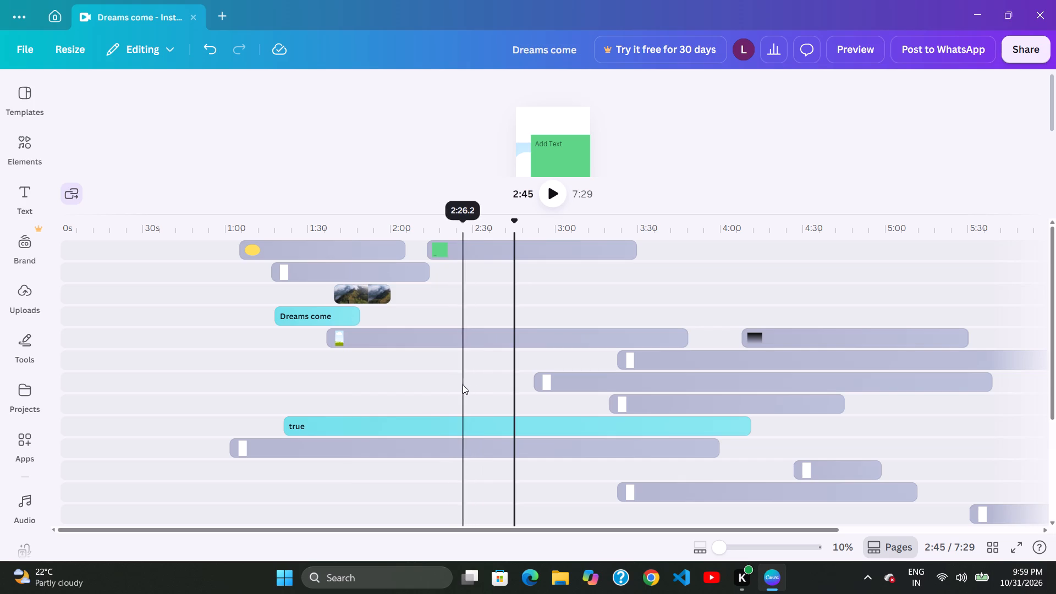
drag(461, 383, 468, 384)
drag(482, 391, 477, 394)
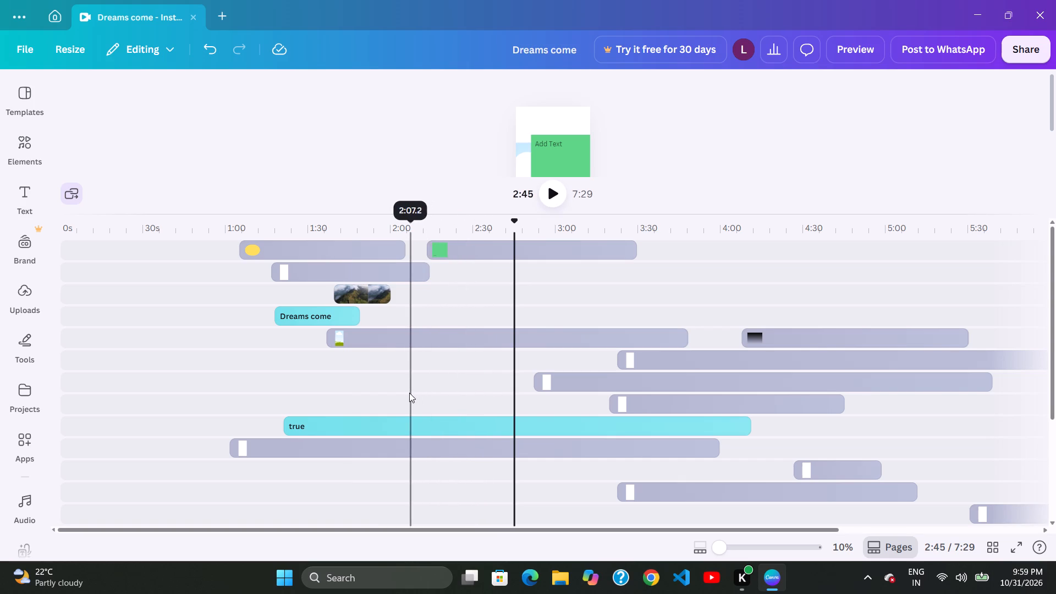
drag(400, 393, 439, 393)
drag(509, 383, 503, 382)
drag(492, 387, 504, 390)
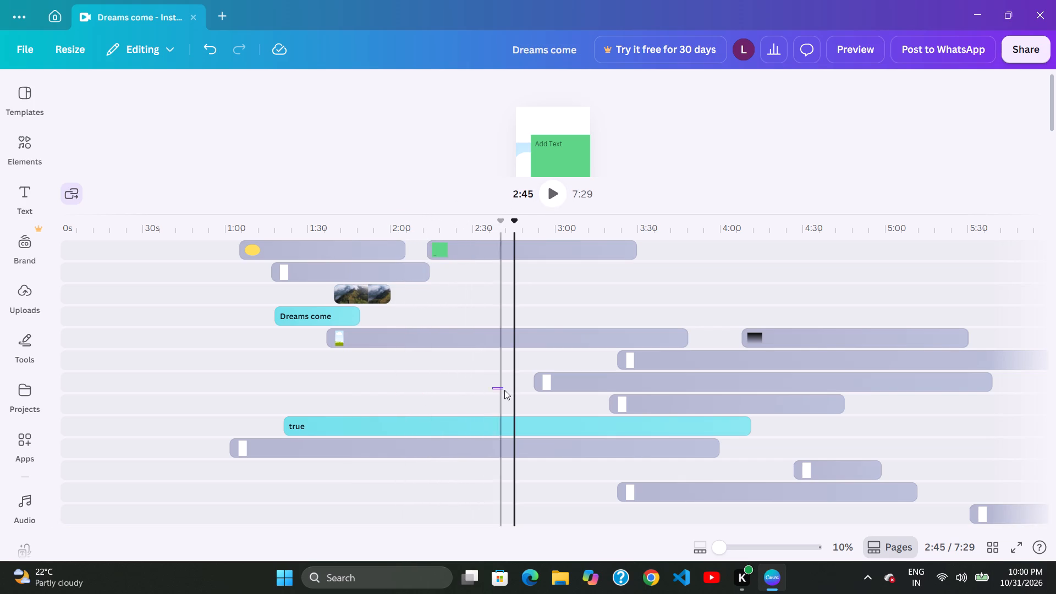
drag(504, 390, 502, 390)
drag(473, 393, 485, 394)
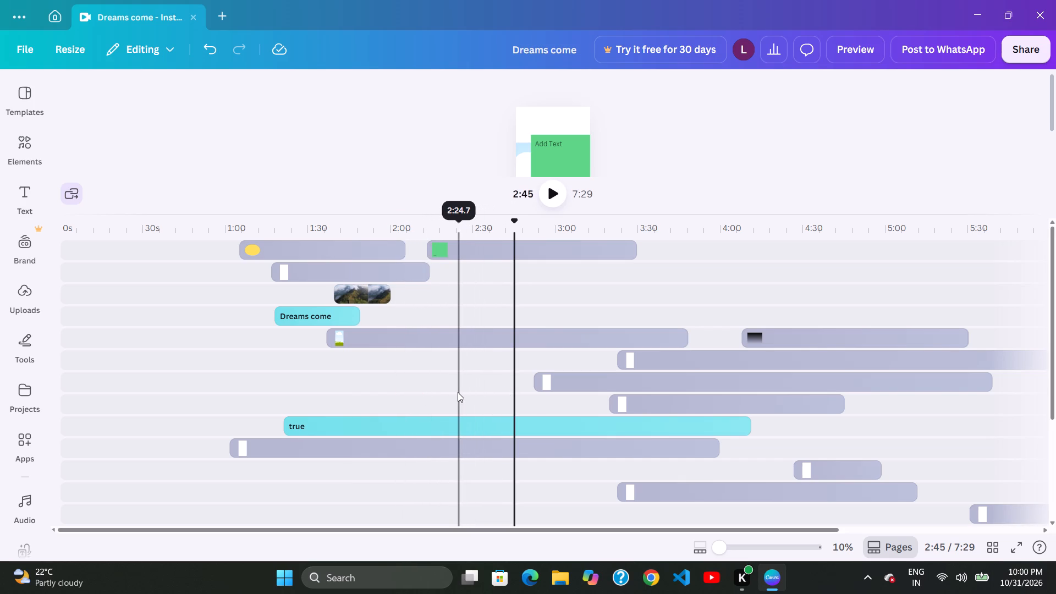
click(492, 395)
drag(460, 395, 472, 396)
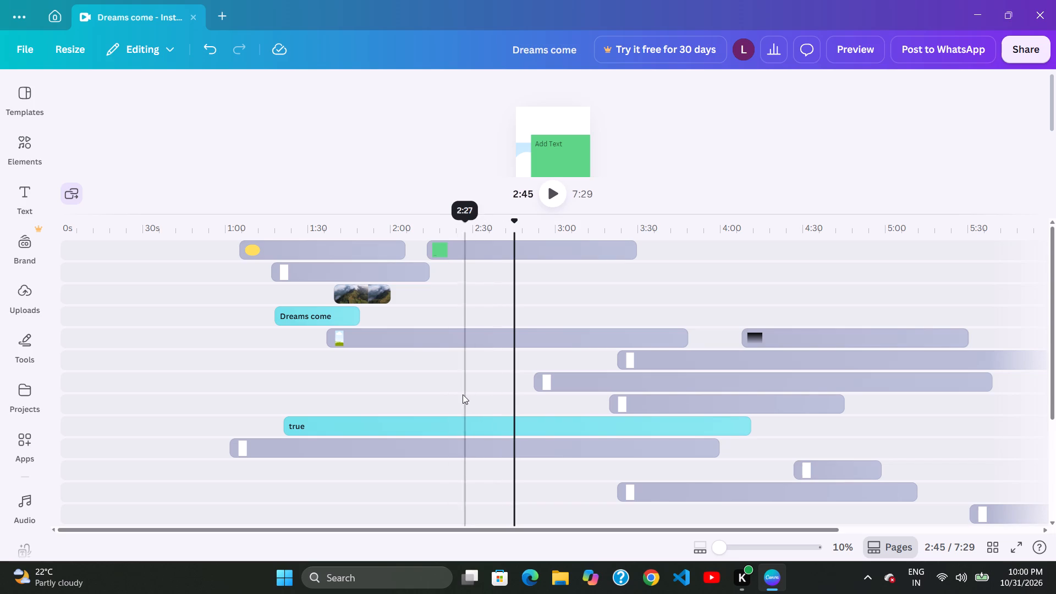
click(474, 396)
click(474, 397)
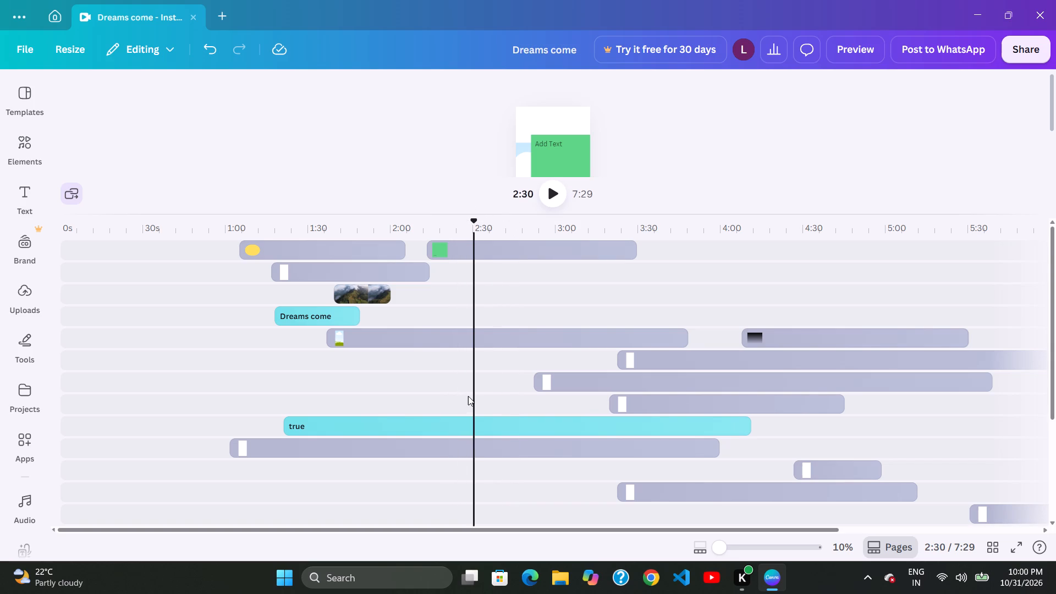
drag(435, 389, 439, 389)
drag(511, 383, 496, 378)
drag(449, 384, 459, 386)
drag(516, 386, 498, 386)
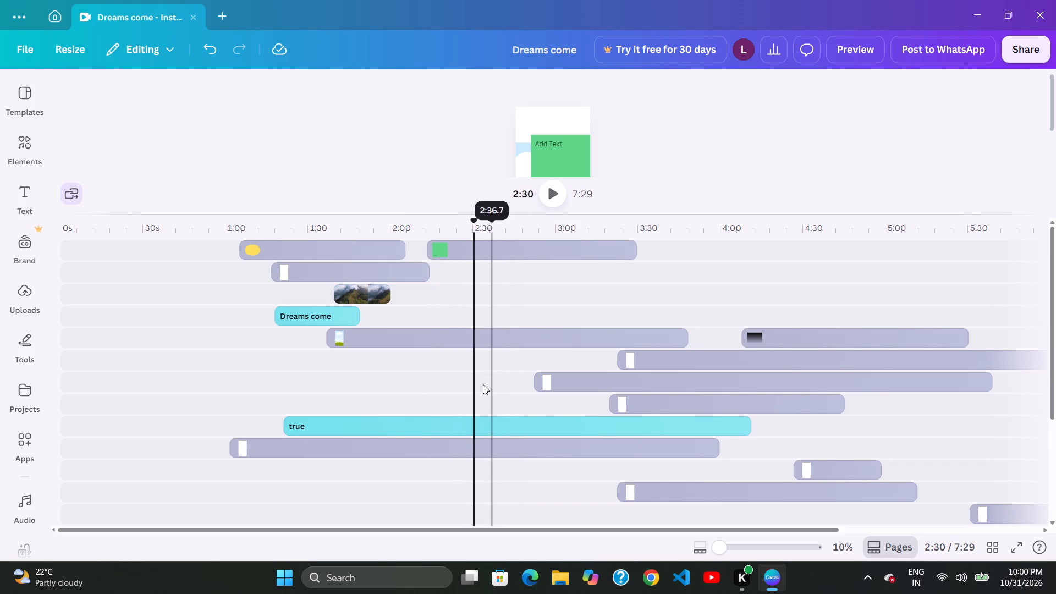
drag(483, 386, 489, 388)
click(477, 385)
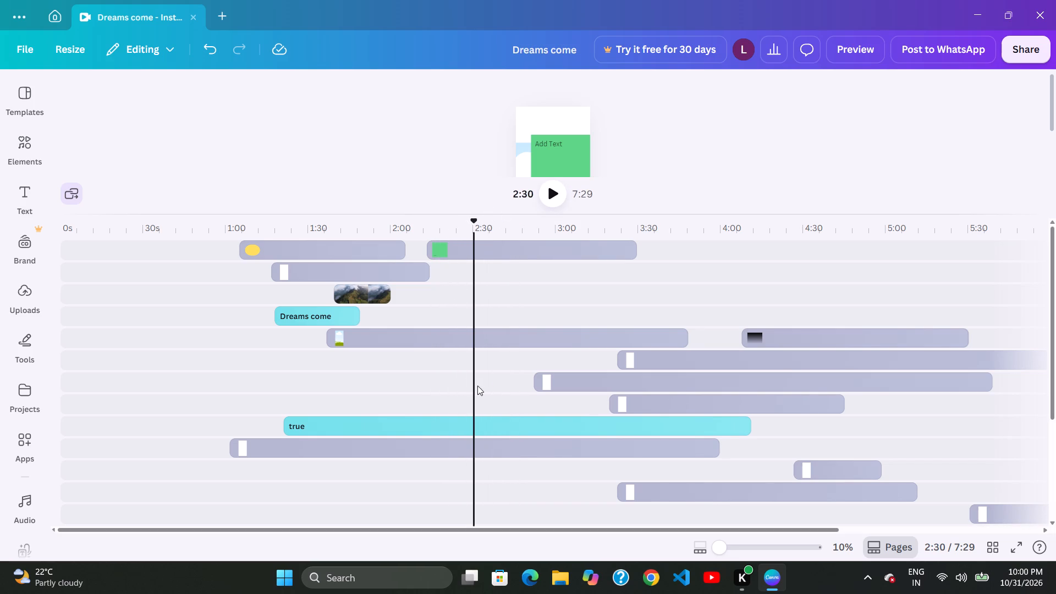
Shift the seventh-track white element earlier on its track so it starts at about 2:39.
drag(473, 385, 512, 386)
drag(562, 386, 558, 384)
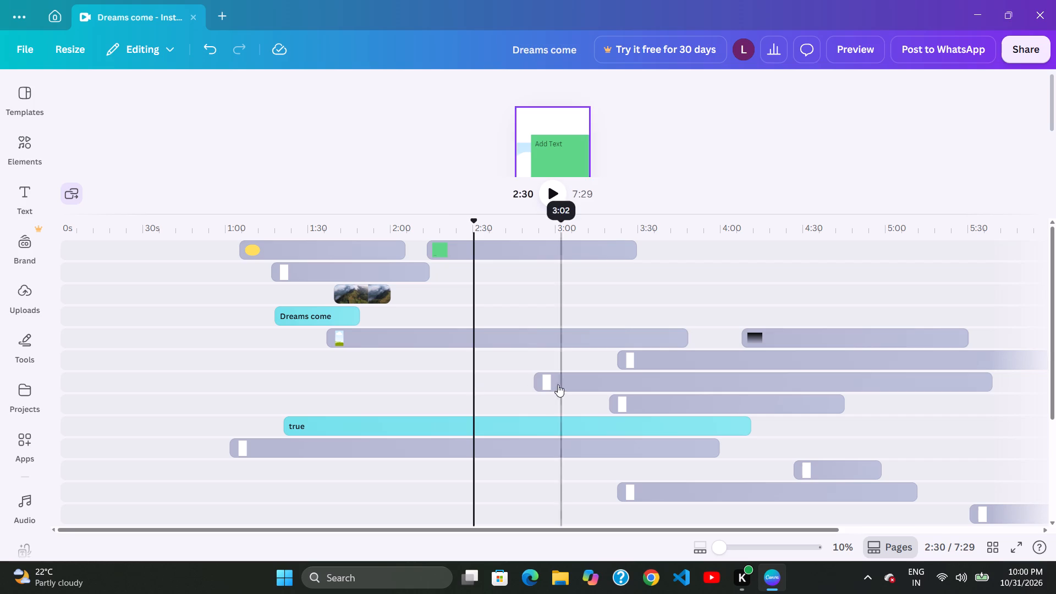
drag(558, 384, 525, 384)
drag(475, 385, 475, 390)
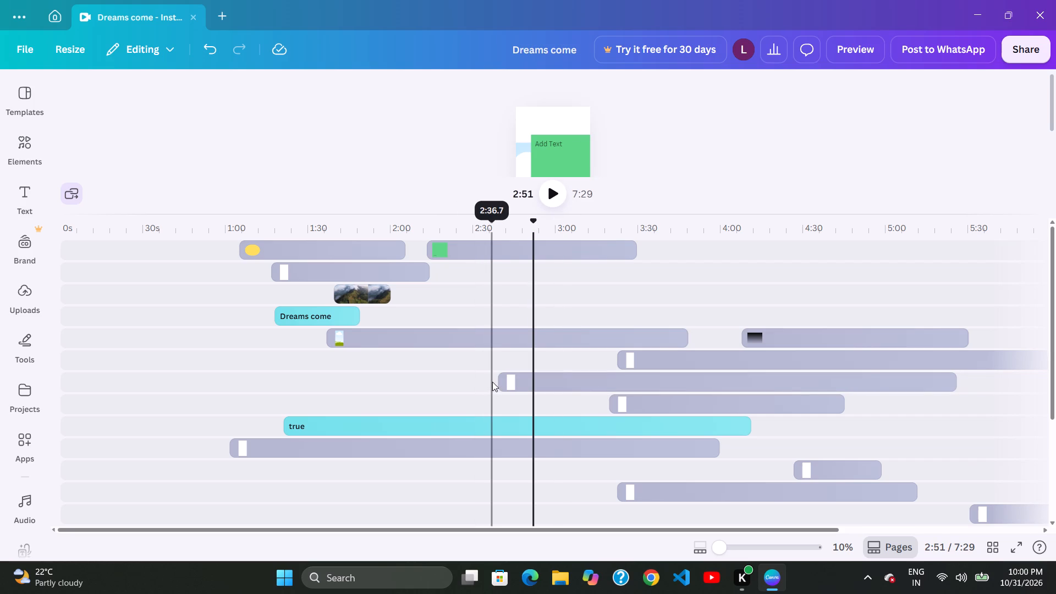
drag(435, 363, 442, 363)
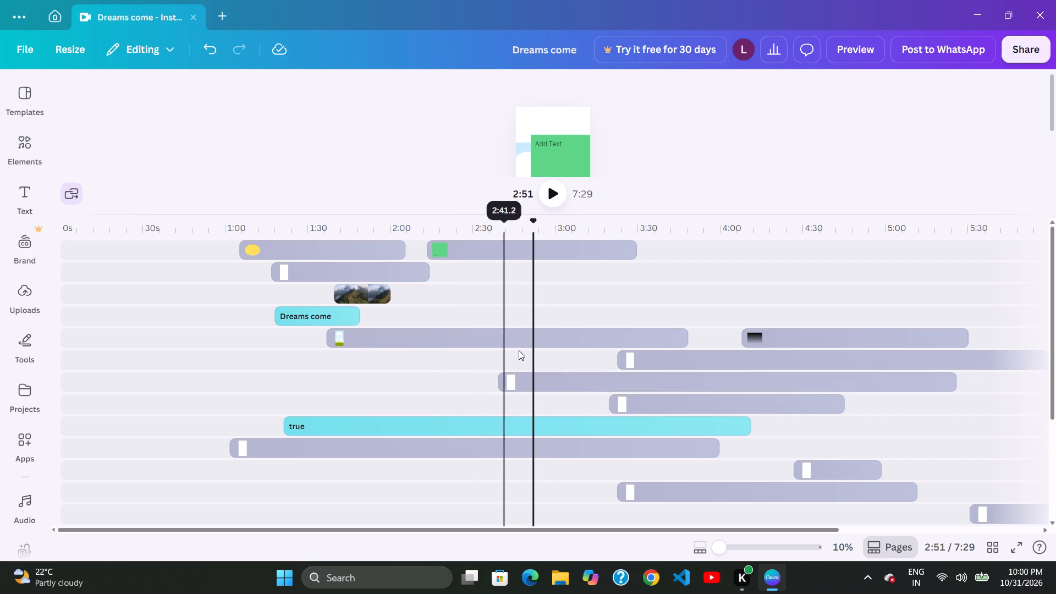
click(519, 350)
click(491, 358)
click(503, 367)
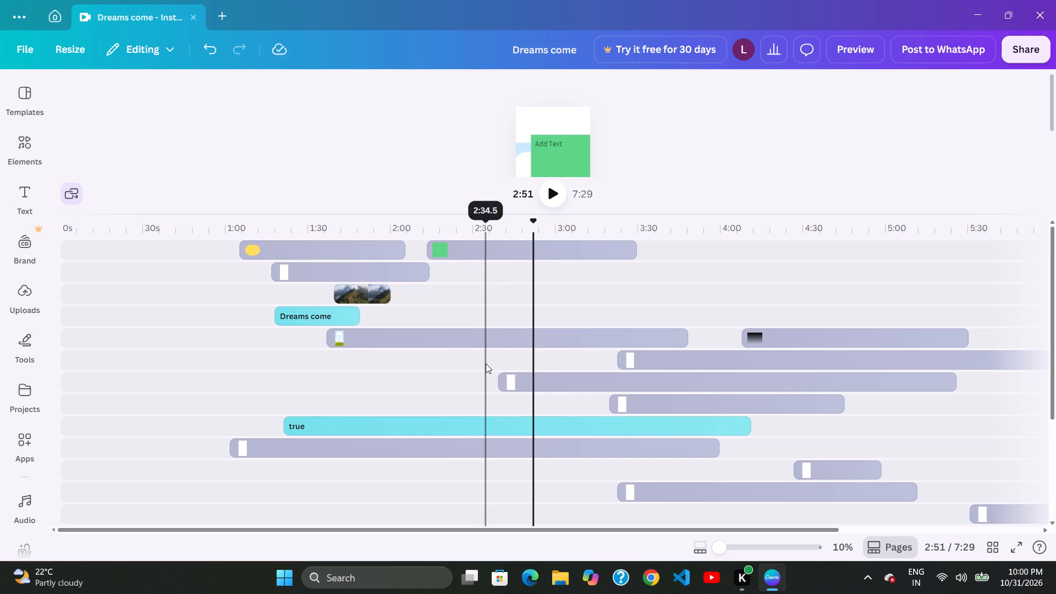
Extend the beginning of the seventh-track white element back to about 2:27, for a duration of 2:59.
drag(491, 371, 498, 377)
drag(510, 383, 465, 377)
drag(467, 378, 477, 384)
click(496, 387)
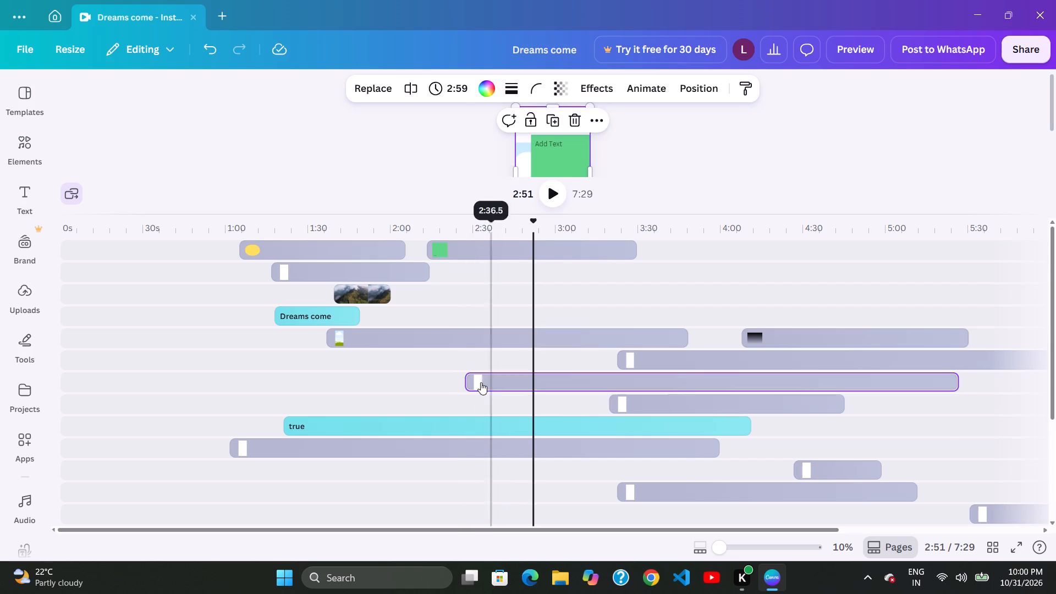
click(461, 376)
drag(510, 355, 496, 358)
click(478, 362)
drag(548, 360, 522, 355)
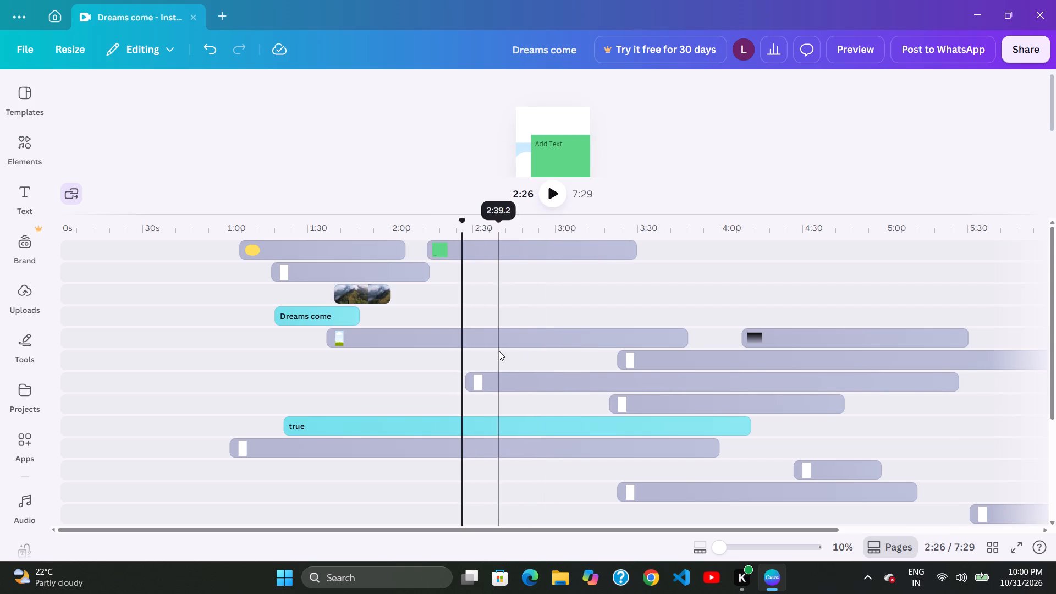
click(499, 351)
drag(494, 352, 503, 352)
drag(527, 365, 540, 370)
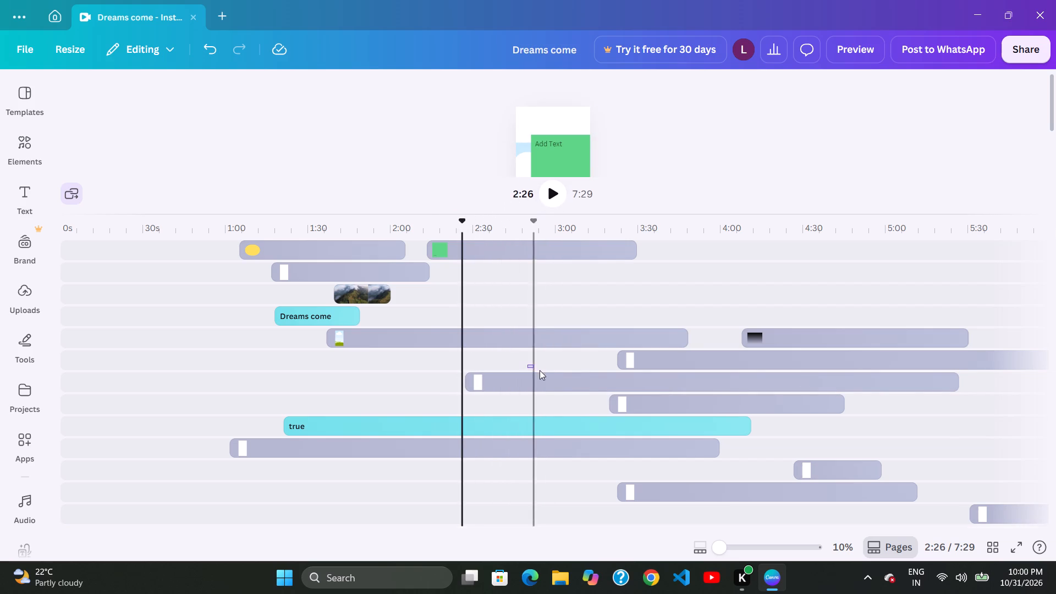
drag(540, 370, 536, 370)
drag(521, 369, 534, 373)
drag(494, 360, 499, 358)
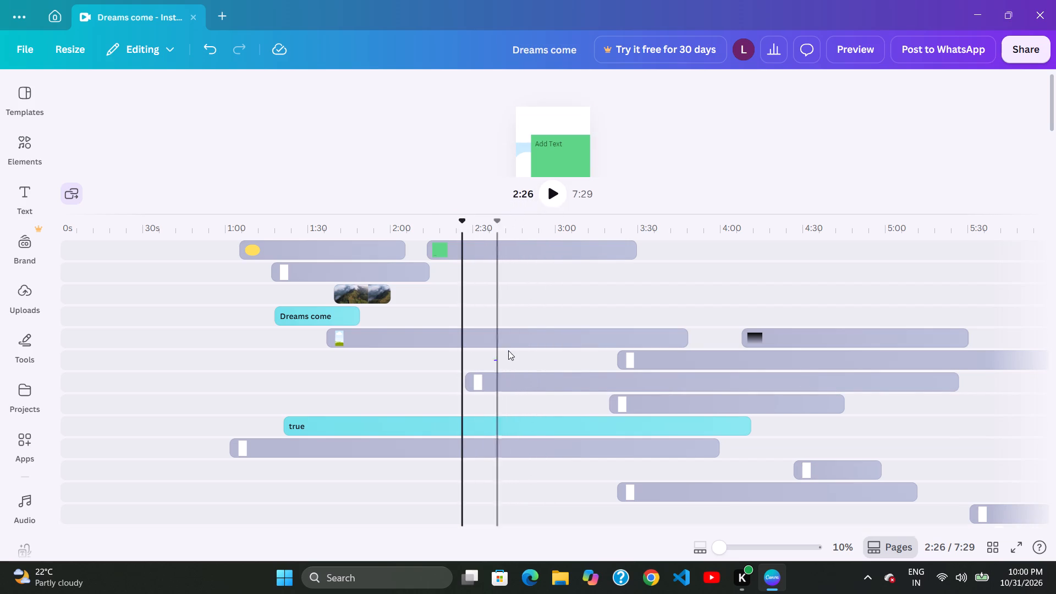
Shift the fifth-track frame element earlier on its track so it starts at about 1:29.
drag(583, 330, 561, 332)
click(528, 342)
drag(538, 348, 549, 354)
drag(560, 362, 582, 373)
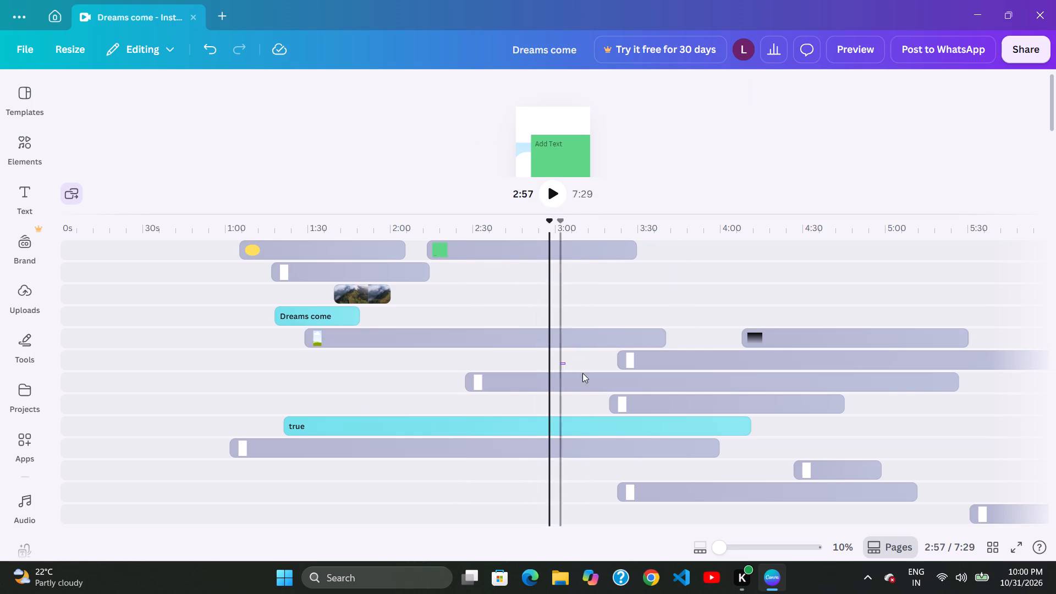
Shift the fifth-track frame element earlier on its track so it starts at about 1:14.
drag(582, 373, 578, 371)
click(525, 360)
drag(604, 339, 585, 338)
click(555, 339)
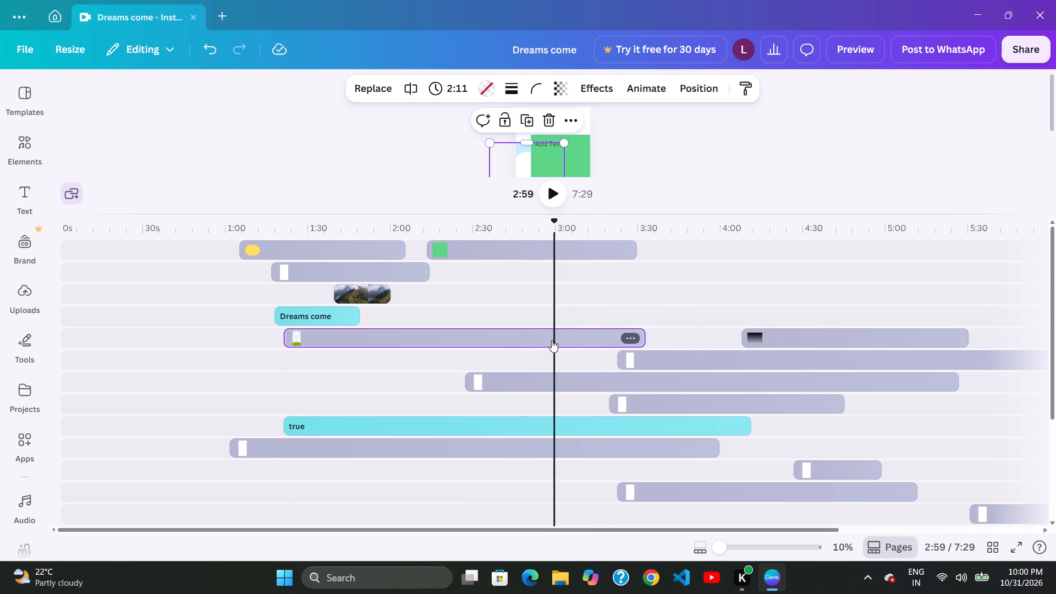
drag(565, 348, 576, 356)
click(548, 350)
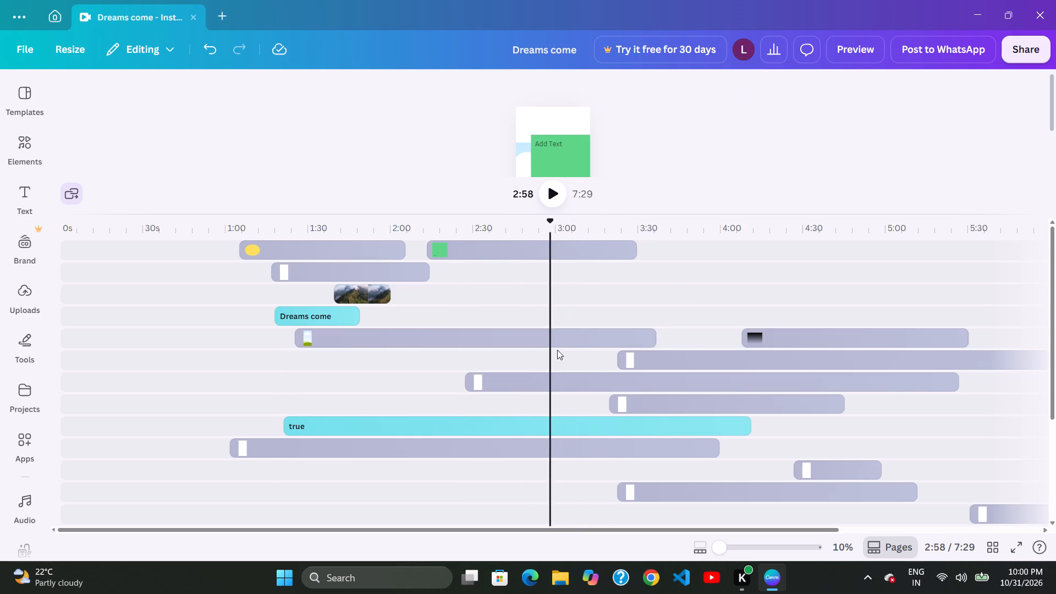
click(581, 348)
drag(597, 354, 609, 361)
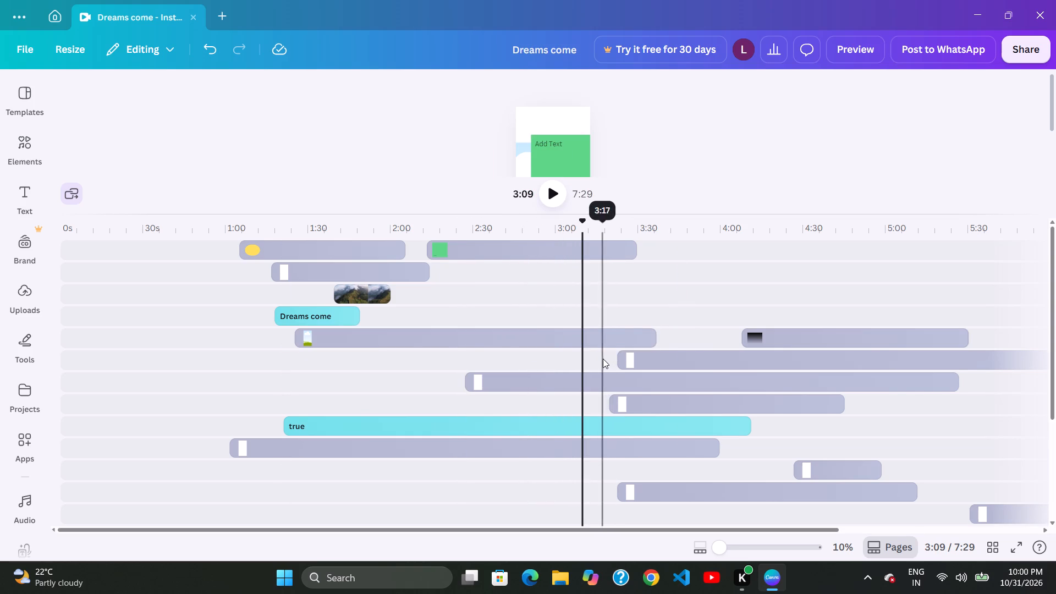
click(566, 348)
drag(626, 343, 597, 342)
click(578, 340)
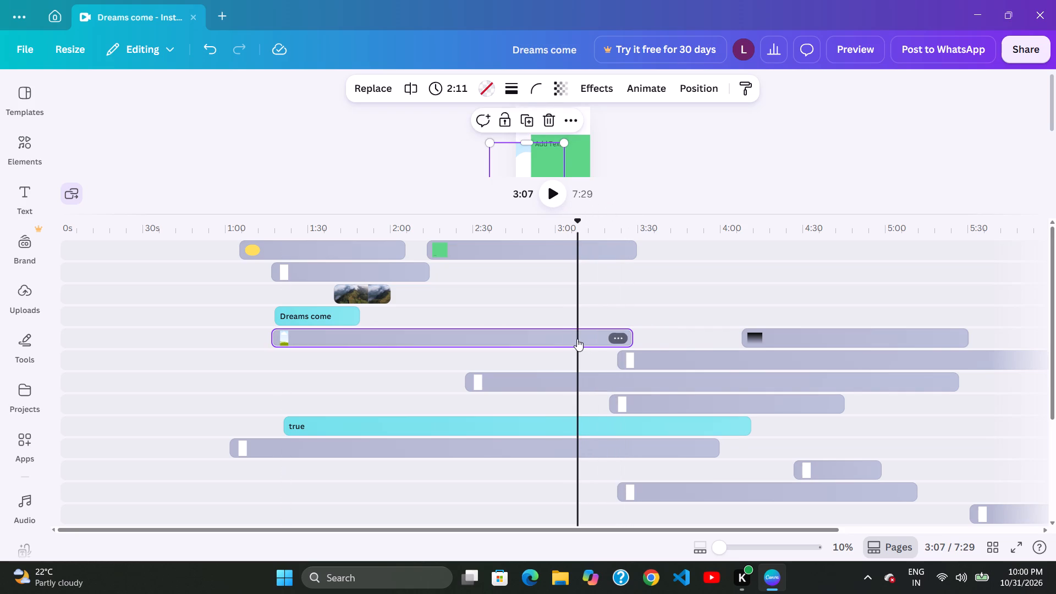
click(593, 348)
click(566, 348)
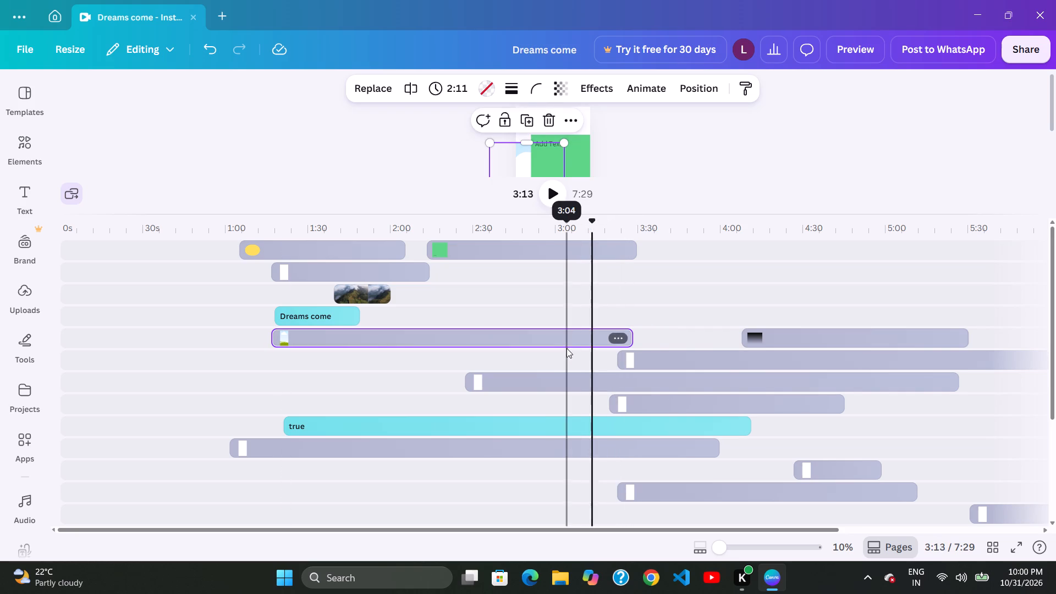
drag(585, 342, 579, 342)
click(574, 342)
drag(593, 350, 610, 361)
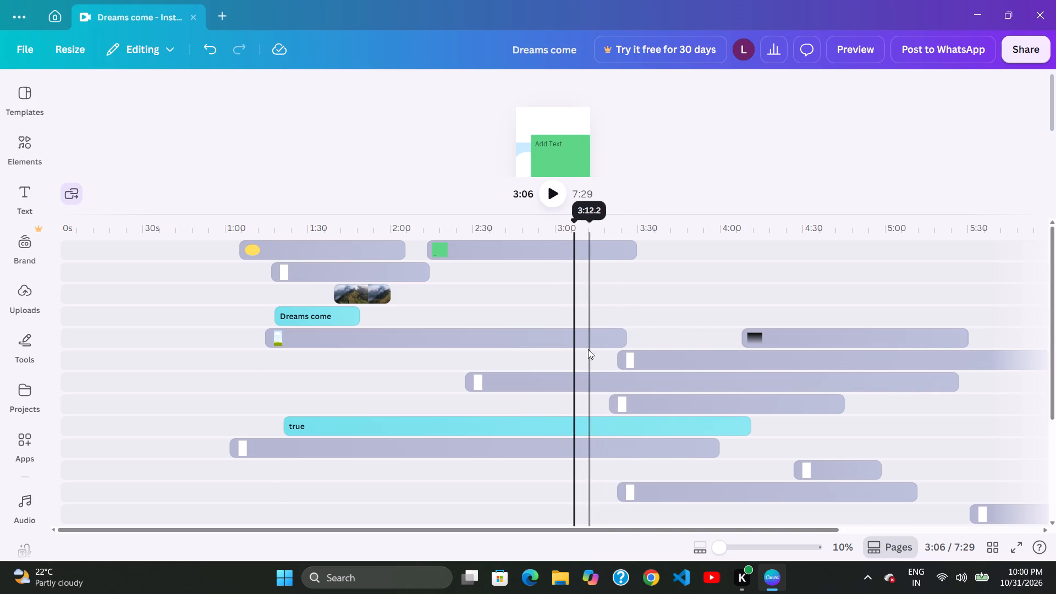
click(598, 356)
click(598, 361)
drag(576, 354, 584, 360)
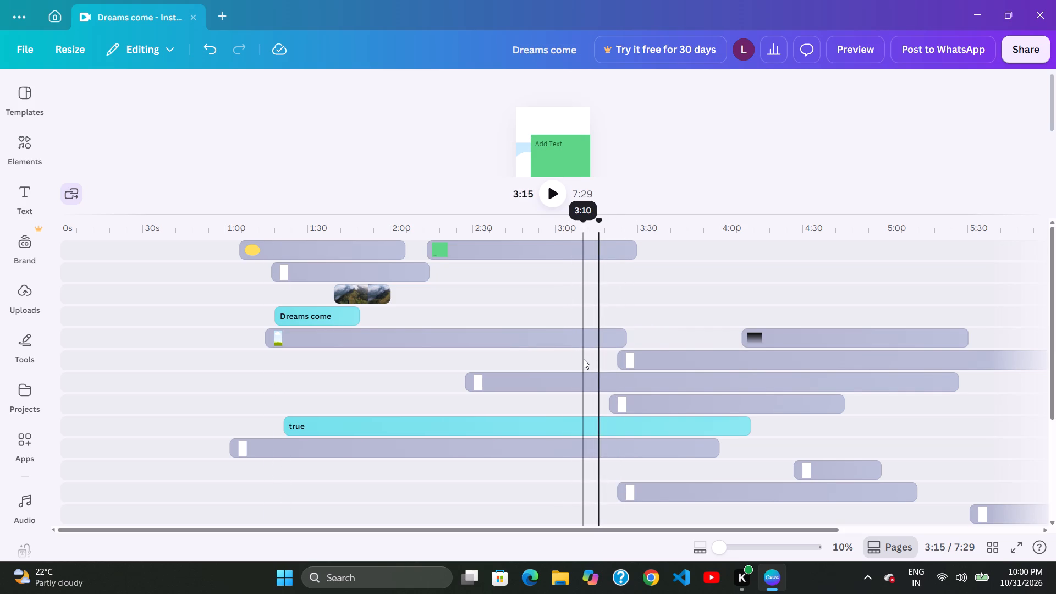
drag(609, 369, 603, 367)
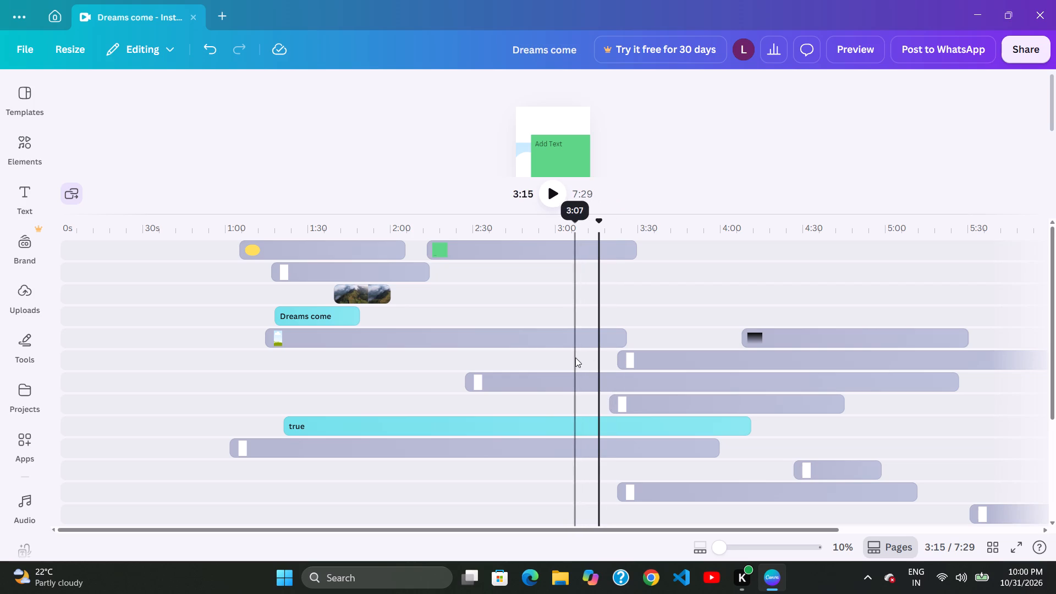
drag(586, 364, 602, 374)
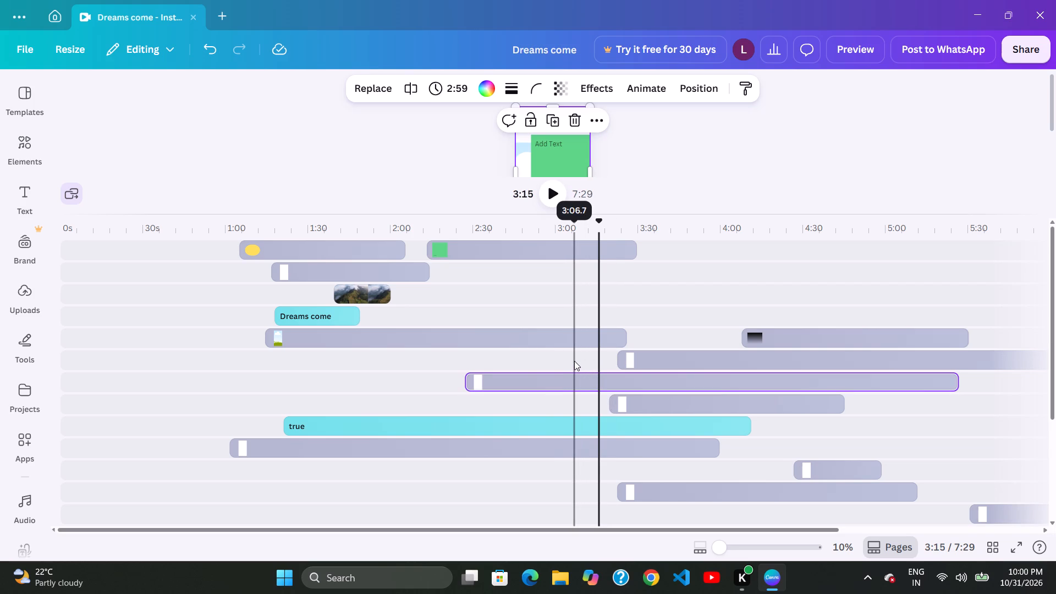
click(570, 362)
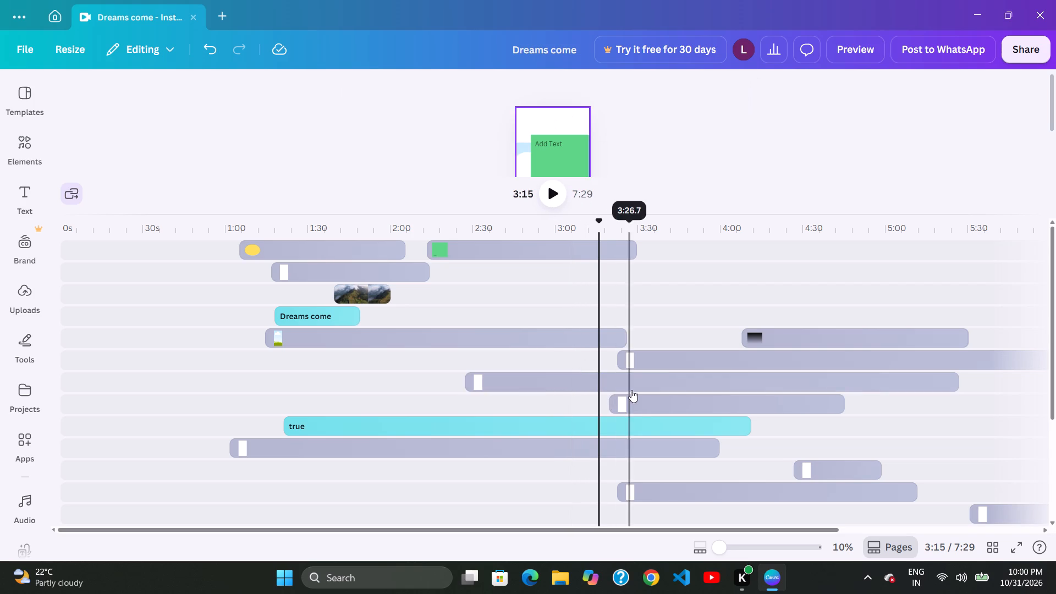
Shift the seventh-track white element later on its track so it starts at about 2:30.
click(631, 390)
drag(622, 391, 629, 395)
Shift the eighth-track white element slightly earlier and trim its beginning to about 3:25, for a duration of 1:16.
drag(656, 413, 646, 411)
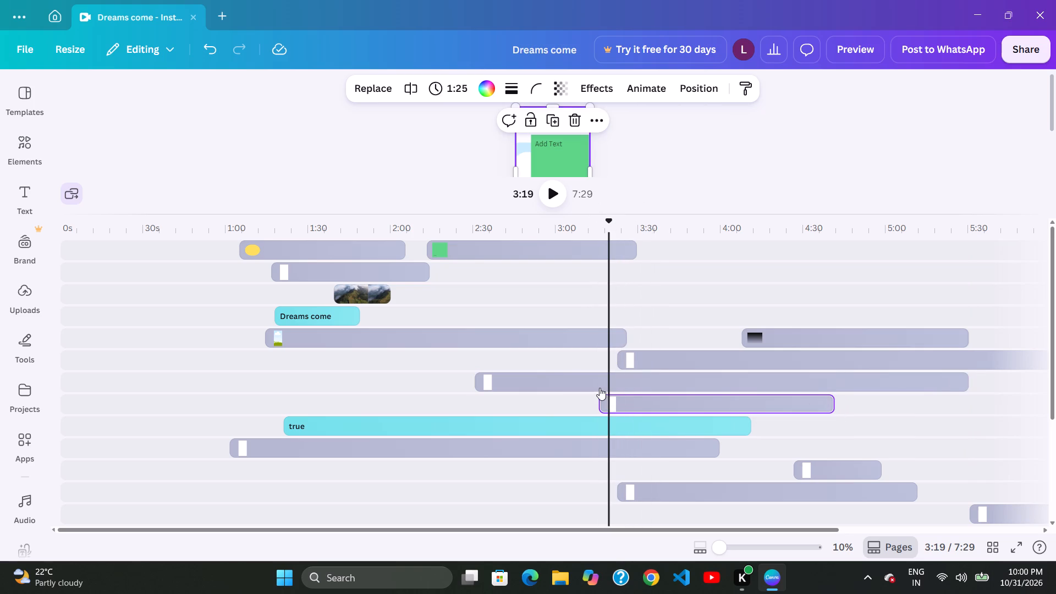
drag(606, 394, 624, 404)
drag(617, 401, 625, 404)
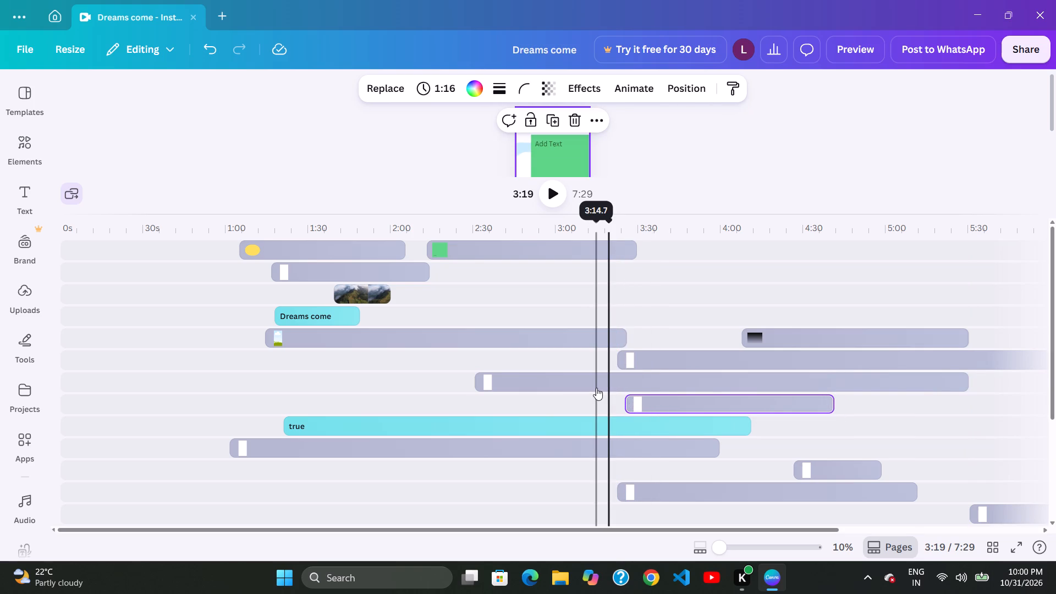
Shift the sixth-track white element earlier to start at about 3:02, and the seventh-track white element later to about 2:39.
click(595, 384)
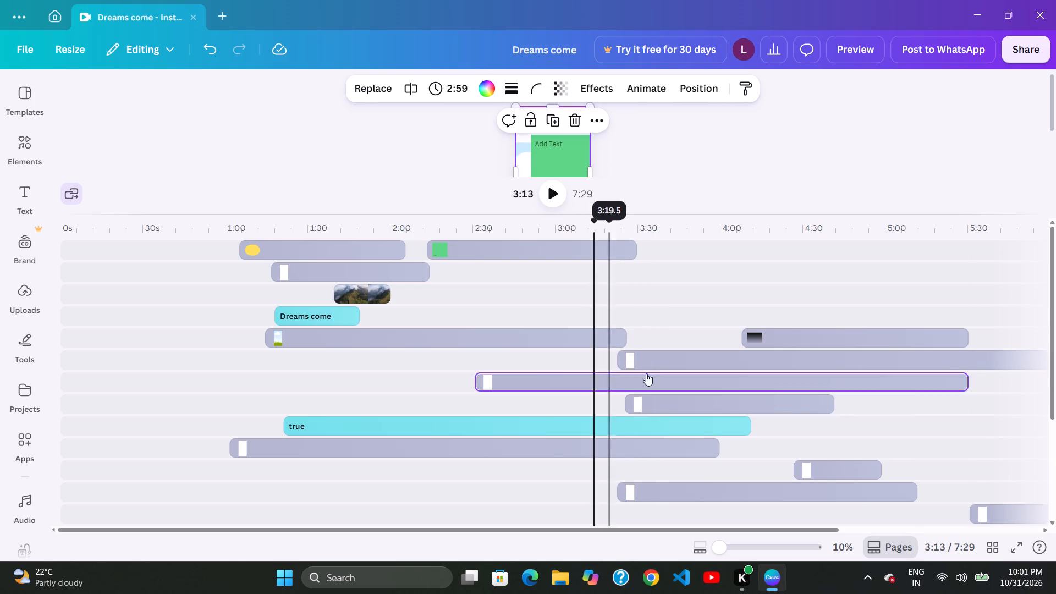
drag(655, 369, 625, 367)
drag(565, 388, 588, 382)
drag(684, 331, 662, 337)
click(627, 365)
drag(671, 352, 652, 351)
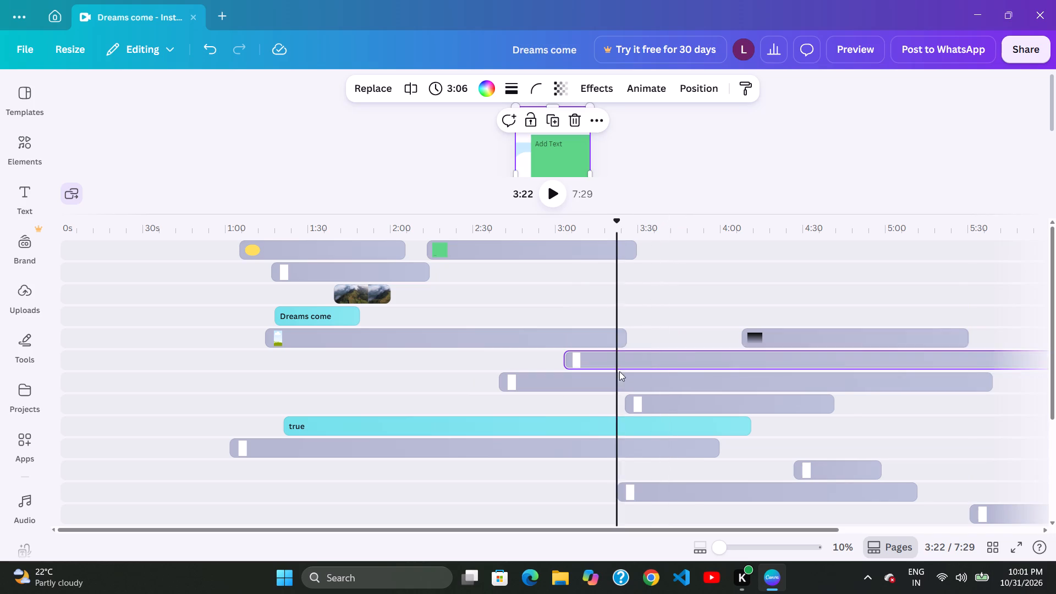
click(619, 371)
drag(707, 371, 695, 371)
click(647, 380)
click(688, 360)
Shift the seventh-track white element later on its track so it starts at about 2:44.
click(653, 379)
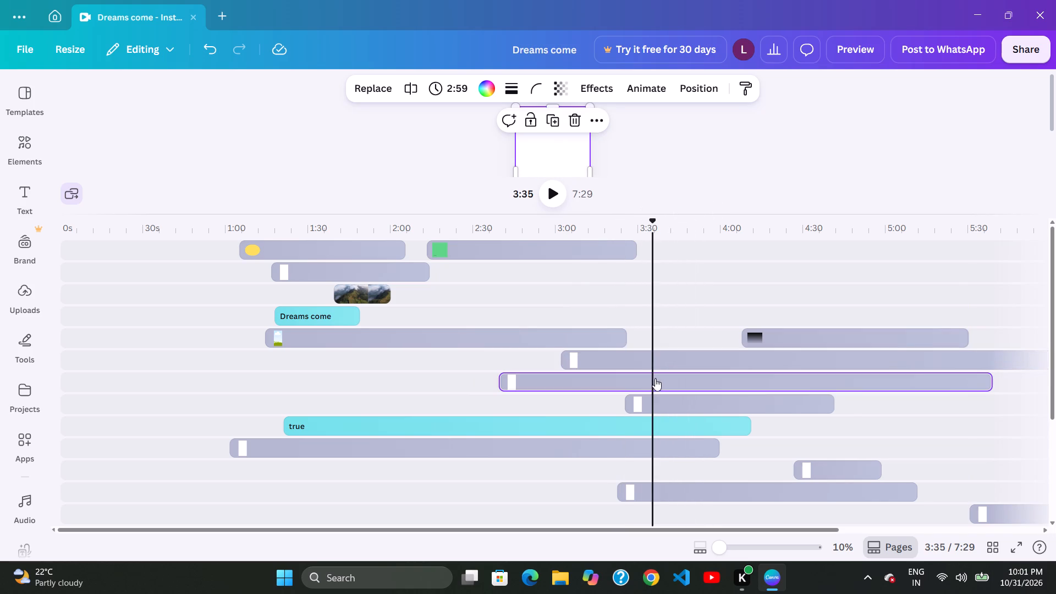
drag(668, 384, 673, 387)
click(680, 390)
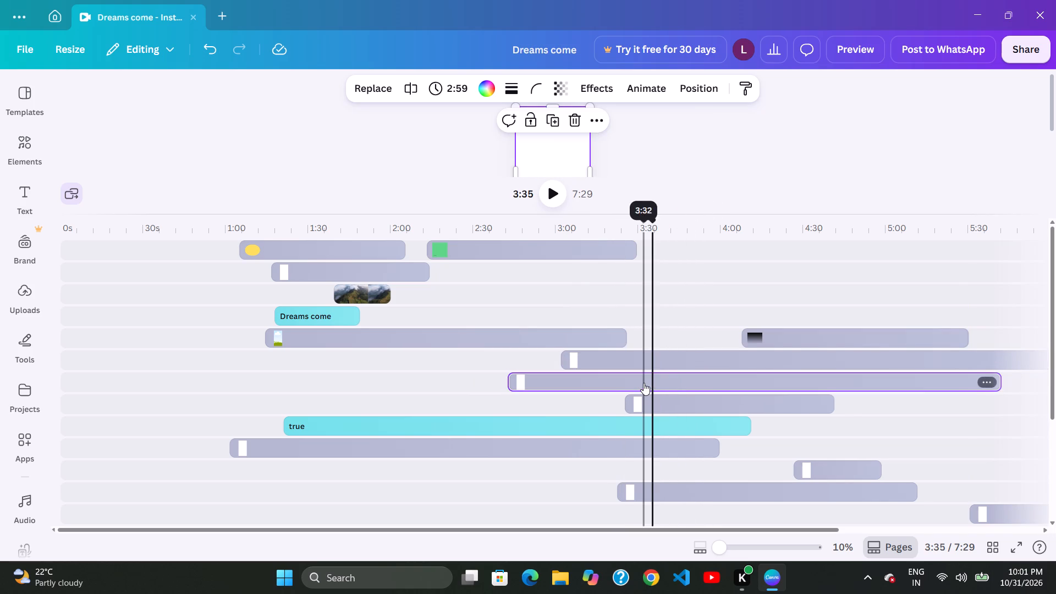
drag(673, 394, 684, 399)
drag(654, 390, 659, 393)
Shift the eighth-track white element later and trim its beginning to about 3:48, for a duration of 1:13.
drag(681, 398, 732, 409)
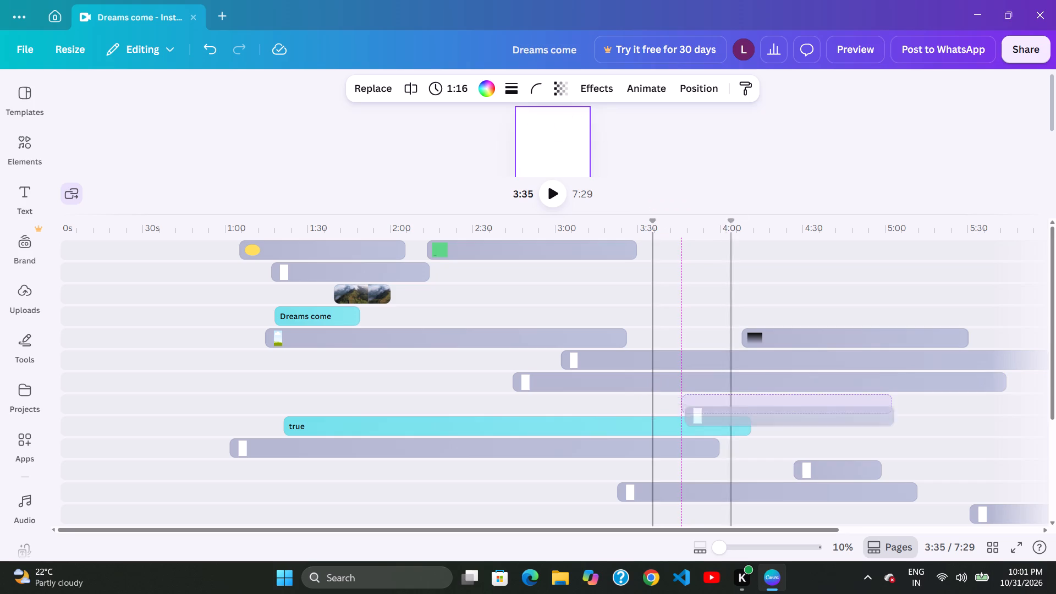
drag(732, 409, 726, 408)
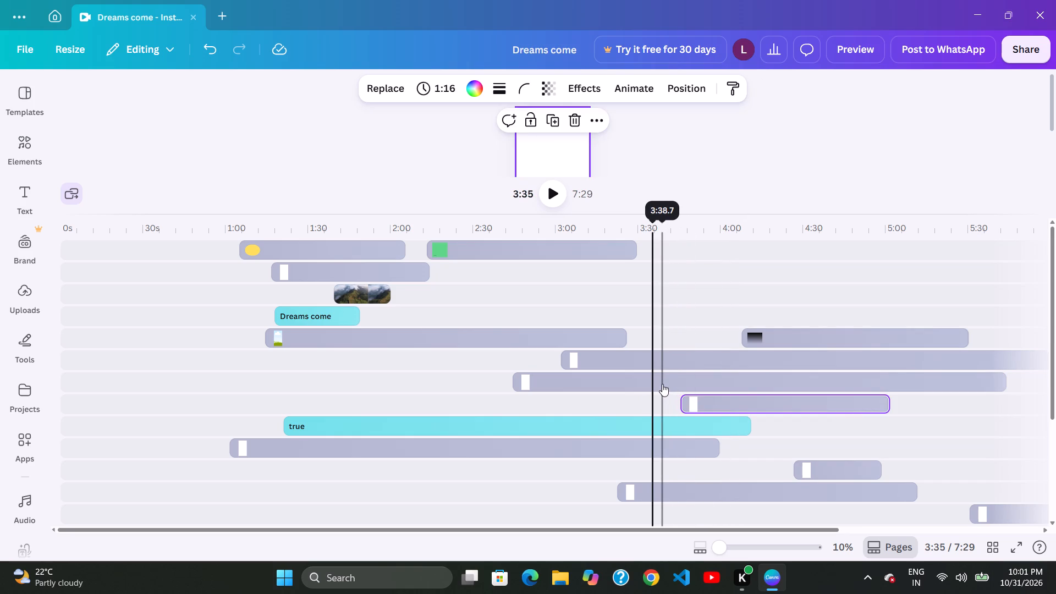
drag(680, 398, 687, 402)
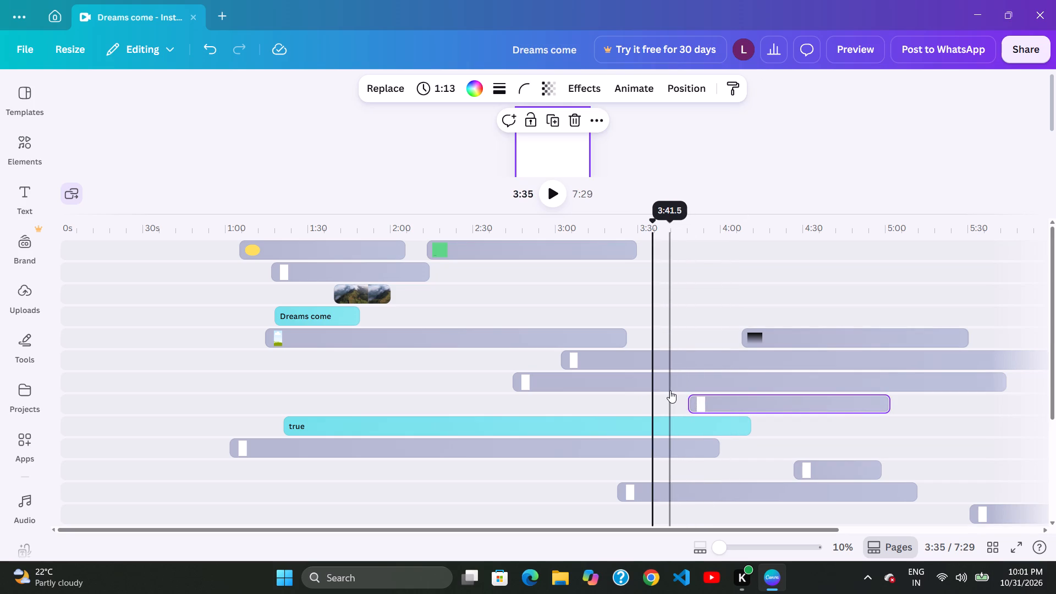
drag(685, 399, 693, 403)
click(690, 404)
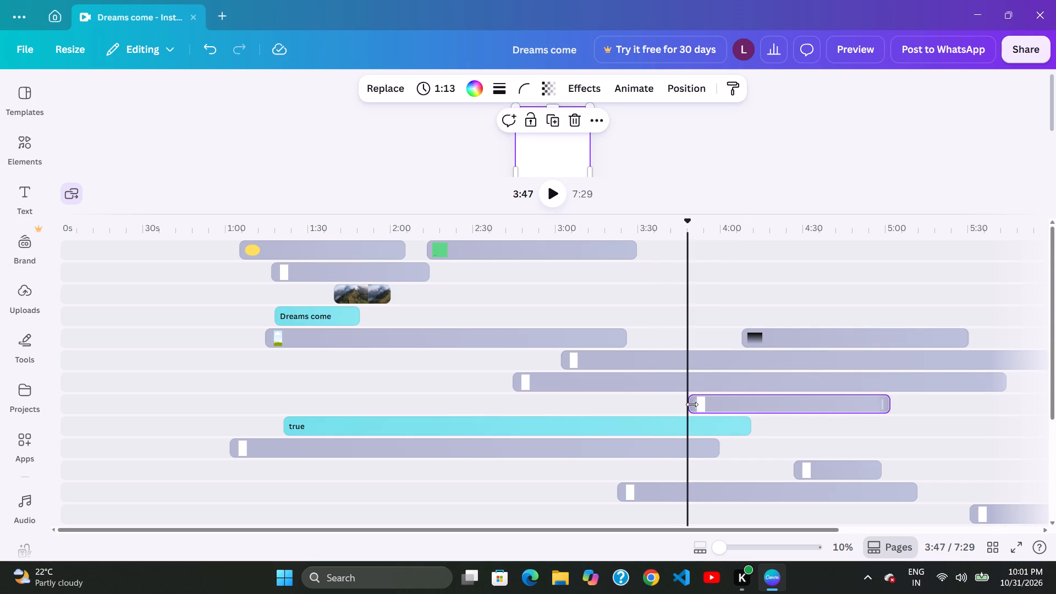
drag(677, 397, 690, 405)
click(675, 395)
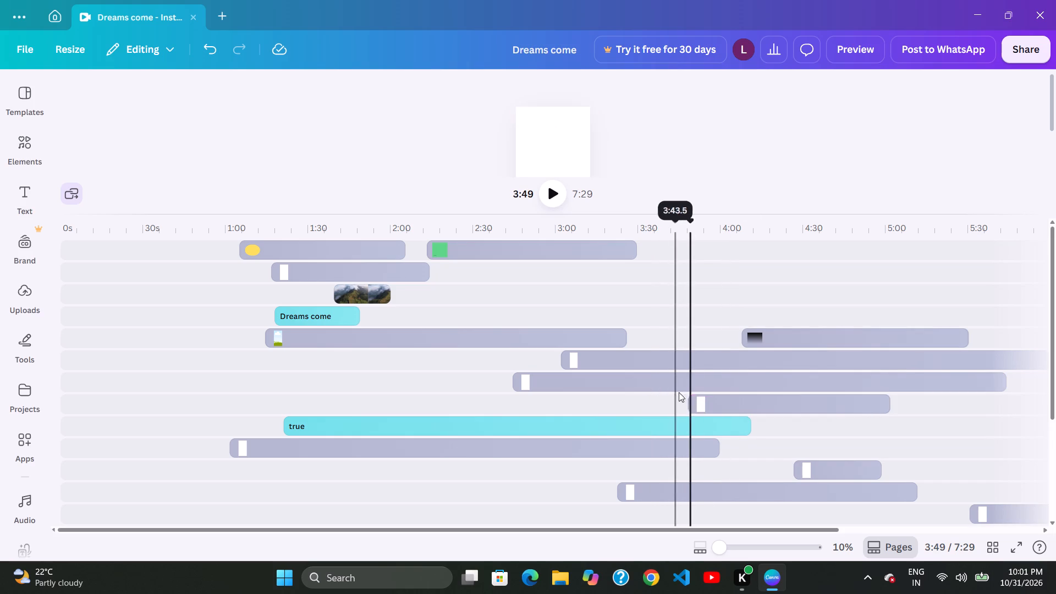
click(708, 389)
click(694, 387)
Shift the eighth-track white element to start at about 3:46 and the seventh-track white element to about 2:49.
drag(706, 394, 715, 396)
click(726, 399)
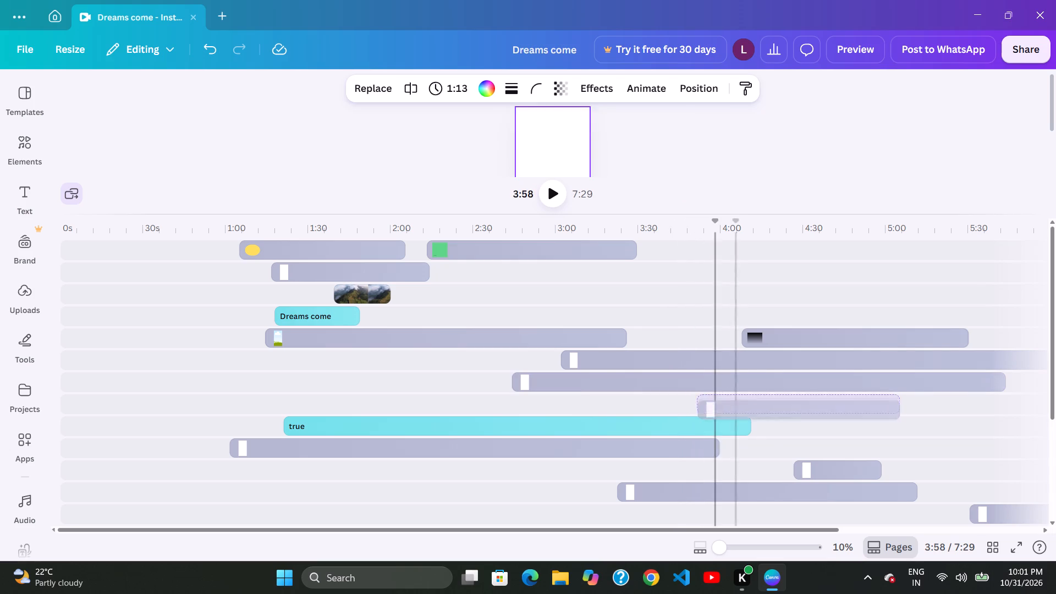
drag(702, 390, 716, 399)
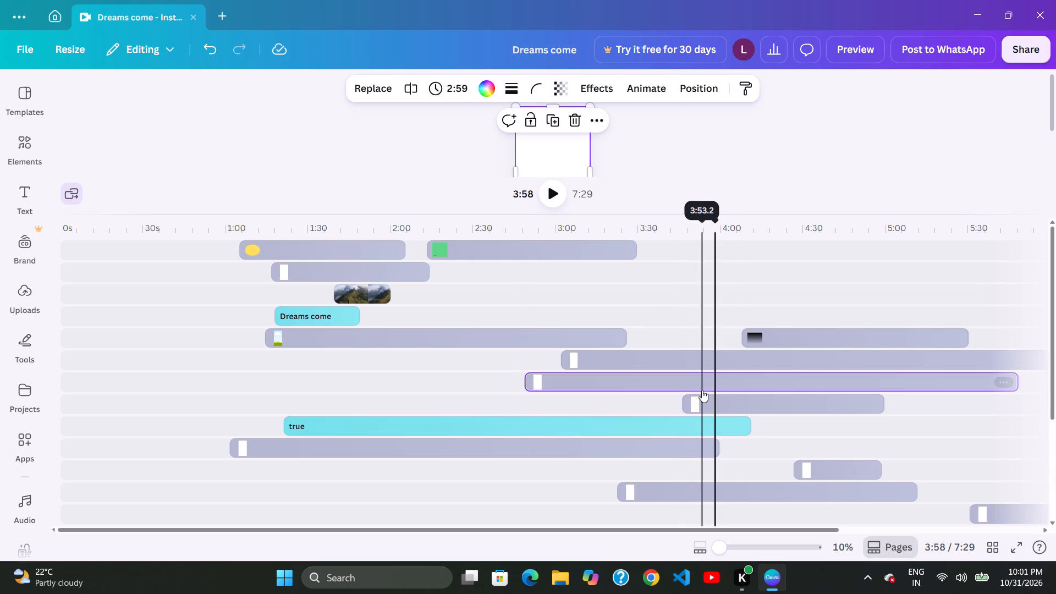
Shift the eighth-track white element later and trim its beginning so it starts at about 3:54.
drag(705, 398, 718, 404)
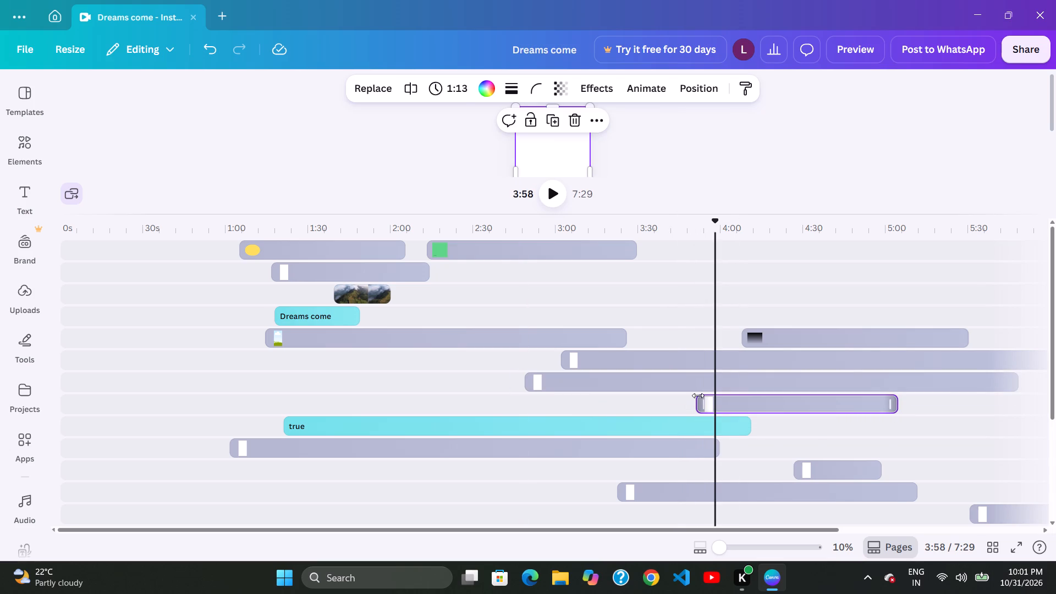
drag(706, 403, 712, 406)
drag(694, 395, 706, 395)
drag(726, 393, 719, 391)
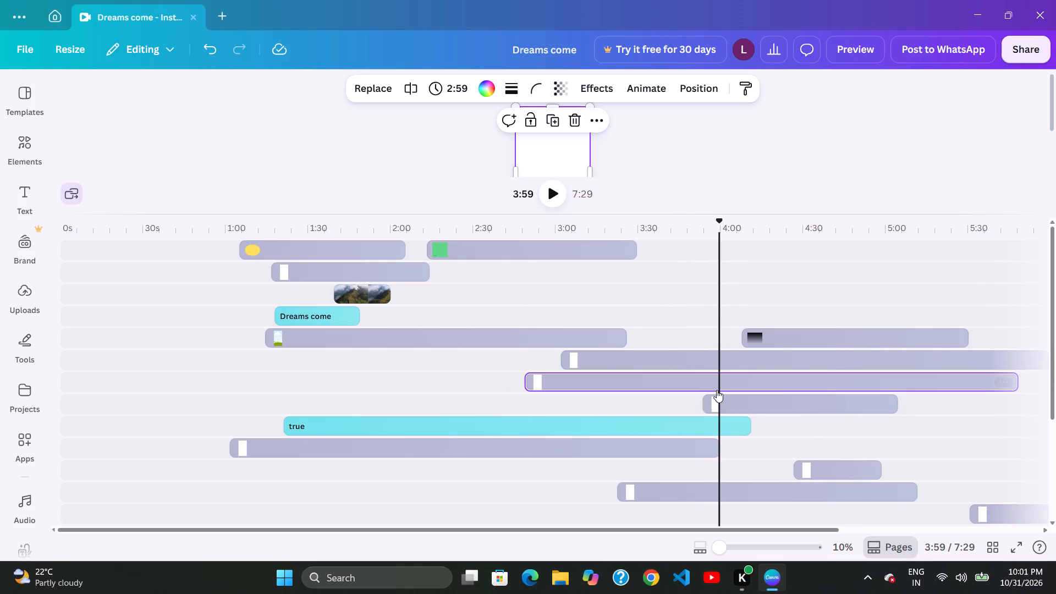
Shift the seventh-track white element later on its track so it starts at about 2:57.
drag(718, 392, 739, 403)
drag(701, 389, 722, 400)
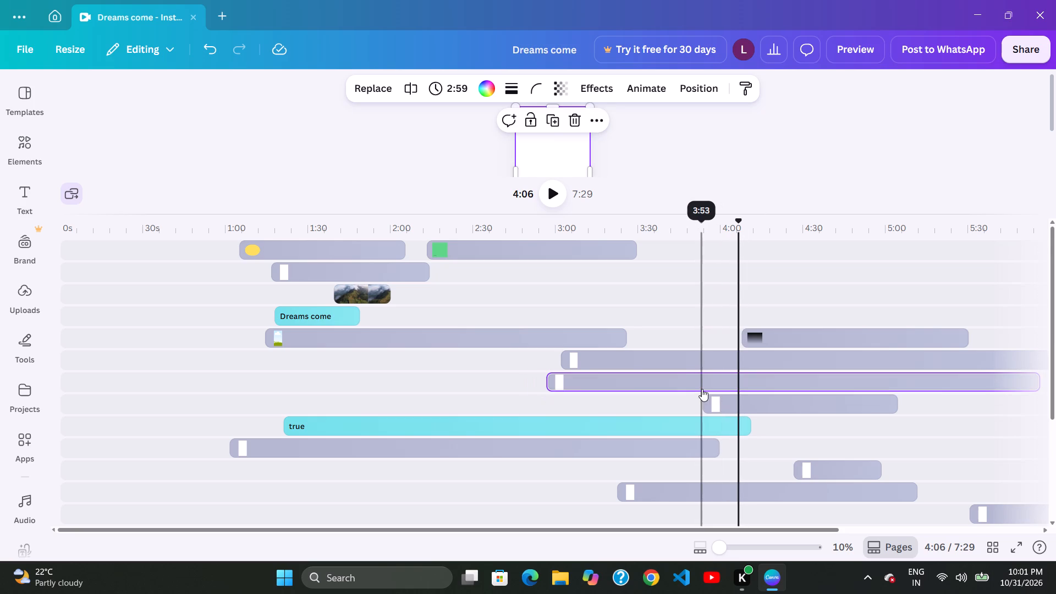
Trim the beginning of the eighth-track white element to about 3:57, for a duration of 1:07.
drag(709, 395, 714, 398)
drag(710, 398, 715, 401)
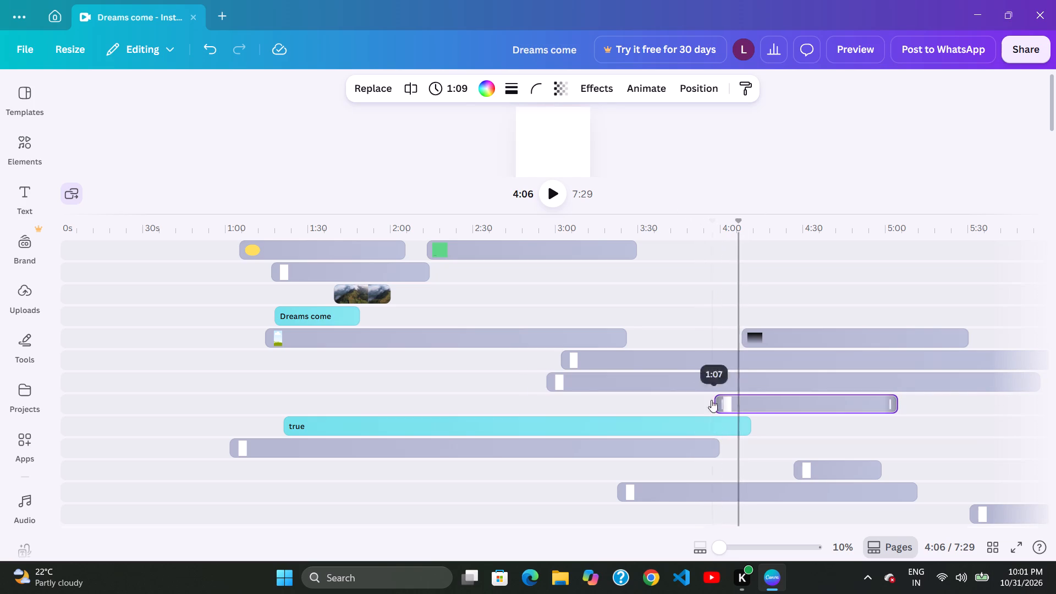
Extend the end of the "true" text element slightly, for a duration of 2:51.
click(738, 417)
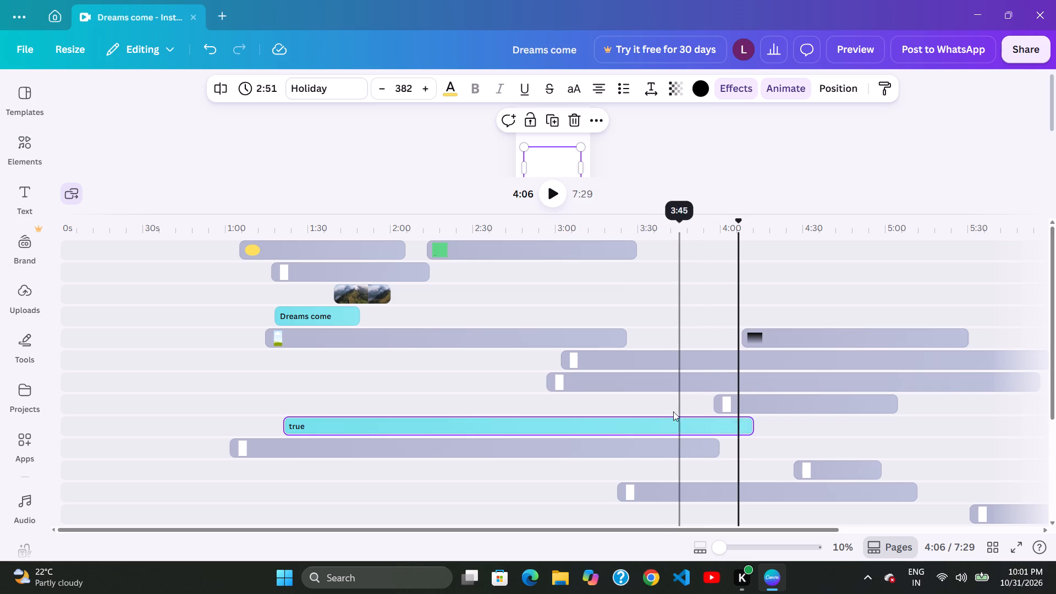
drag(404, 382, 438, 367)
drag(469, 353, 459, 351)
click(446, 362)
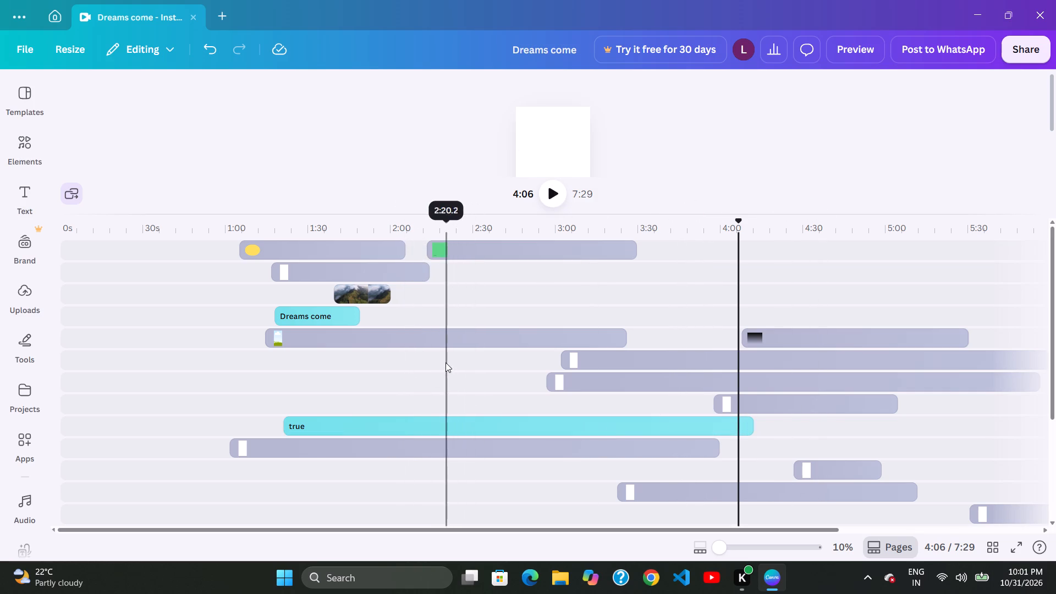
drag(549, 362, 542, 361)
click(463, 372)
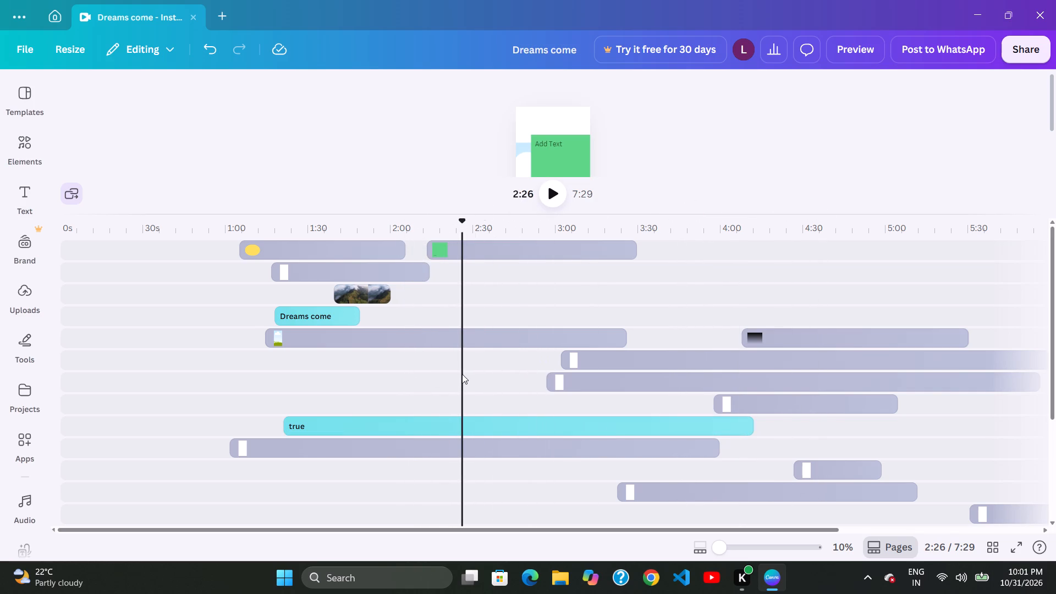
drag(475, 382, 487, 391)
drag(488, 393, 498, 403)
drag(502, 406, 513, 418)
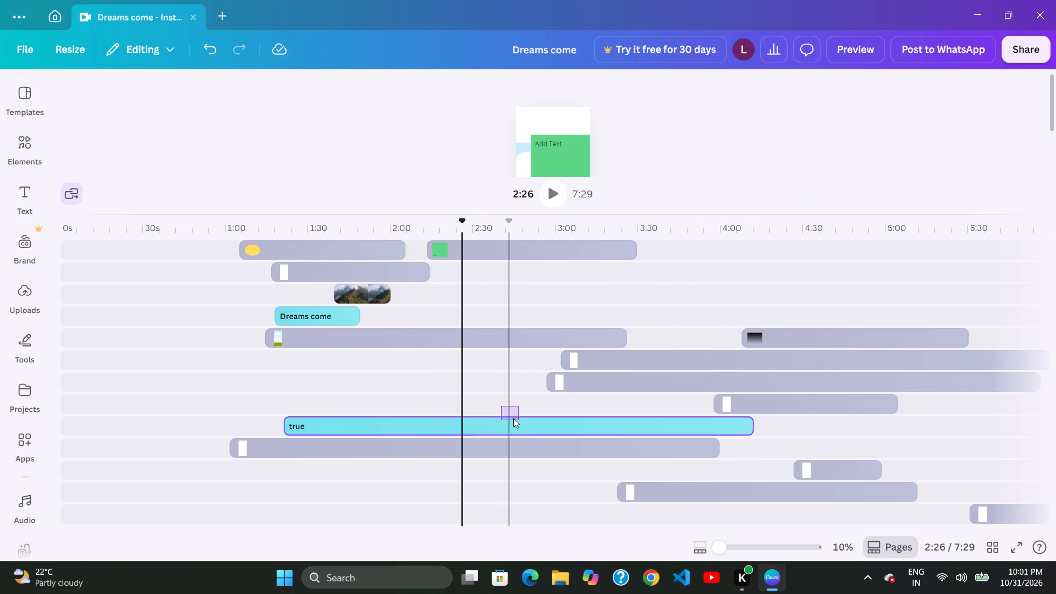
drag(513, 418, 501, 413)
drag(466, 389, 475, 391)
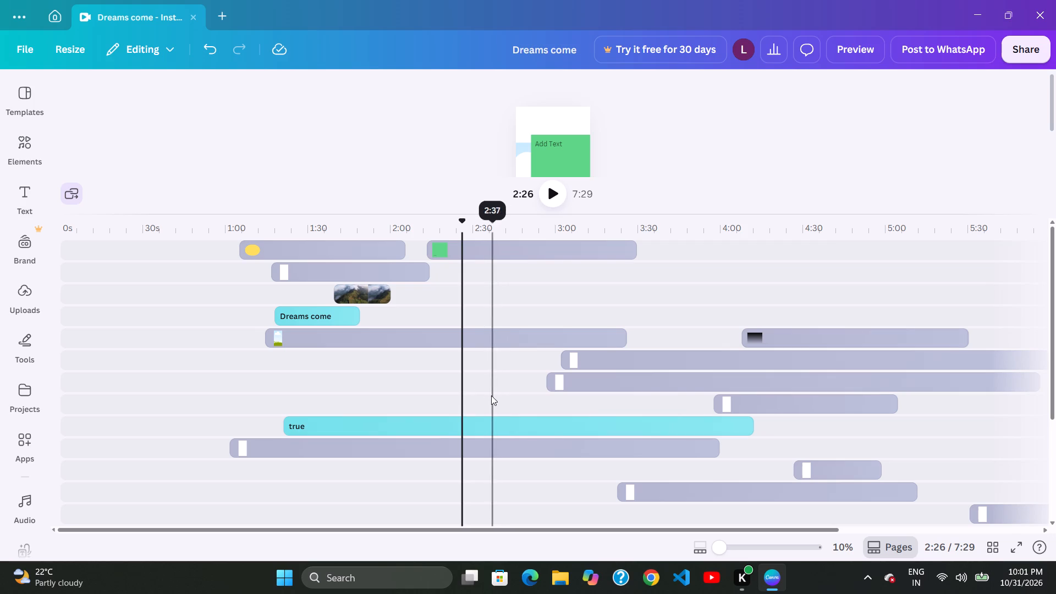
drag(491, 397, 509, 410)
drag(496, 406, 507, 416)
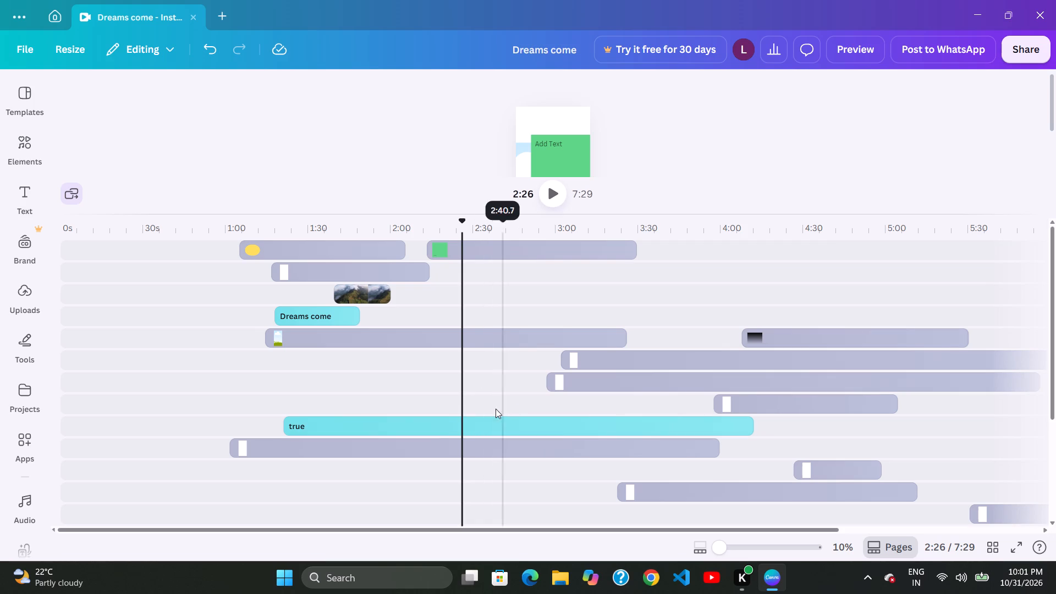
Shift the "true" text element later on its track so it starts at about 1:32.
drag(511, 420, 520, 428)
drag(505, 432, 526, 442)
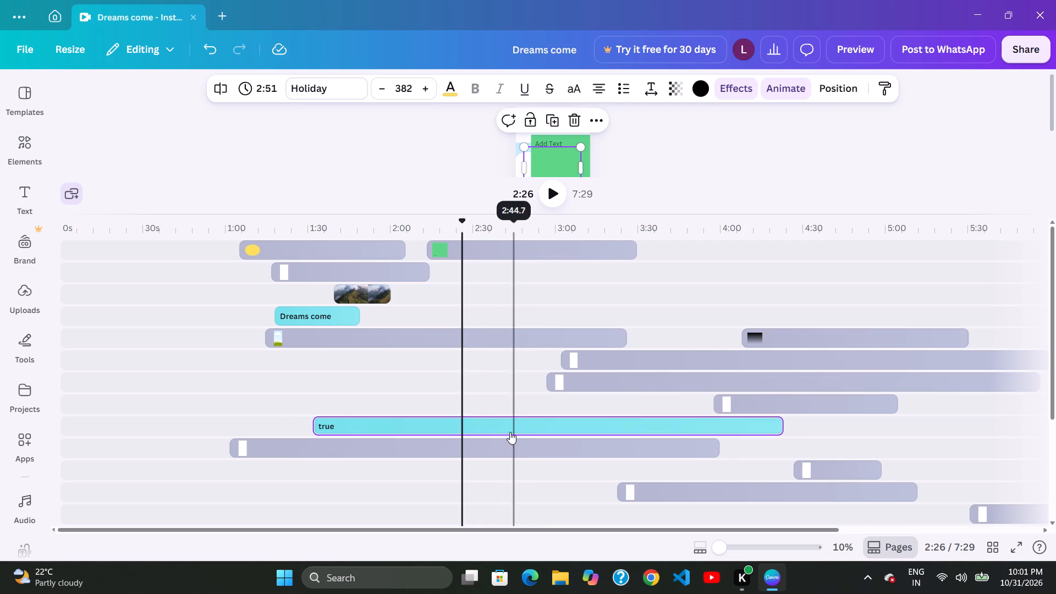
Shift the tenth-track white element slightly earlier on its track so it starts at about 0:59.
click(533, 441)
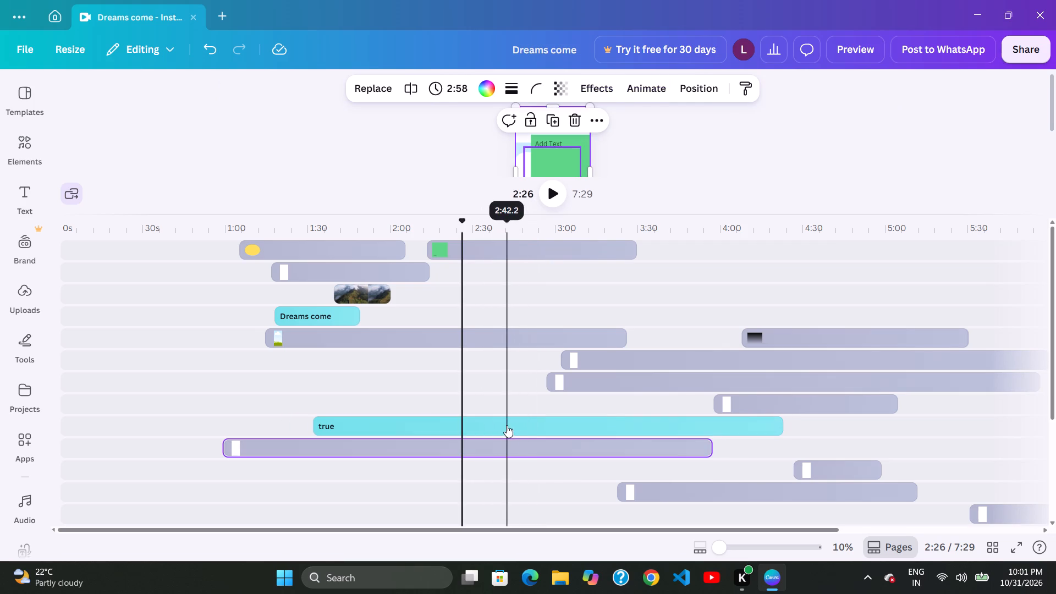
Shift the "true" text element later on the timeline so it starts at about 2:14.
drag(522, 436, 529, 440)
drag(516, 435, 522, 438)
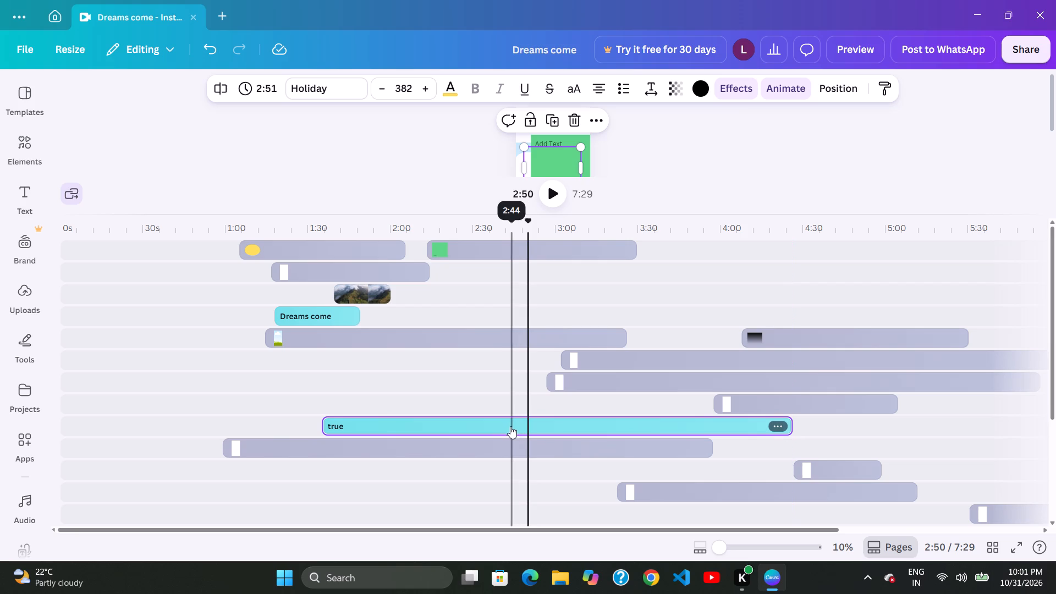
drag(513, 432, 529, 441)
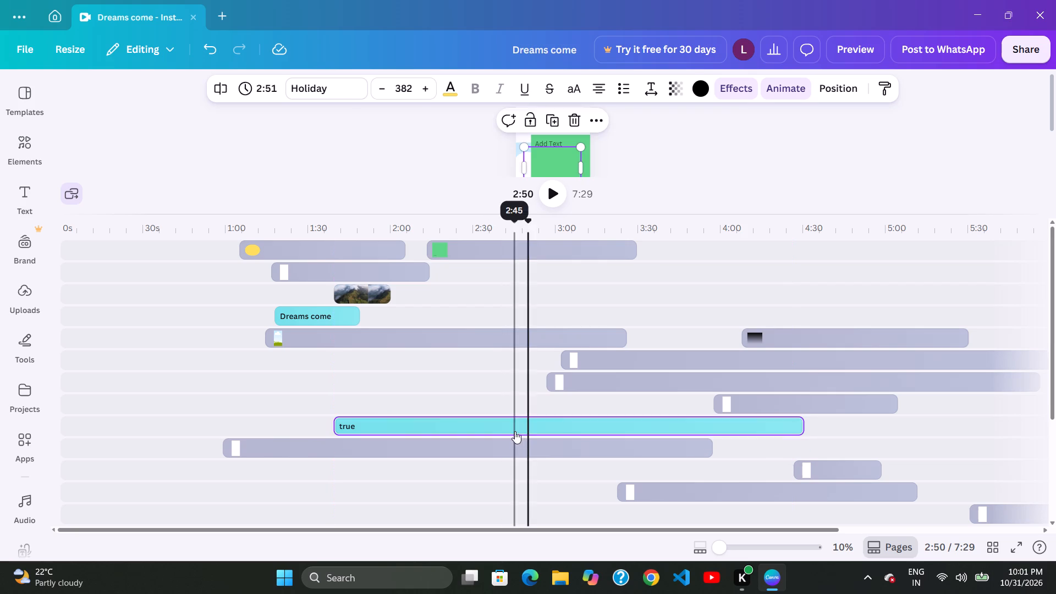
click(524, 439)
click(513, 423)
drag(580, 427, 566, 431)
click(533, 432)
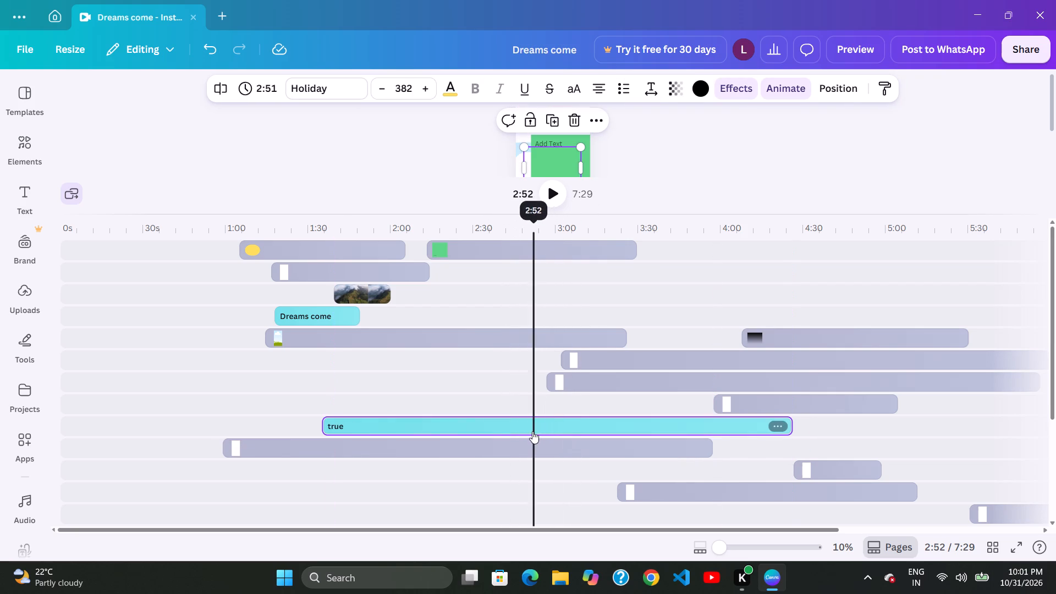
drag(543, 435, 652, 464)
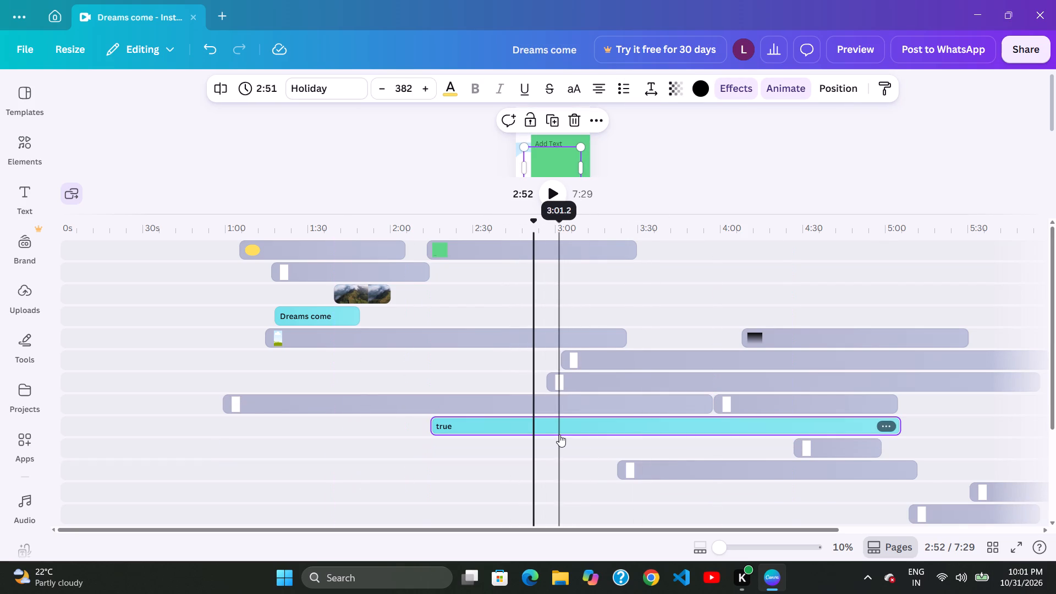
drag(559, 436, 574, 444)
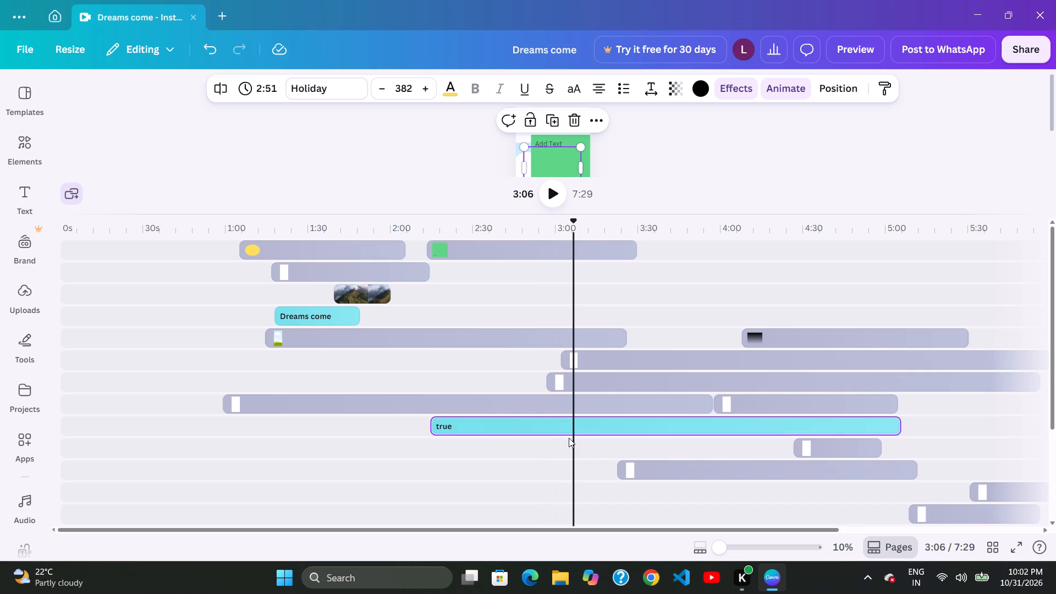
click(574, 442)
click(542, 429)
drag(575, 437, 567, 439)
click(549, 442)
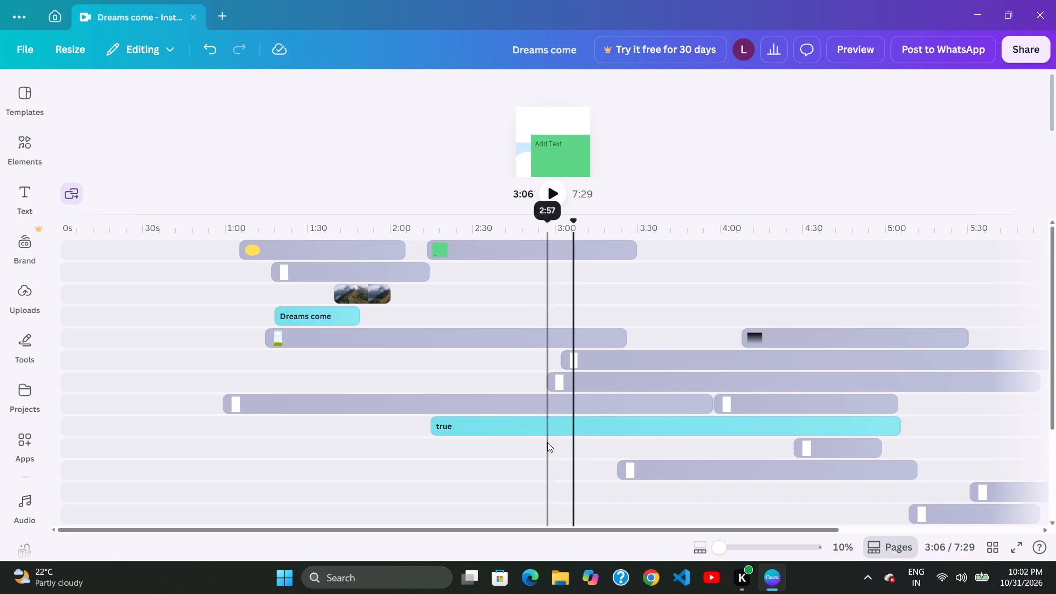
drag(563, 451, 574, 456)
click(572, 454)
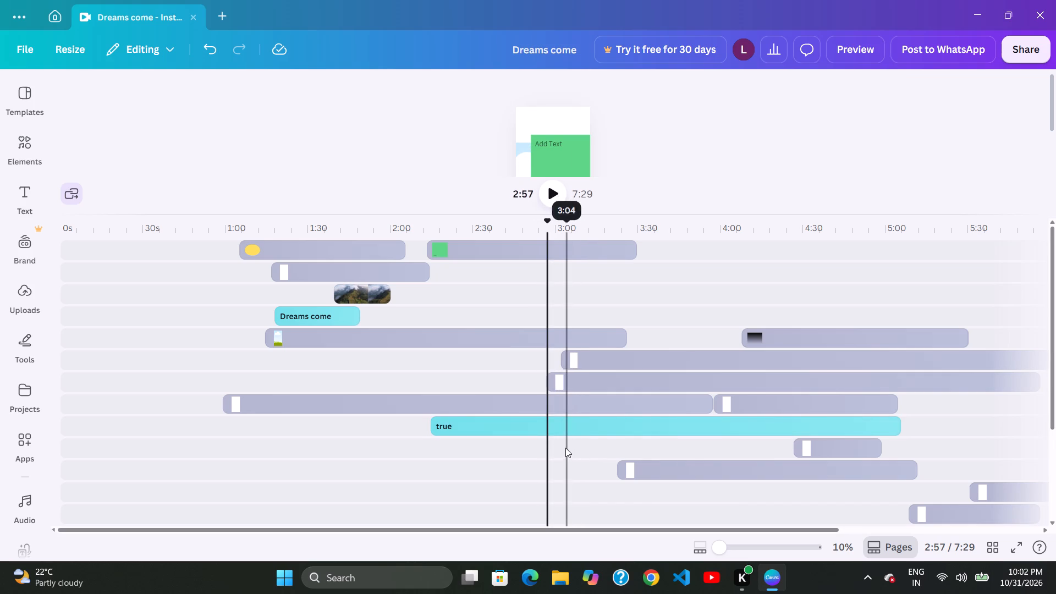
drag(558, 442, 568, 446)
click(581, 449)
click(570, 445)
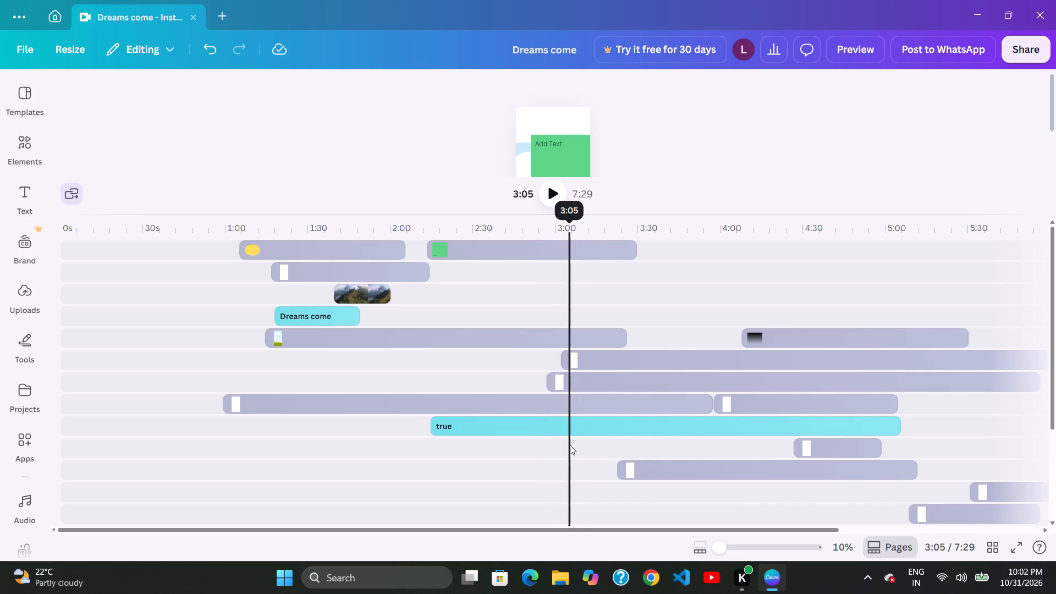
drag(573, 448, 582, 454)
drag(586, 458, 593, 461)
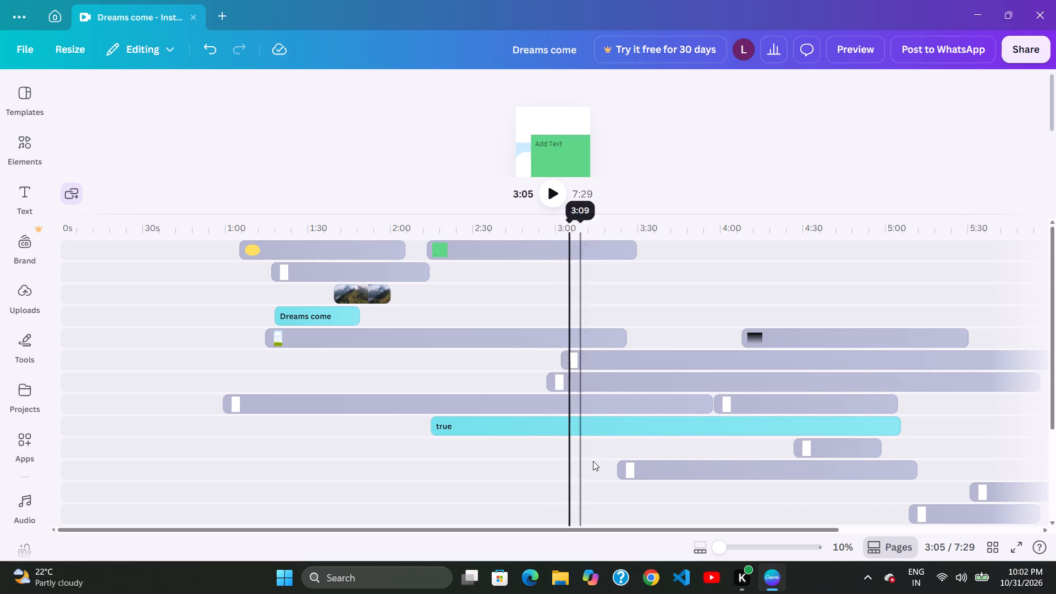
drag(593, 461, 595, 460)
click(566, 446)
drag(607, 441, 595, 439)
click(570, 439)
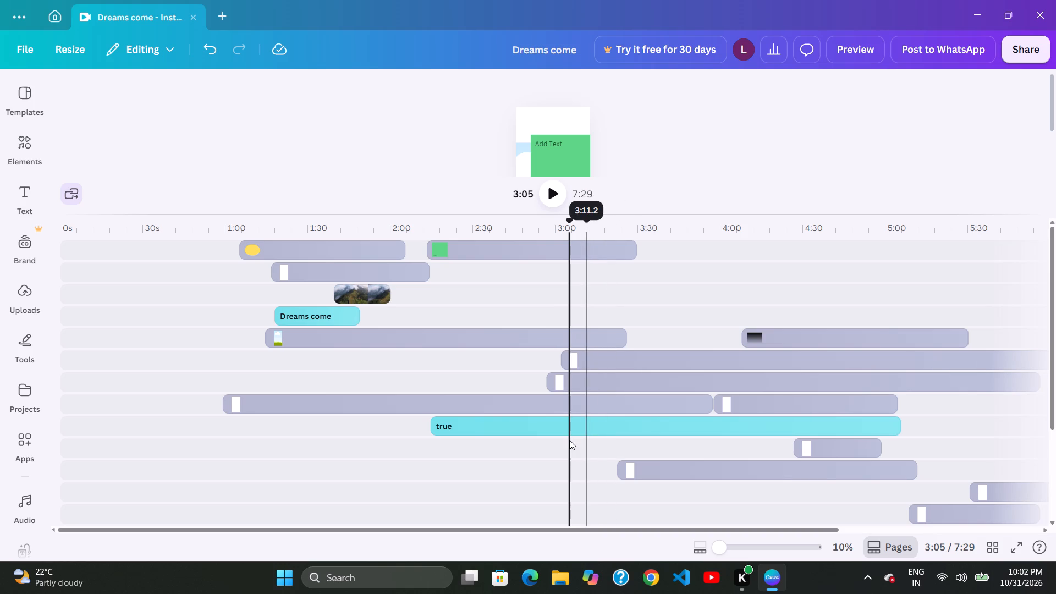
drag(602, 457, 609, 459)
Shift the eleventh-track white element slightly earlier on its track so it starts at about 3:22.
drag(614, 461, 630, 466)
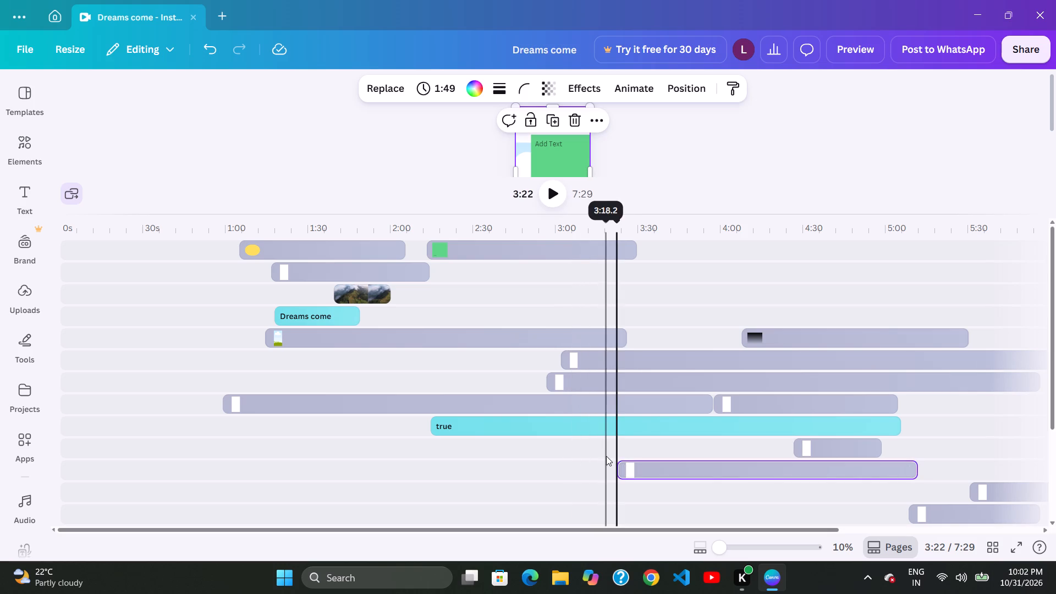
click(618, 463)
click(637, 462)
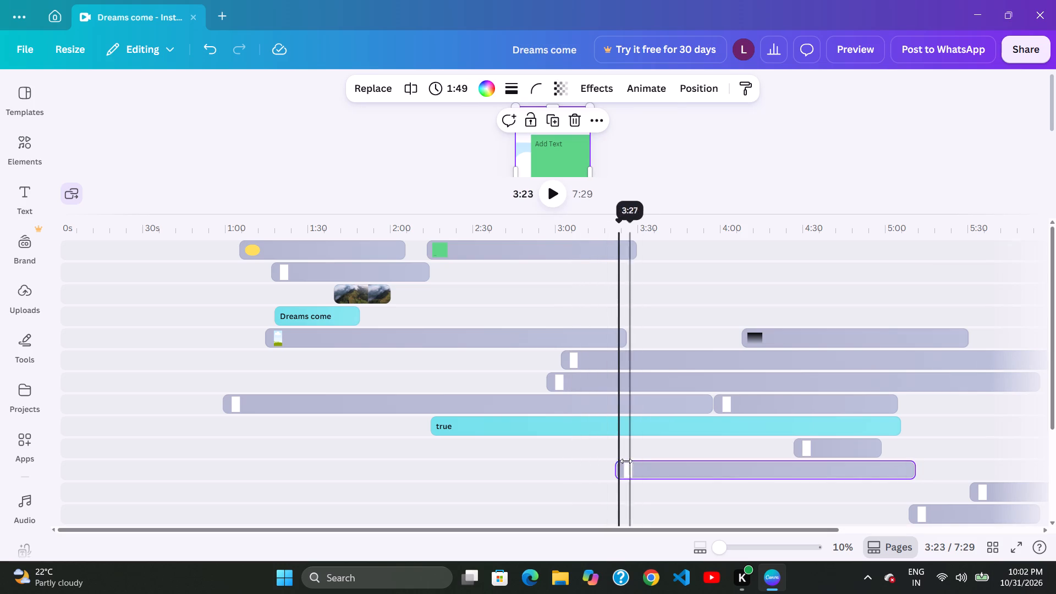
drag(593, 447, 602, 454)
click(623, 465)
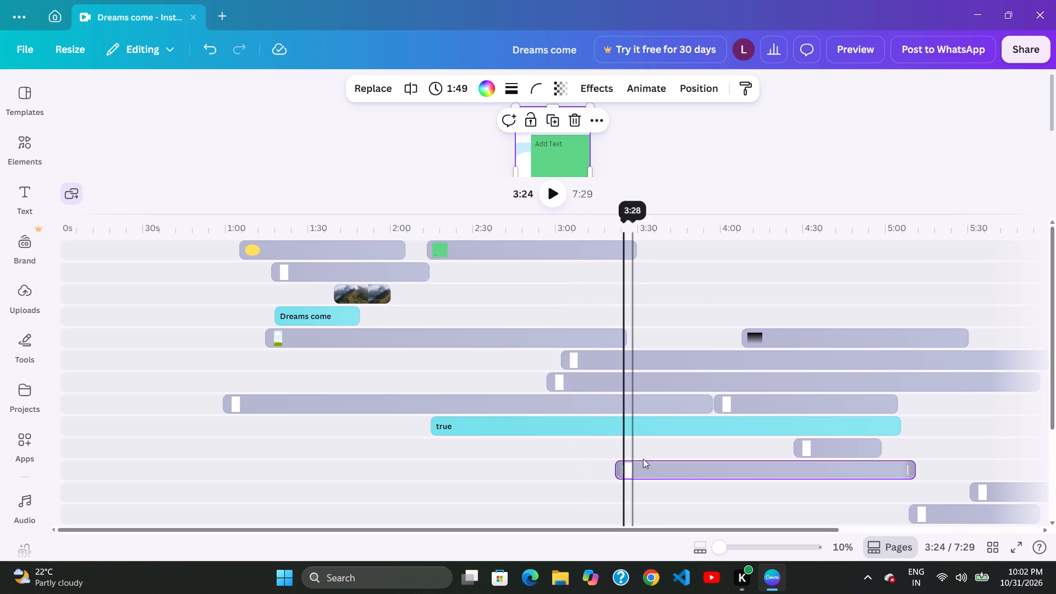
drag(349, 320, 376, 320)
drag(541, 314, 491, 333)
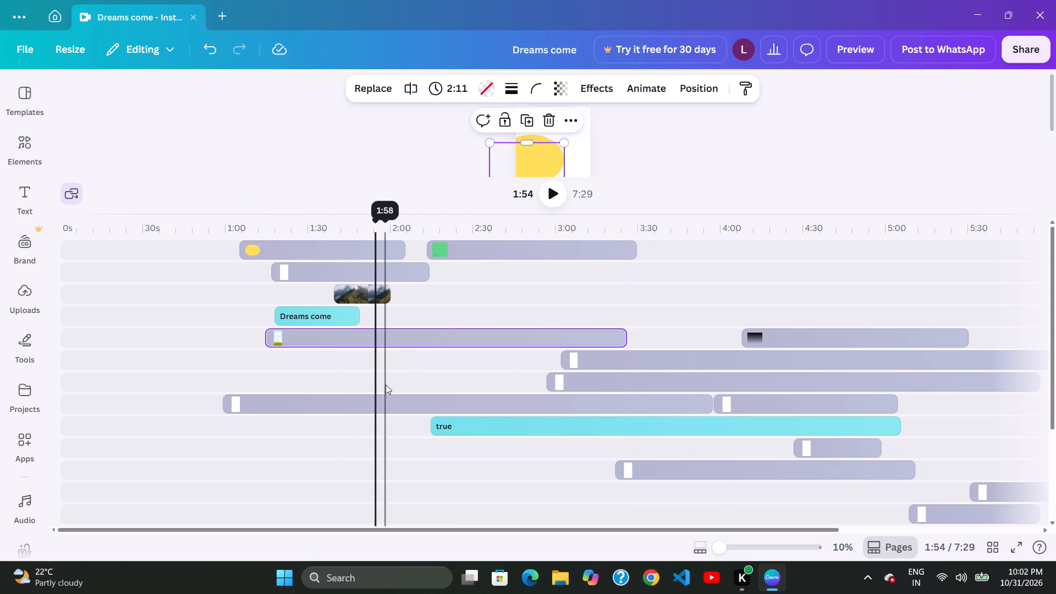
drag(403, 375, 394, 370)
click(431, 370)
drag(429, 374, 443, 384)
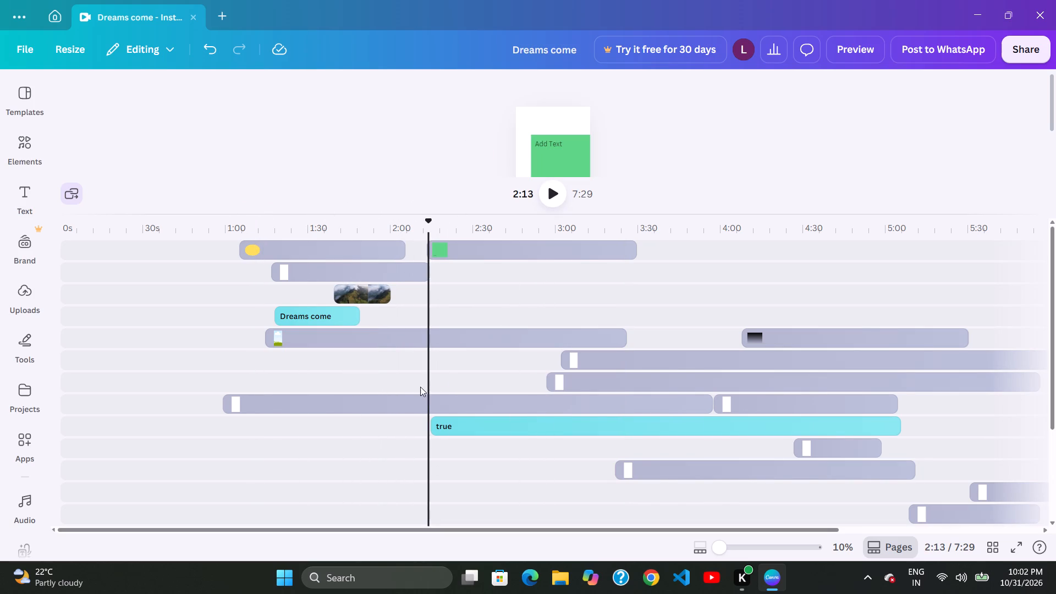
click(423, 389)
Move the 2:58-long white element from the eighth track to its own ninth track, starting at about 1:05 in line with the yellow element.
drag(400, 403, 417, 416)
click(349, 430)
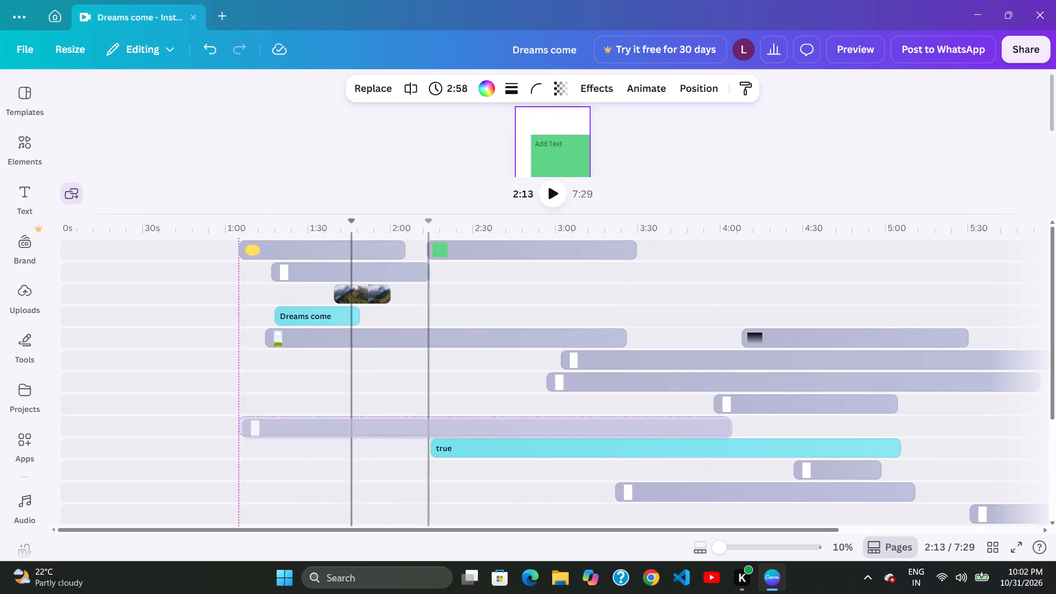
click(344, 425)
drag(380, 418, 368, 418)
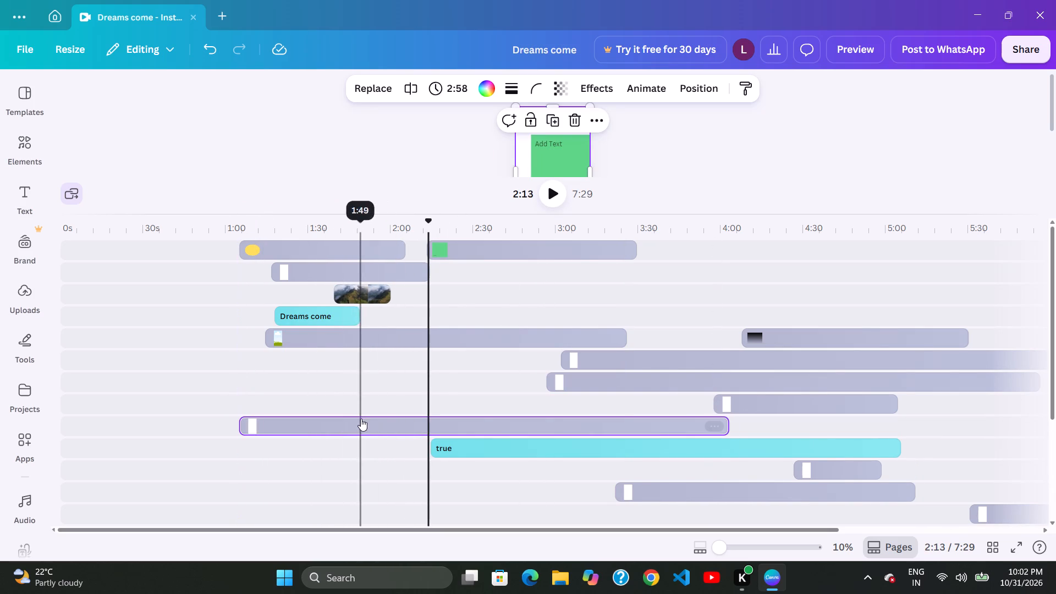
drag(361, 419, 359, 411)
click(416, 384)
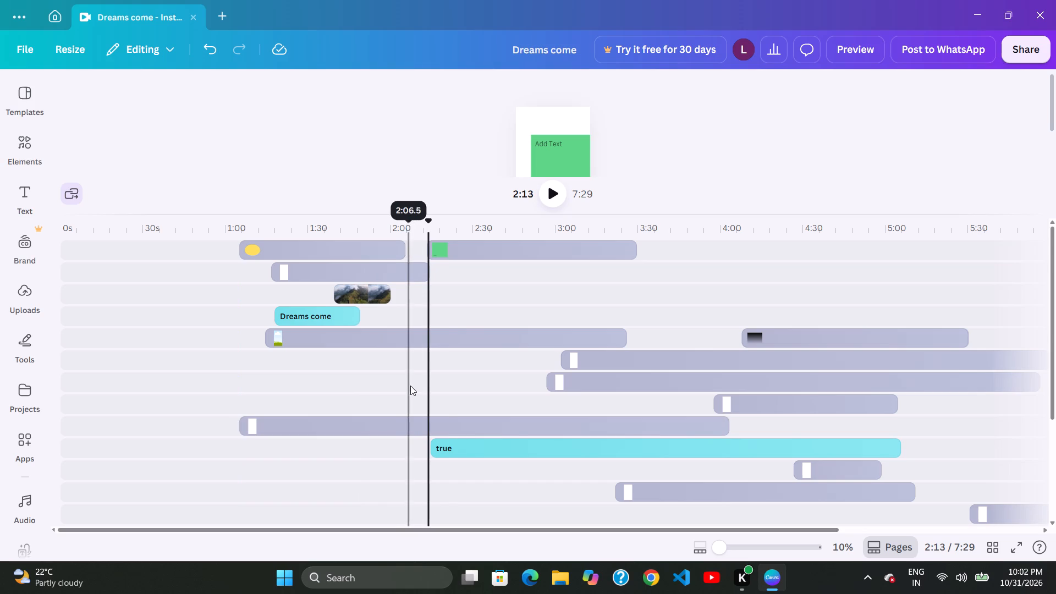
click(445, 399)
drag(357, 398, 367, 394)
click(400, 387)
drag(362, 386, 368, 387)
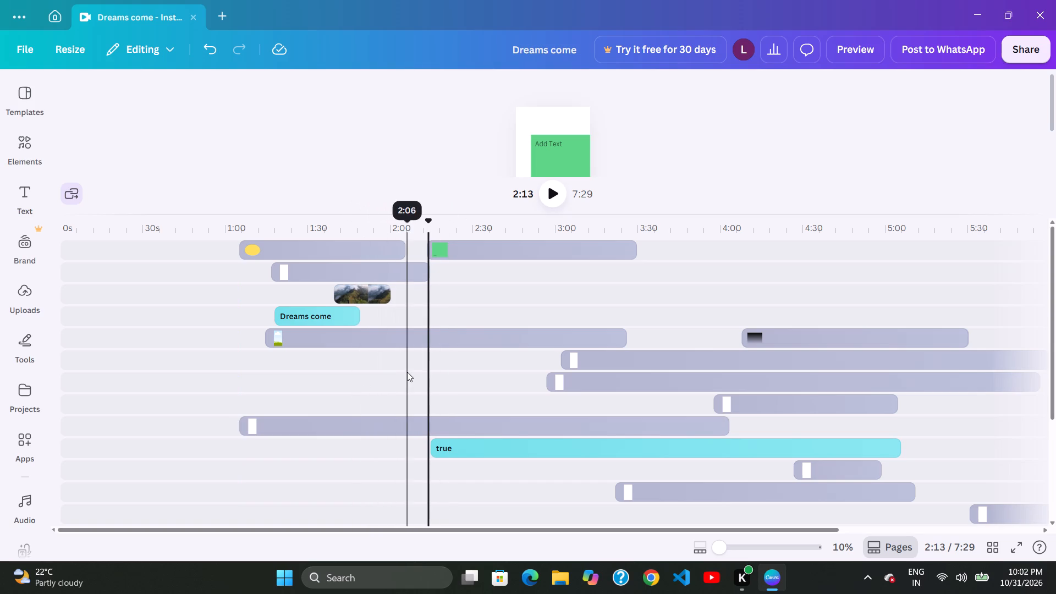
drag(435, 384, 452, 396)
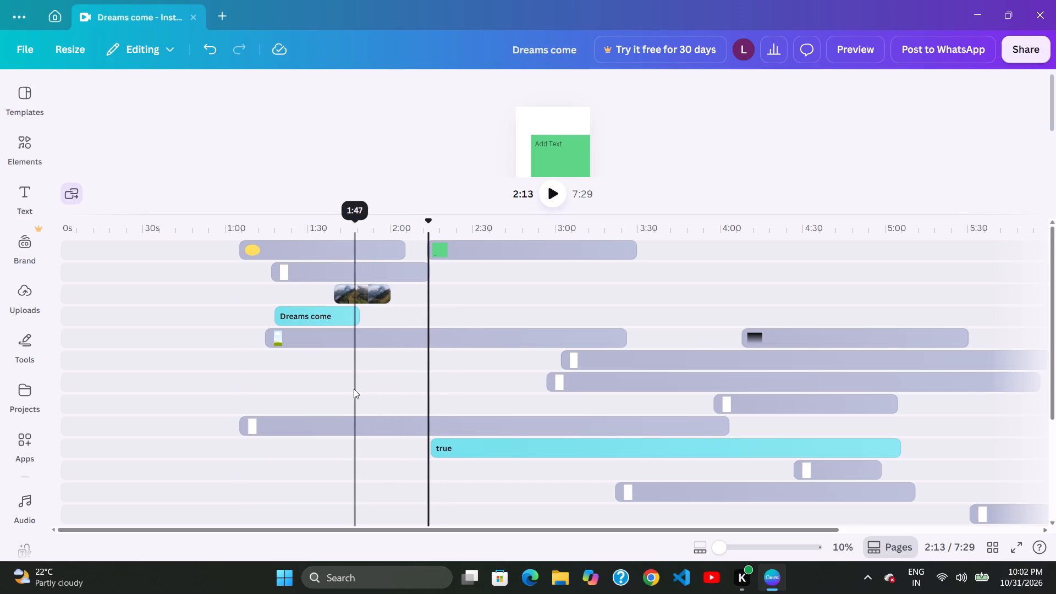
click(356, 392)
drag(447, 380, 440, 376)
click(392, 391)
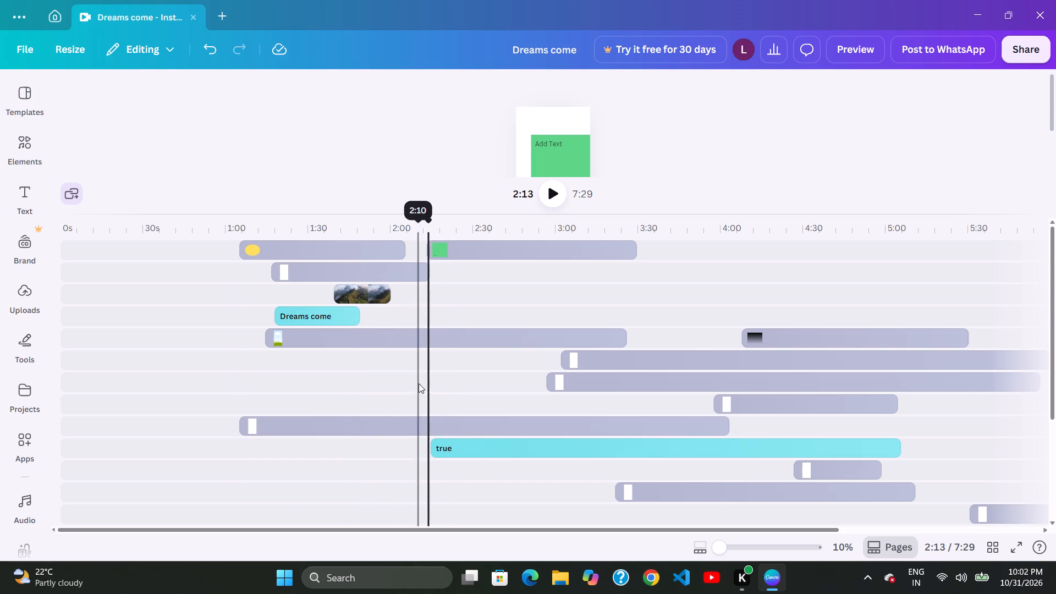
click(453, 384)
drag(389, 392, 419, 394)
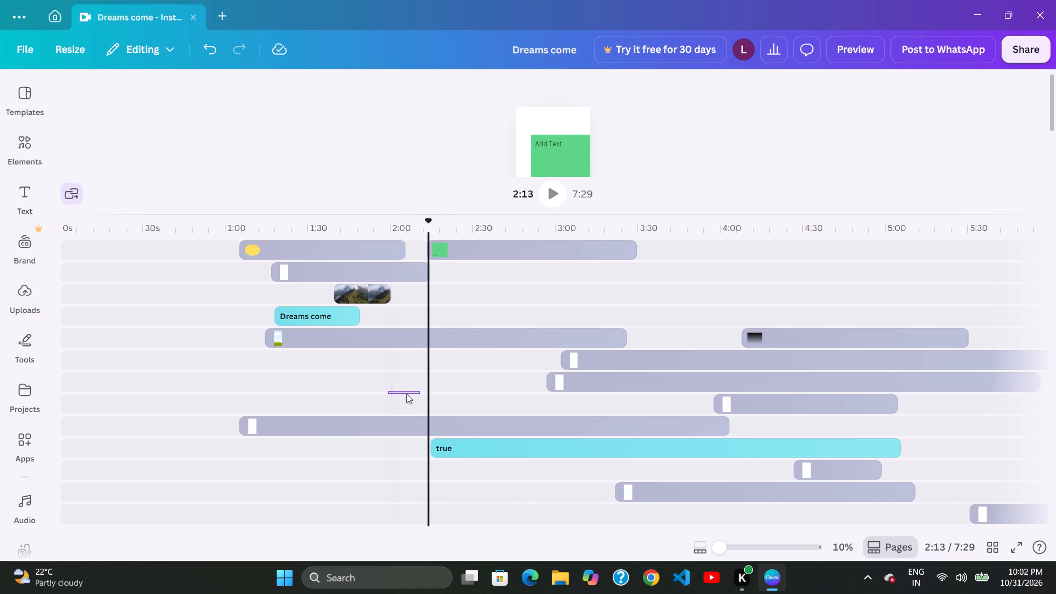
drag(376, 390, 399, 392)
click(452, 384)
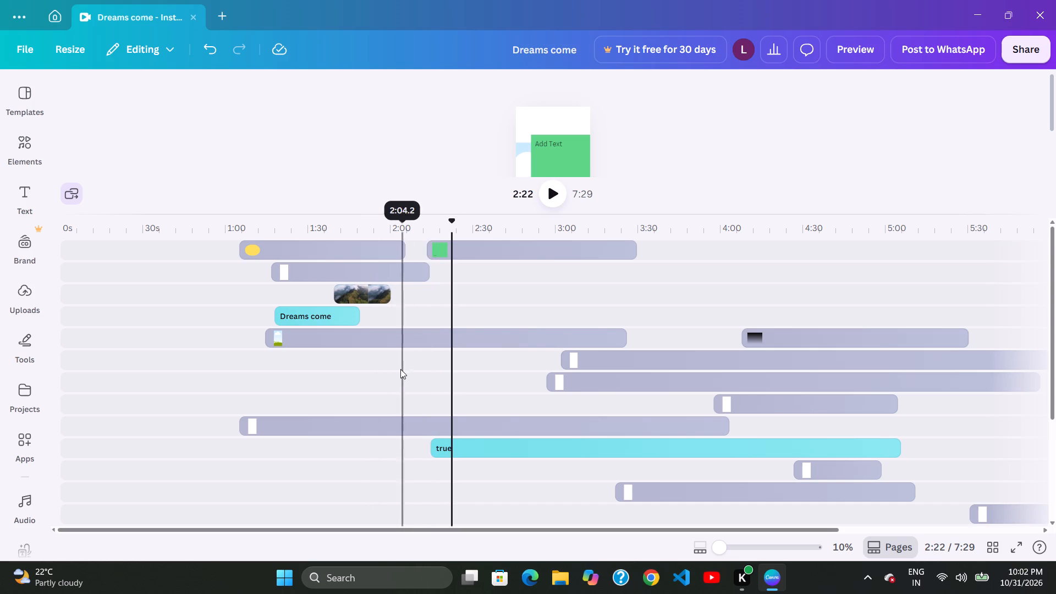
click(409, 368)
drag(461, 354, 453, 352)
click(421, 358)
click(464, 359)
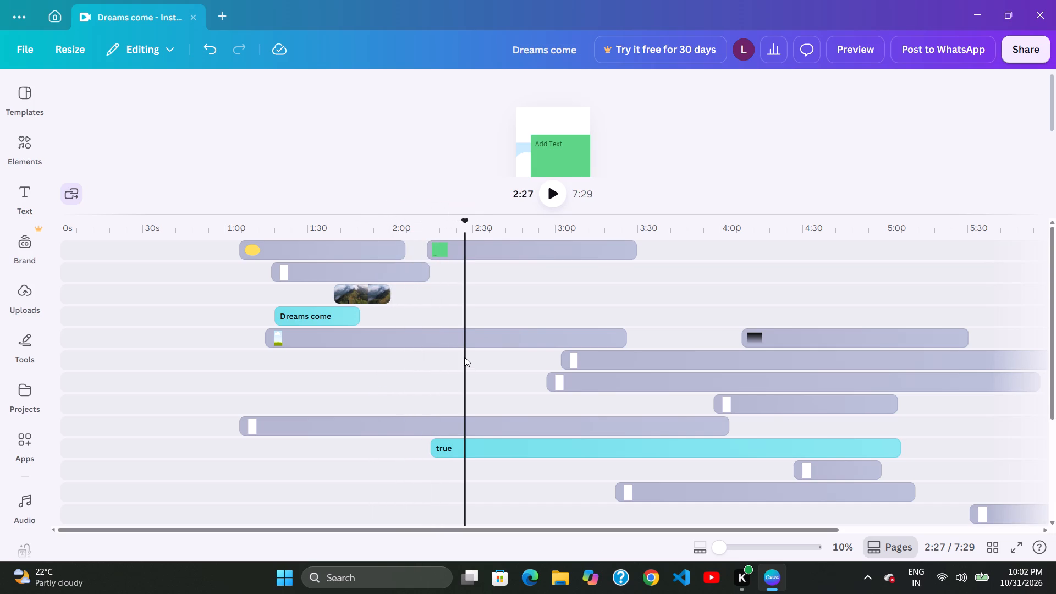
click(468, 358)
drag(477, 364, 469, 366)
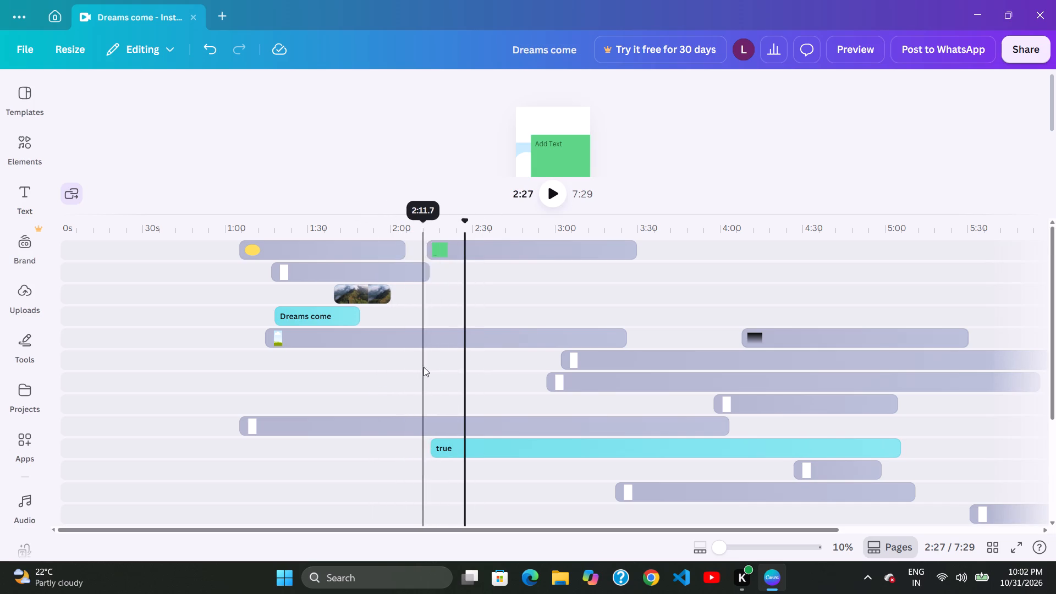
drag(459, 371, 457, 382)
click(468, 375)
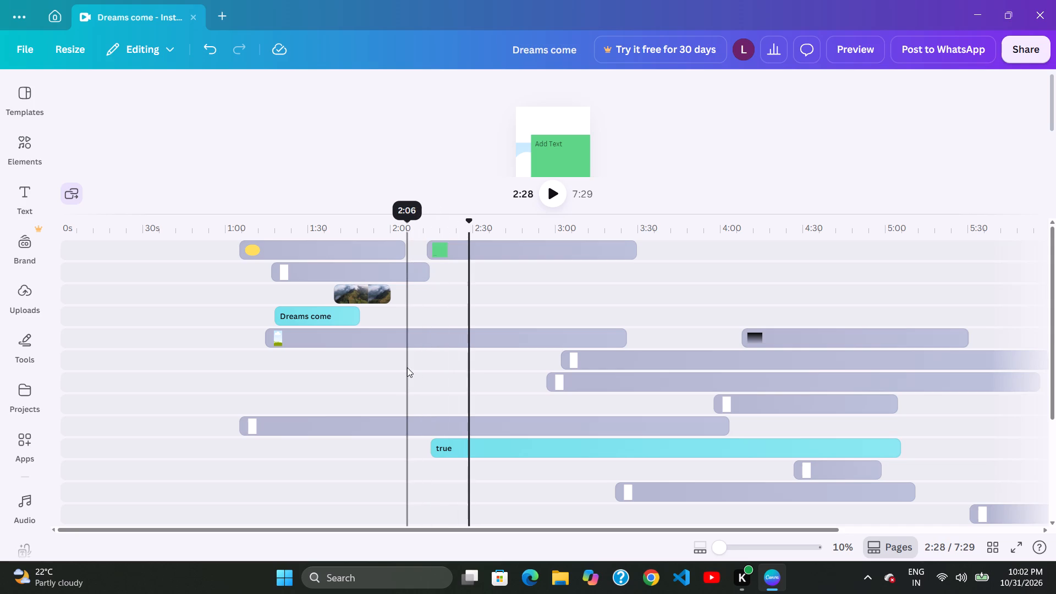
Shift the fifth-track landscape frame element earlier so it starts at about 1:05, in line with the yellow element.
drag(403, 366, 411, 365)
drag(468, 347, 449, 349)
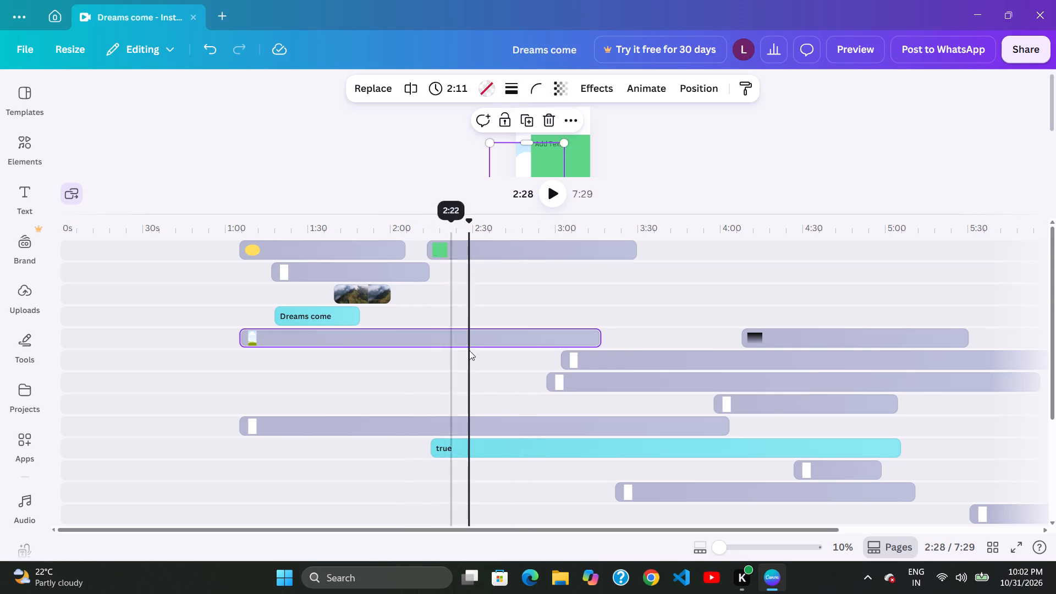
drag(472, 349, 466, 344)
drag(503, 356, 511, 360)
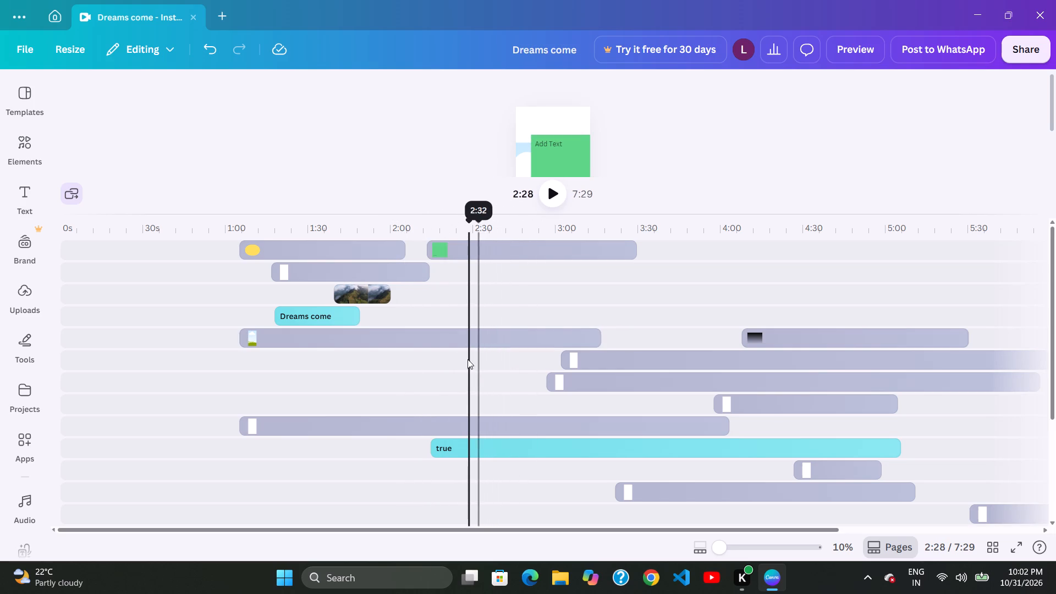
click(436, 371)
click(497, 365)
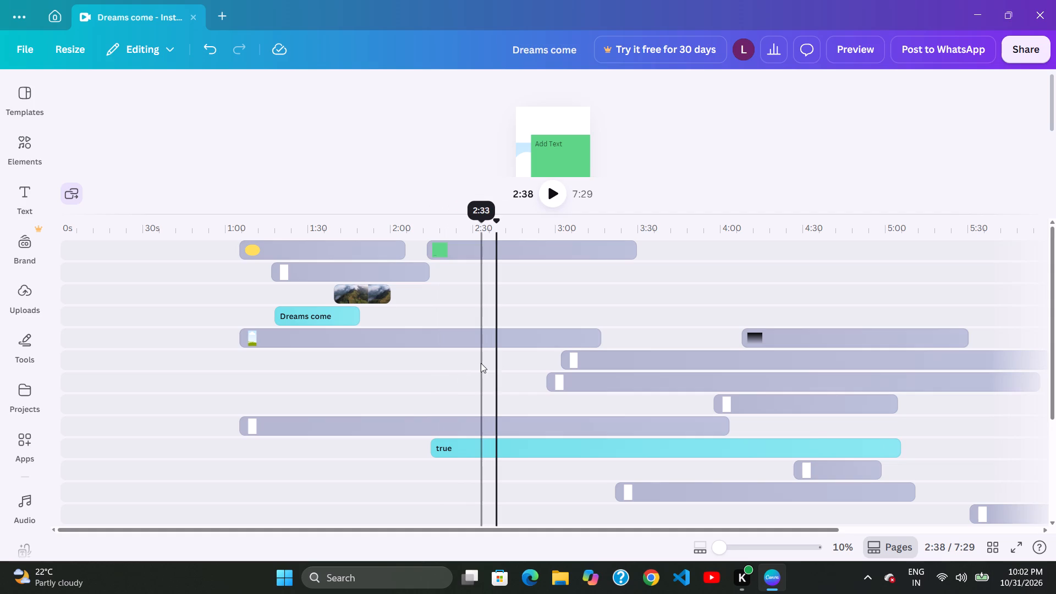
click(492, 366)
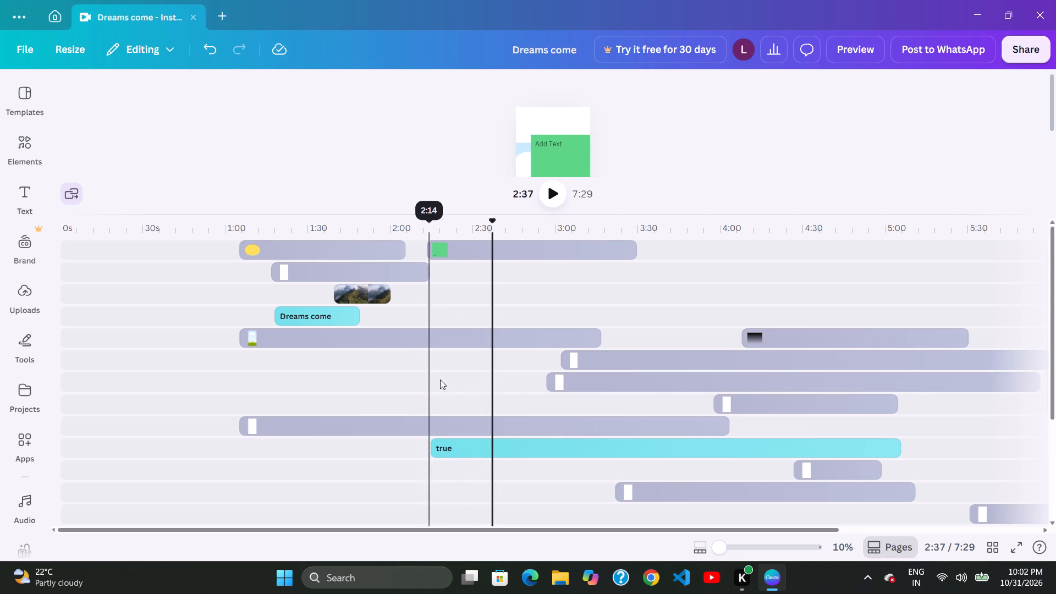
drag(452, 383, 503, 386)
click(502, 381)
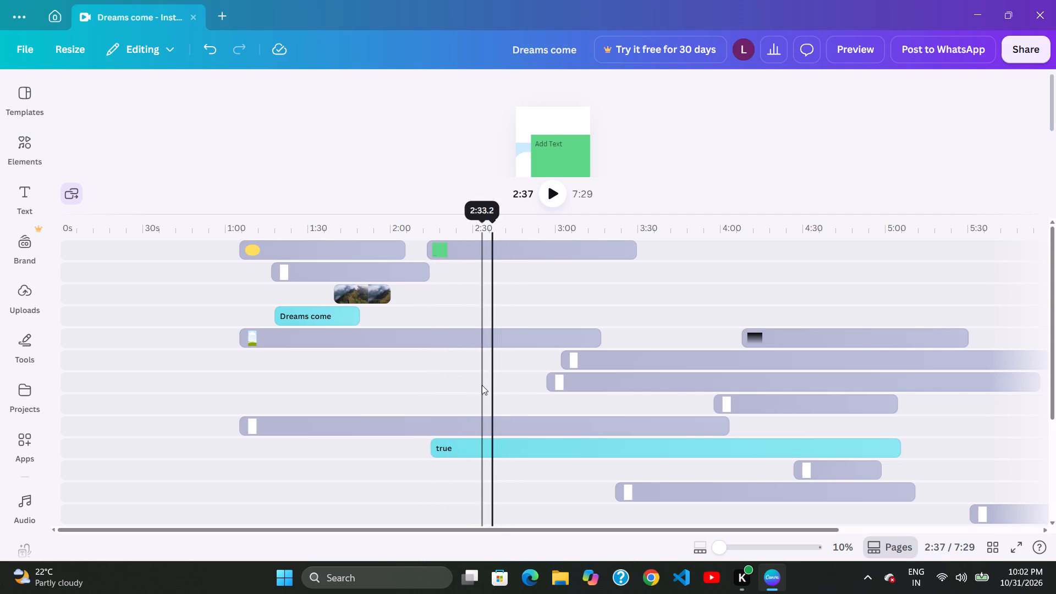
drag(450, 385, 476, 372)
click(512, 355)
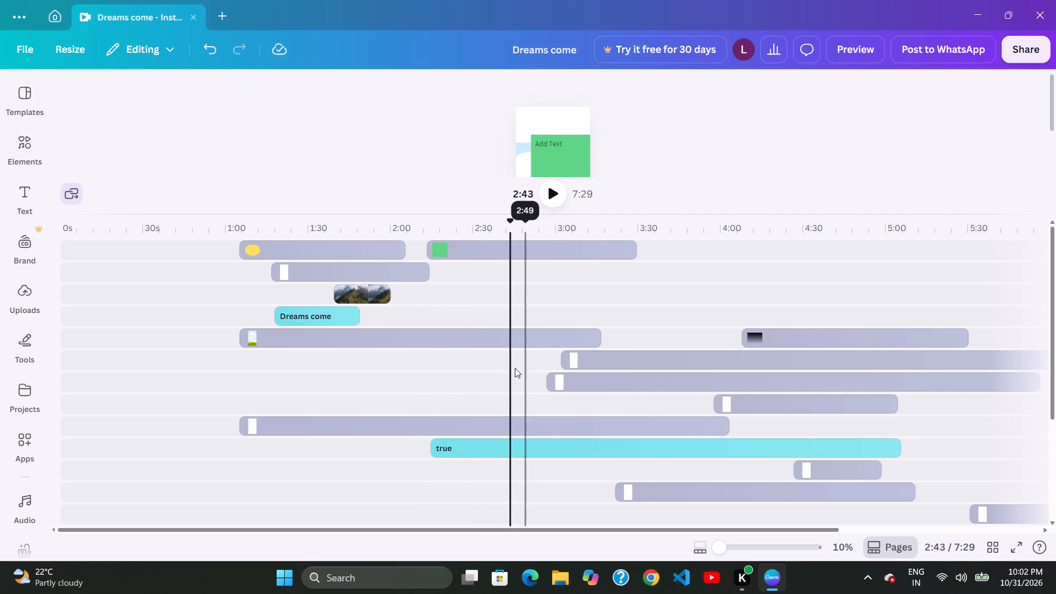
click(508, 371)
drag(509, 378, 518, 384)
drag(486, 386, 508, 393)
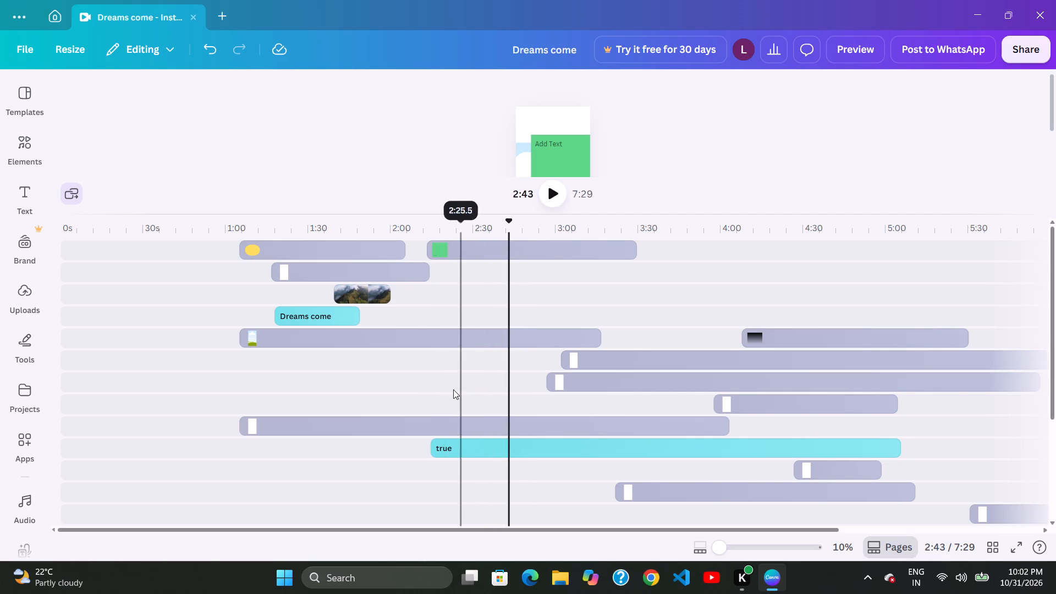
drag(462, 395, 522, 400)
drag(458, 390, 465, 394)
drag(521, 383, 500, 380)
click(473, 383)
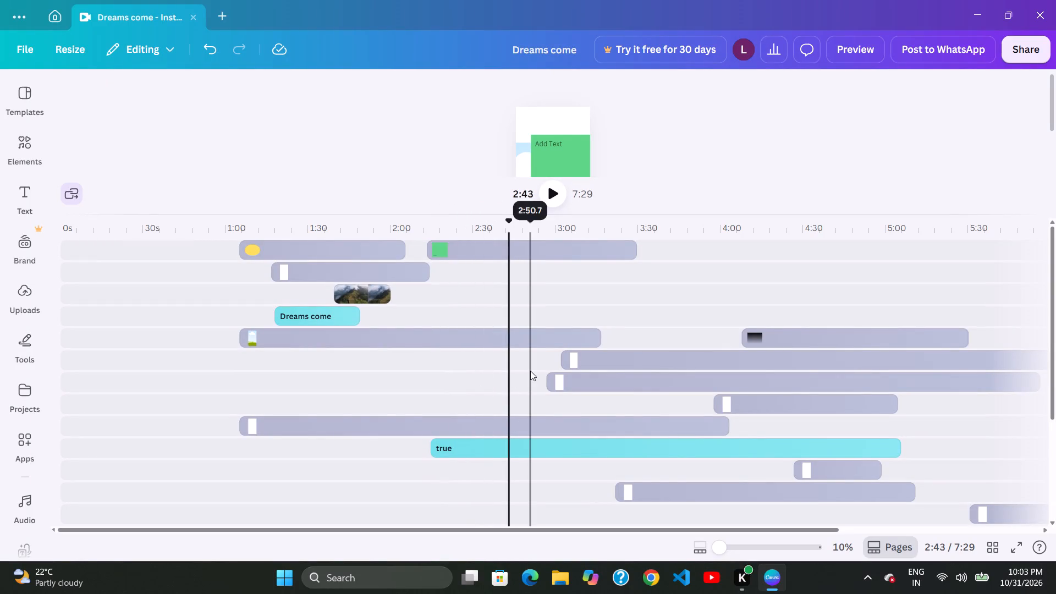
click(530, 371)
Trim the beginning of the seventh-track white element to about 2:58, for a duration of 2:58.
drag(532, 371, 542, 373)
drag(544, 384, 559, 389)
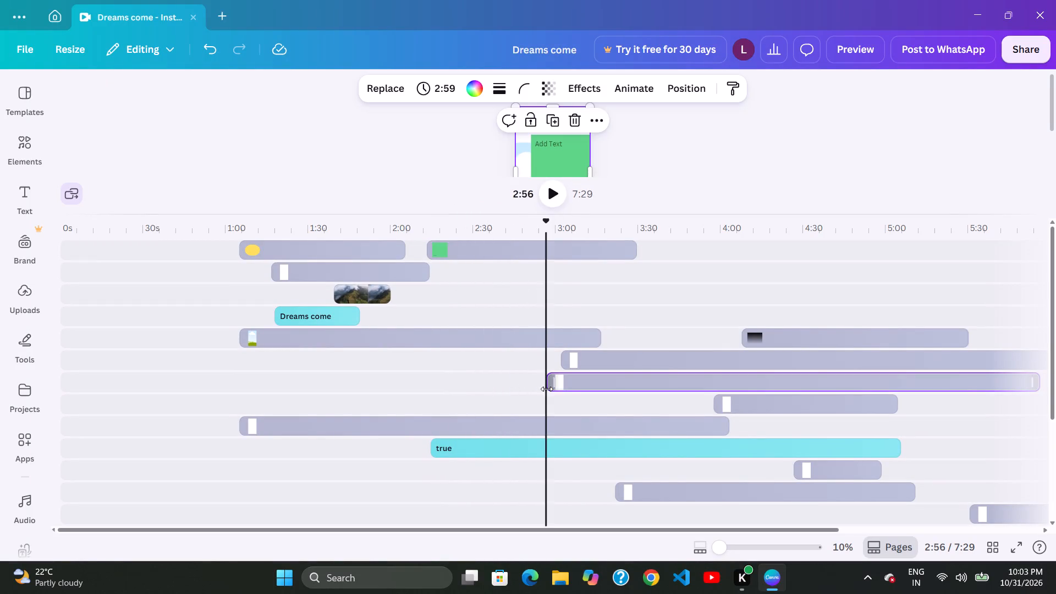
drag(558, 392, 563, 394)
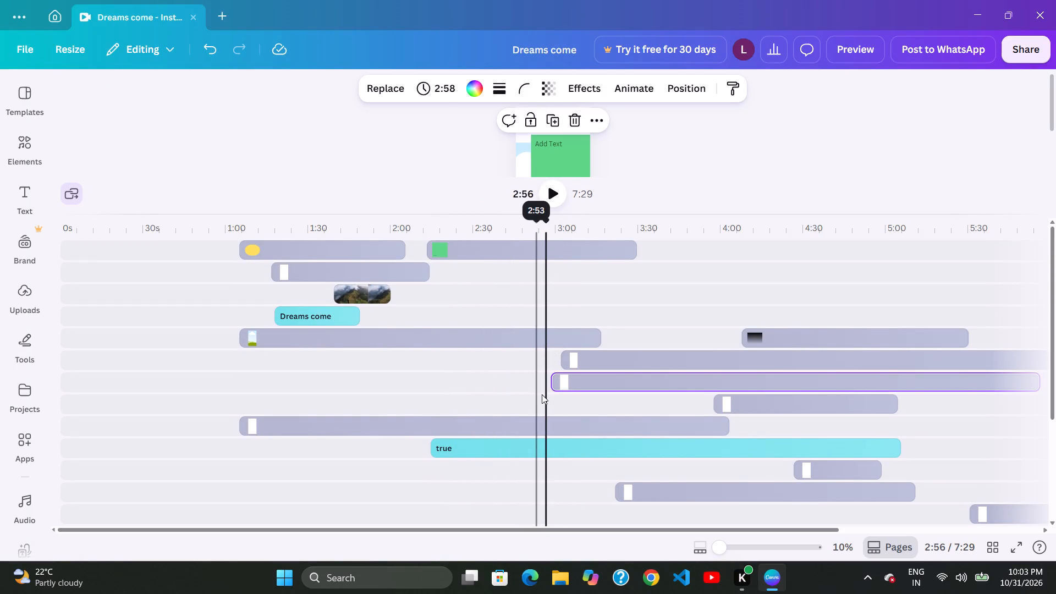
click(543, 400)
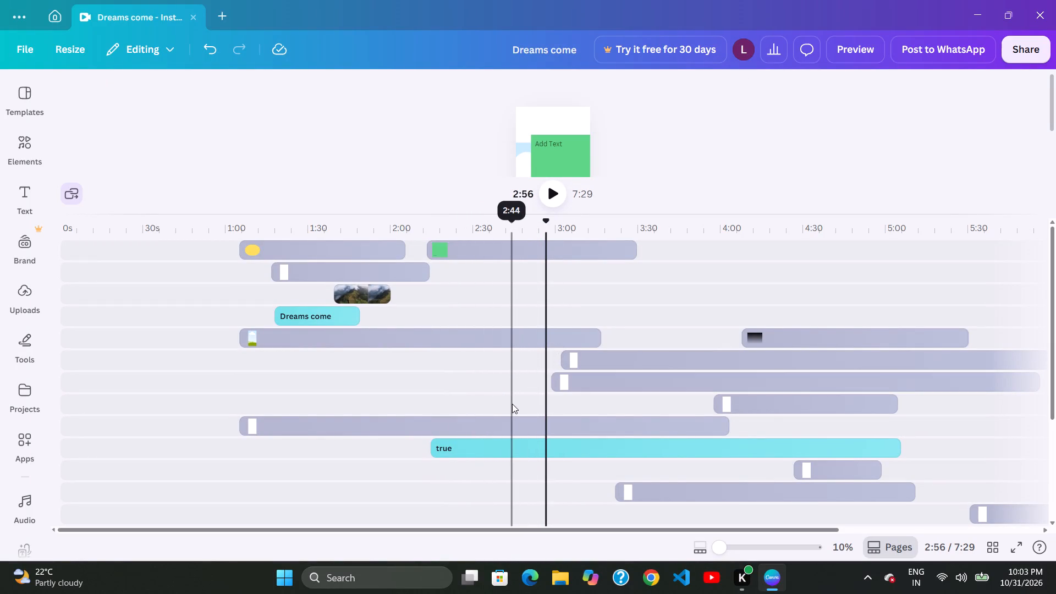
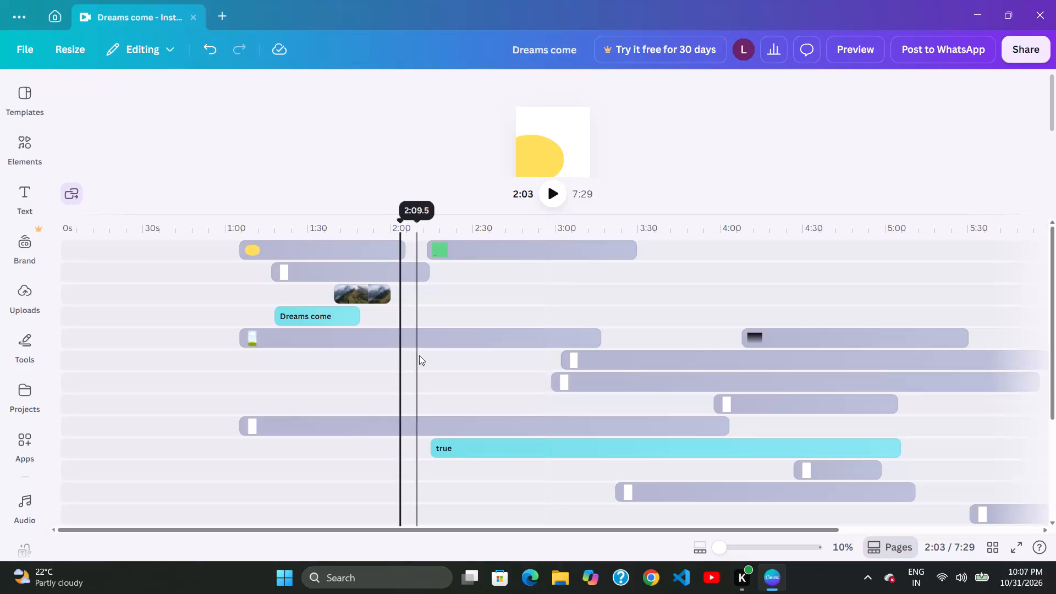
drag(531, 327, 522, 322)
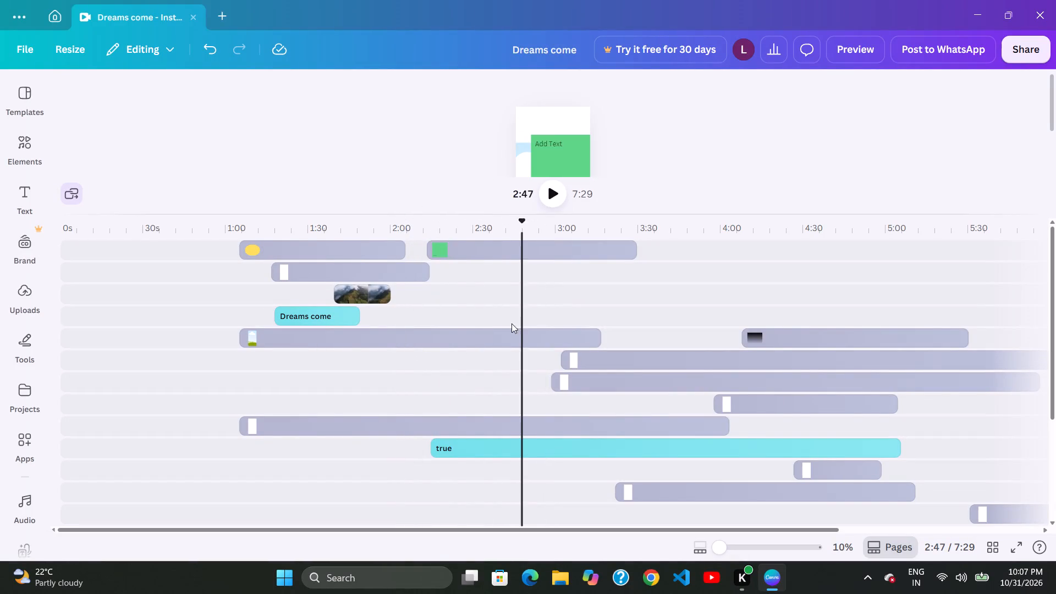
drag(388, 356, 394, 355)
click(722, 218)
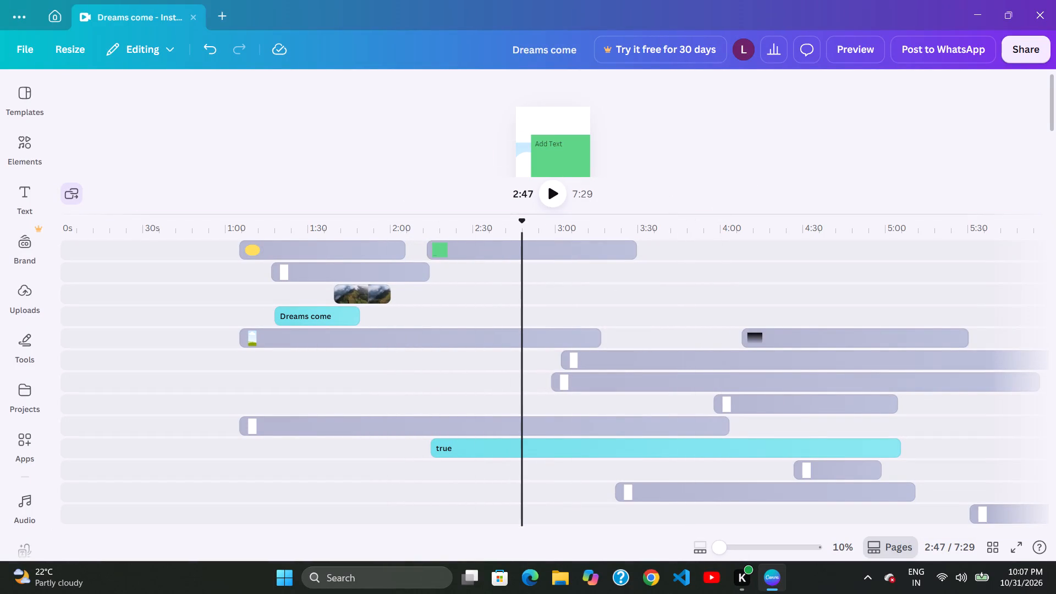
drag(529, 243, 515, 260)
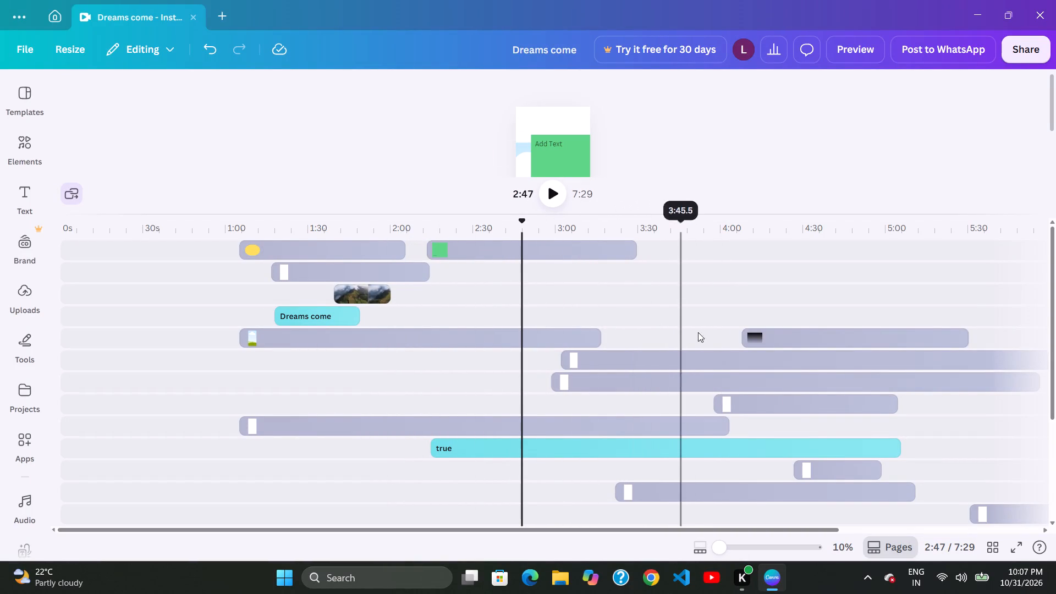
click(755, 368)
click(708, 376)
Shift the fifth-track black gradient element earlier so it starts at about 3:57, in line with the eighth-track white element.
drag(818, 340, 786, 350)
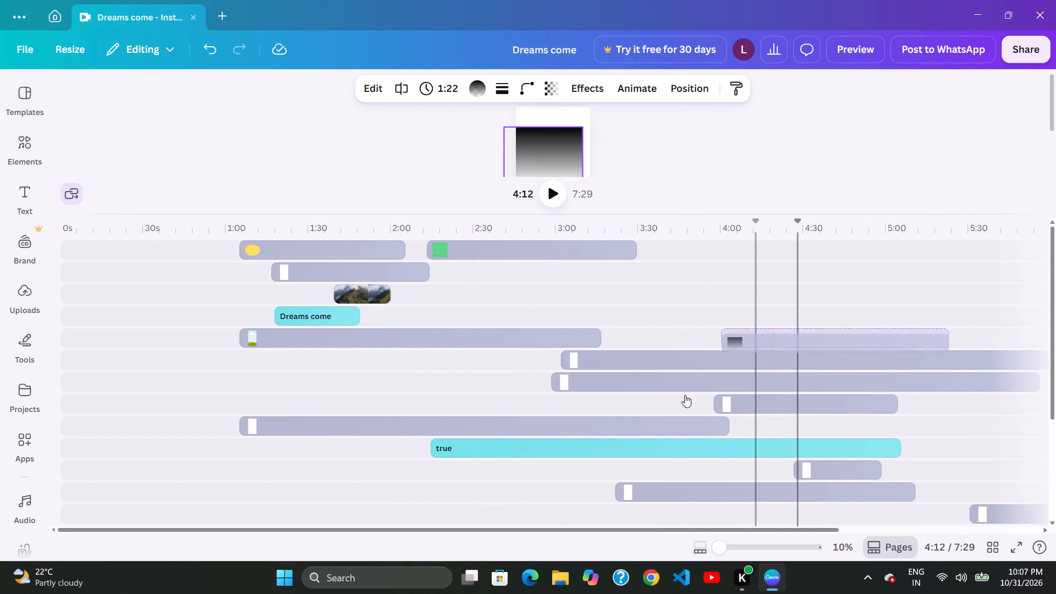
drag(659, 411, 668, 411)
Shift the 2:58-long white element on the seventh track earlier so it starts at about 2:41.
drag(733, 383, 700, 386)
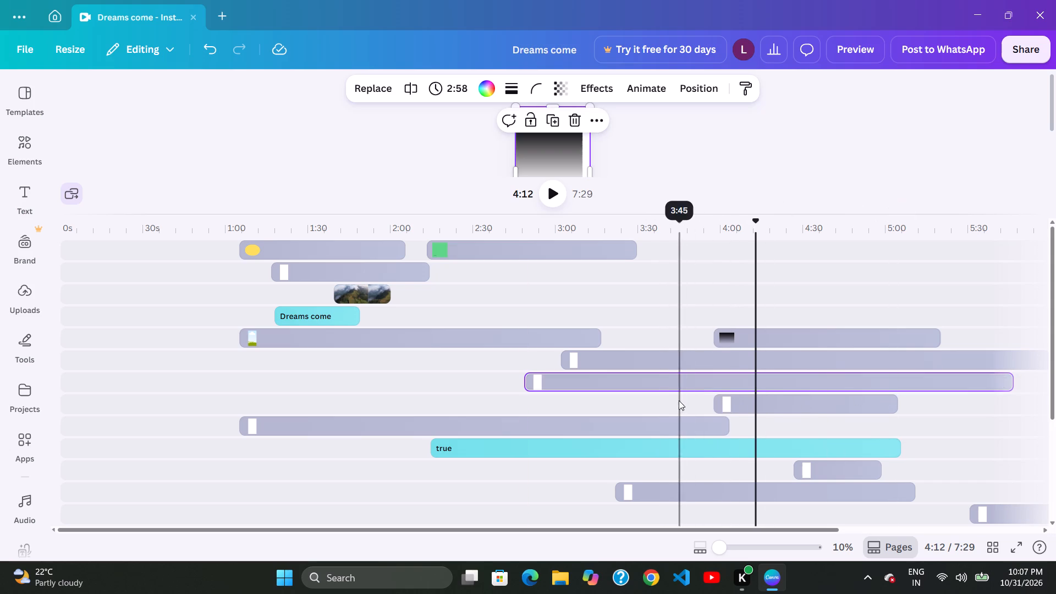
drag(667, 376, 646, 389)
Move the black gradient element from the fifth track to its own seventh track, starting at about 3:22.
drag(751, 338, 656, 368)
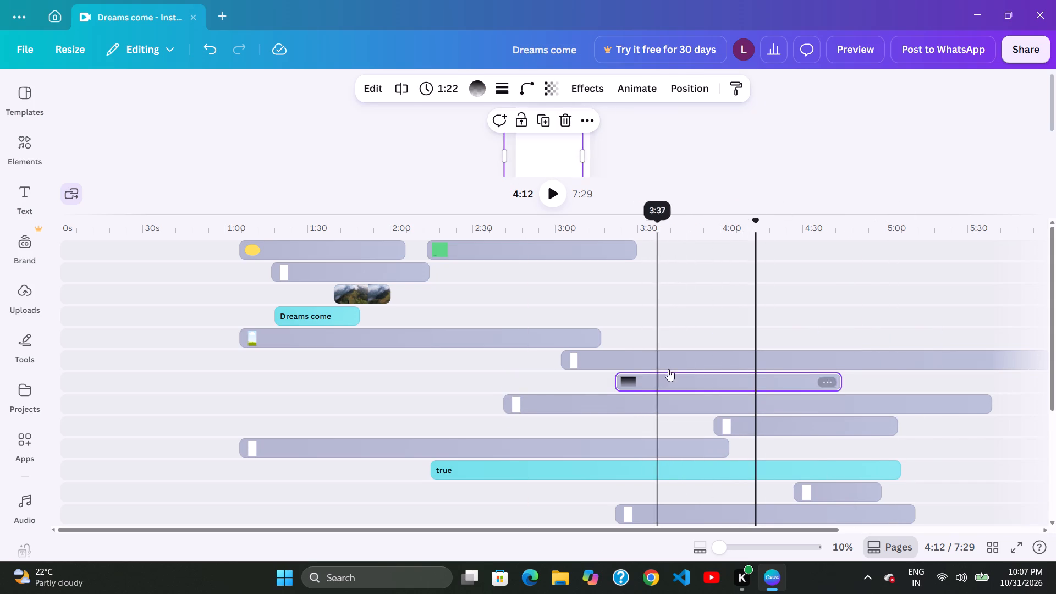
Move the sixth-track white element to the fourth track, after the "Dreams come" text, starting at about 2:06.
drag(766, 353, 645, 356)
drag(647, 358, 736, 327)
drag(774, 311, 659, 326)
drag(666, 341, 717, 329)
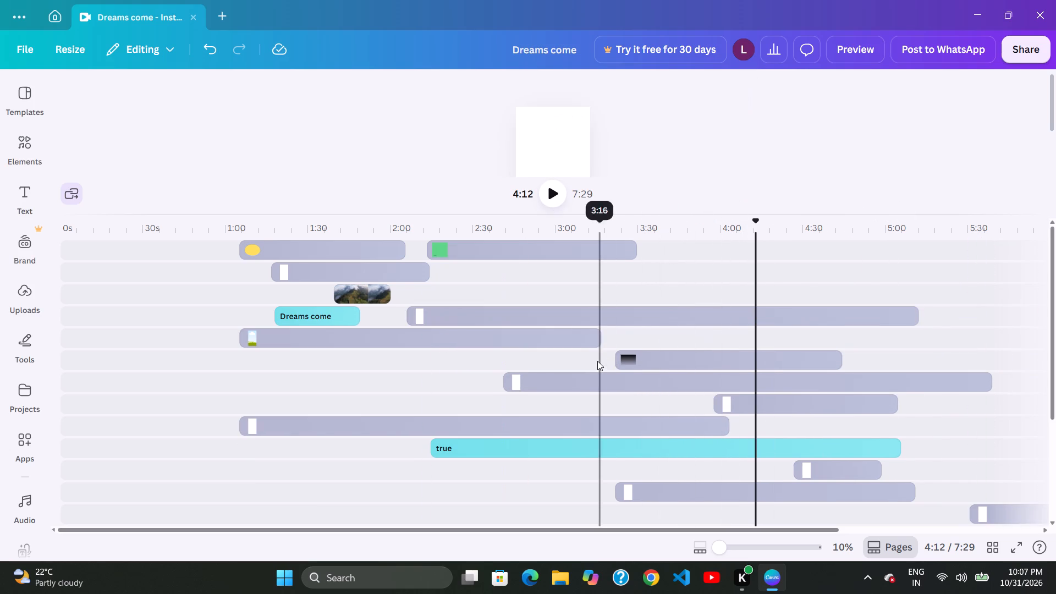
Shift the landscape frame, black gradient and seventh-track white elements earlier together, starting at about 0:32, 2:48 and 2:08.
drag(597, 361, 617, 359)
drag(704, 333, 547, 394)
drag(507, 416, 551, 404)
drag(604, 387, 516, 399)
Rearrange the two 2:58-long white elements: one on the sixth track from about 1:23, the other shortened on the seventh from about 2:35.
drag(637, 377, 490, 406)
drag(494, 406, 553, 391)
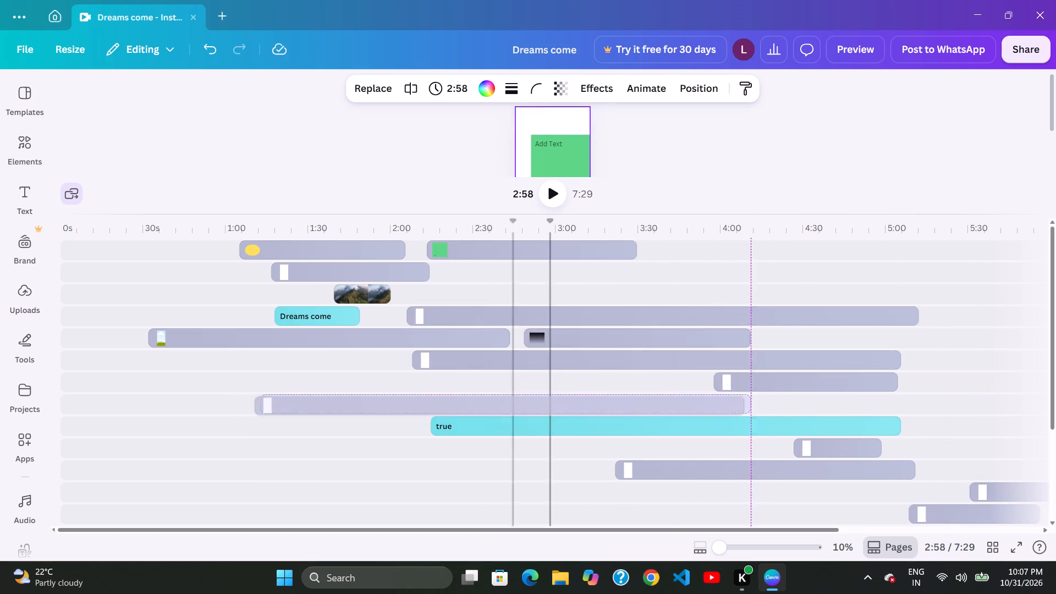
drag(553, 391, 620, 363)
drag(476, 375, 468, 378)
drag(469, 380, 552, 366)
drag(567, 363, 443, 381)
drag(442, 385, 493, 354)
click(372, 441)
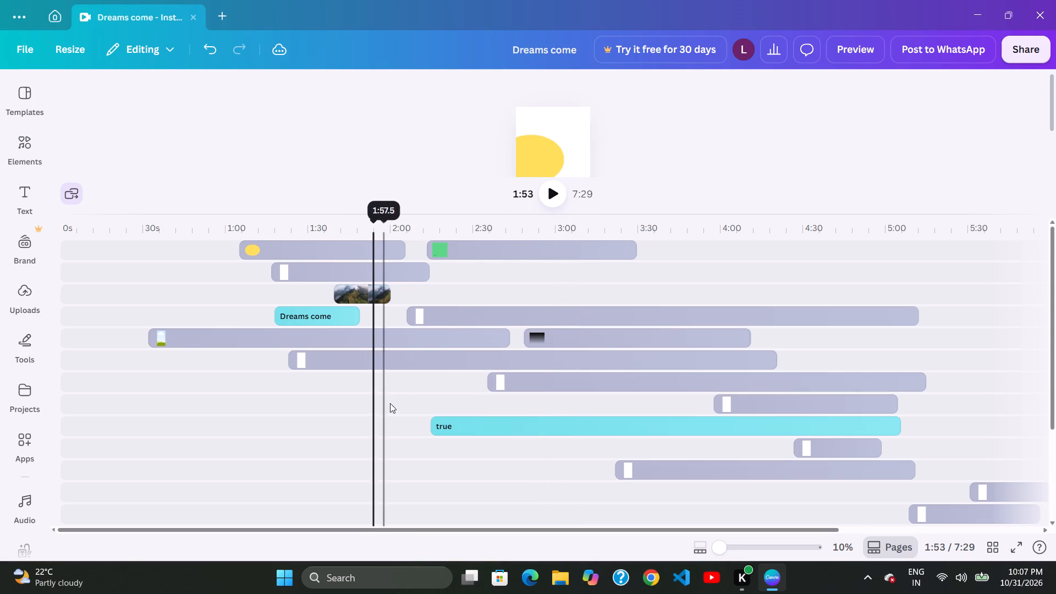
Extend the beginnings of the gradient, landscape frame and two long white elements together to about 2:17, 0:00, 0:33 and 2:03.
drag(474, 378, 339, 455)
drag(338, 456, 430, 394)
drag(450, 360, 400, 373)
drag(402, 374, 528, 344)
drag(535, 341, 416, 373)
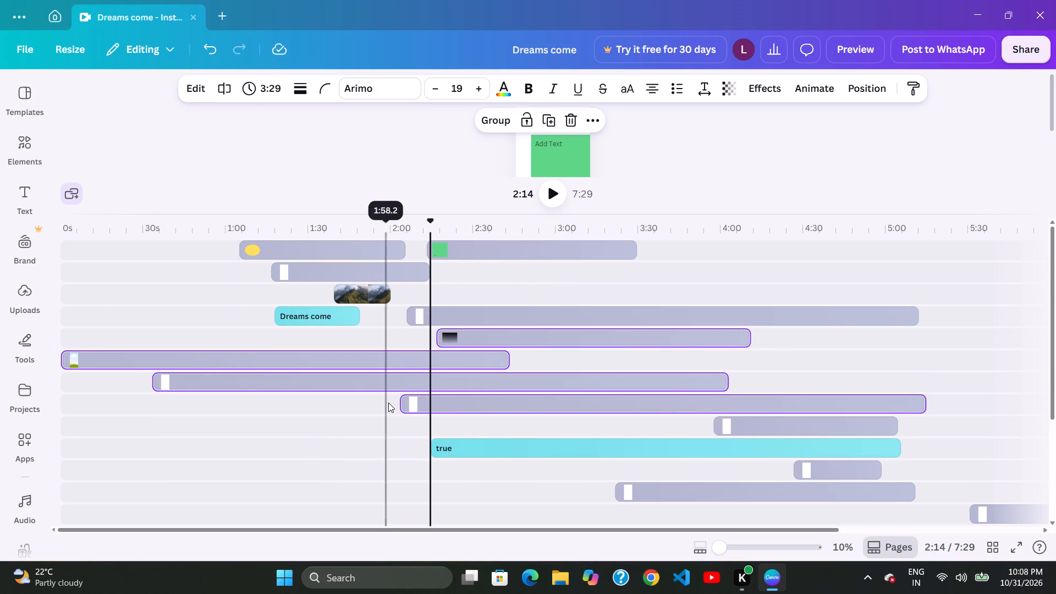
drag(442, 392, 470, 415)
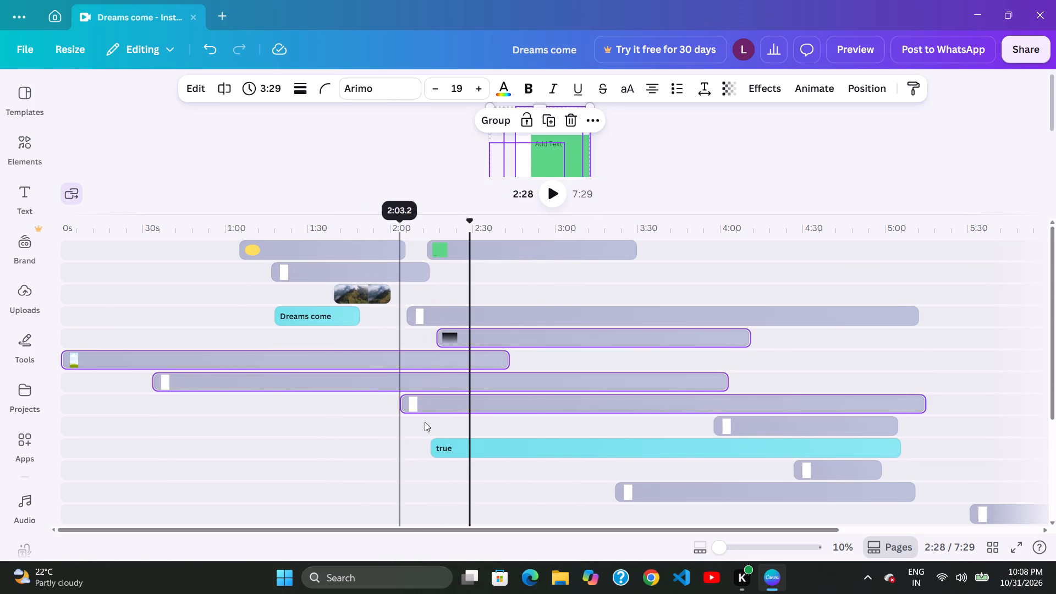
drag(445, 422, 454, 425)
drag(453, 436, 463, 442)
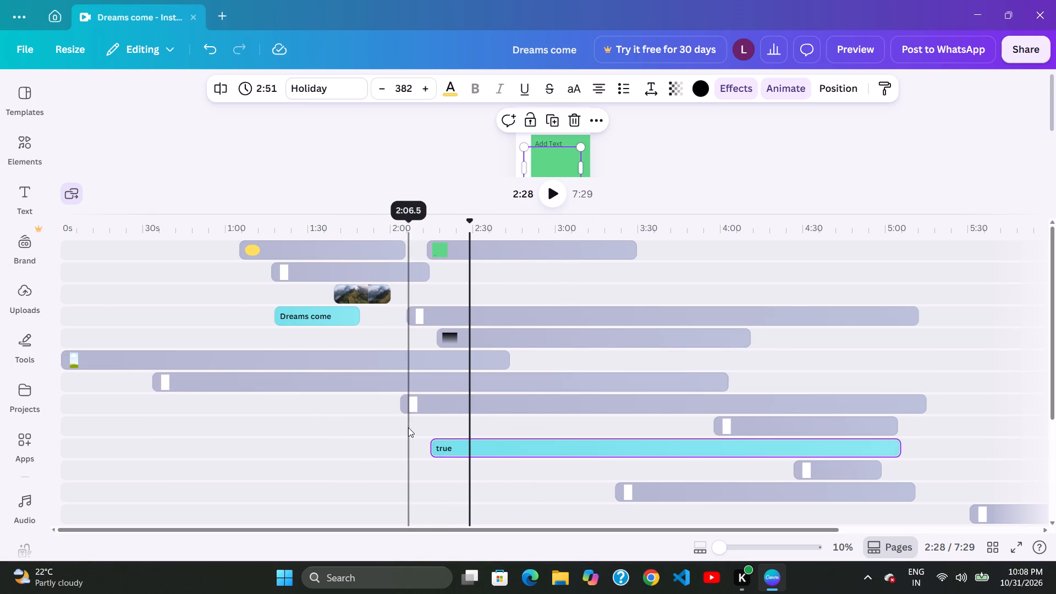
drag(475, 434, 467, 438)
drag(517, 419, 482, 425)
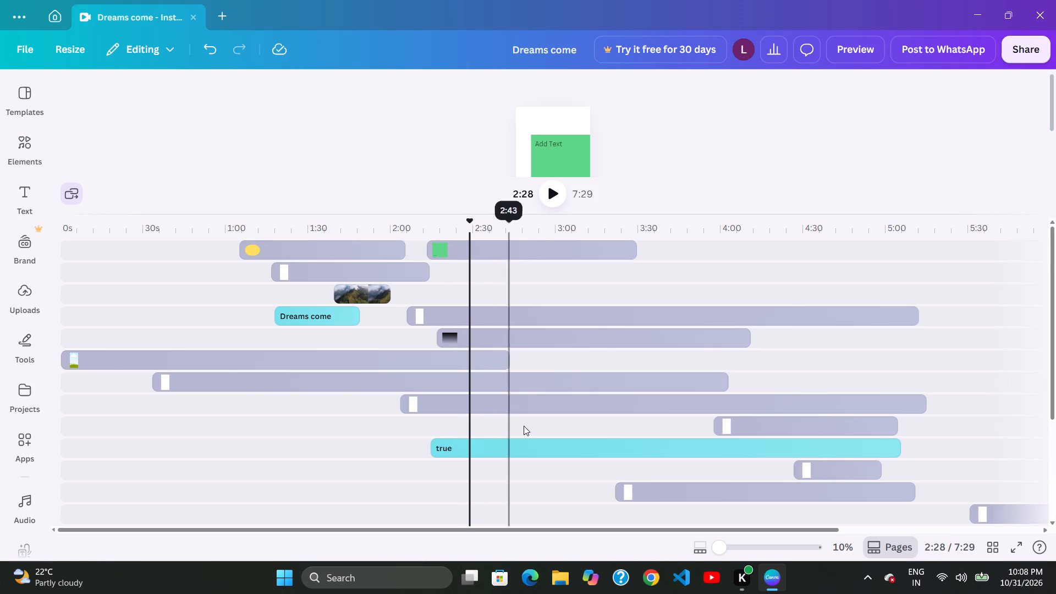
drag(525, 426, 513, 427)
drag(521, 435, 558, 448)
Trim the beginning of the "true" text element to about 2:17, in line with the gradient element, for a duration of 2:49.
drag(435, 444, 442, 445)
drag(525, 433, 507, 437)
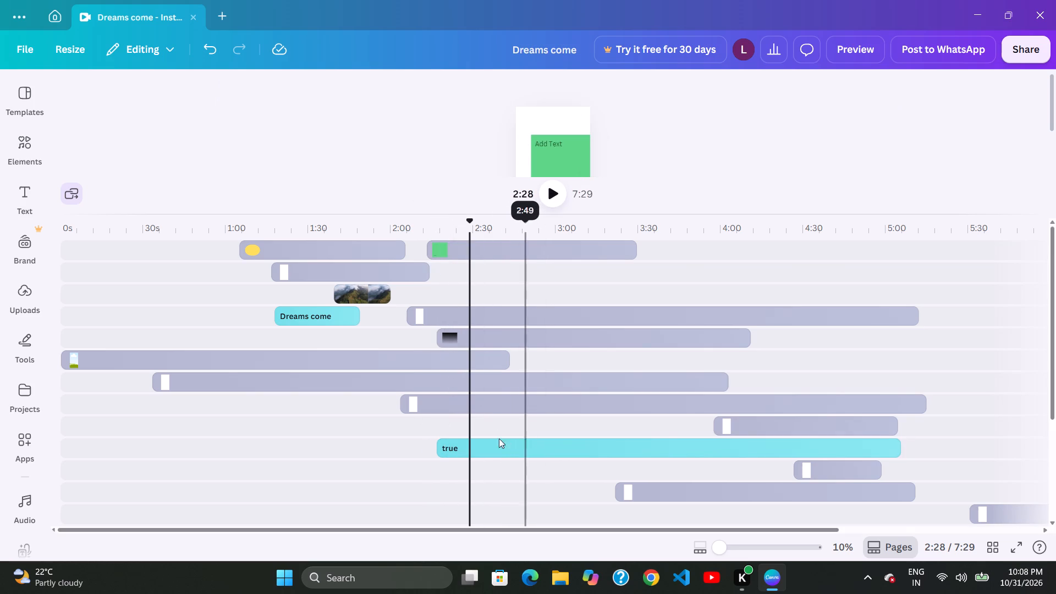
Shift the "true" text element later on its track so it starts at about 2:32.
drag(543, 435, 520, 442)
drag(485, 439, 499, 439)
drag(517, 442, 533, 442)
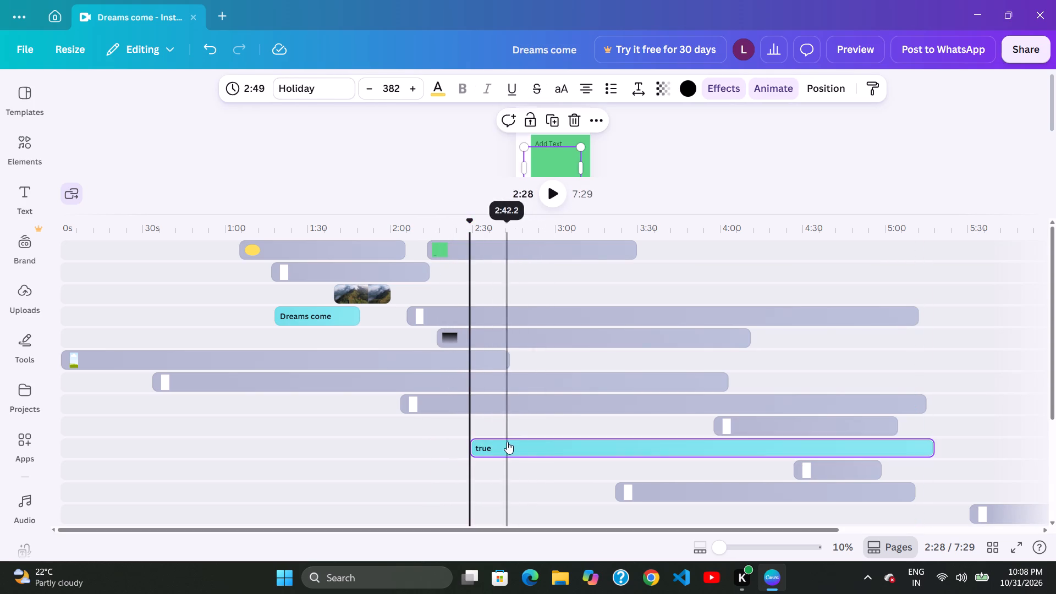
drag(543, 442, 551, 444)
drag(465, 446, 502, 421)
drag(504, 420, 475, 427)
drag(430, 439, 447, 434)
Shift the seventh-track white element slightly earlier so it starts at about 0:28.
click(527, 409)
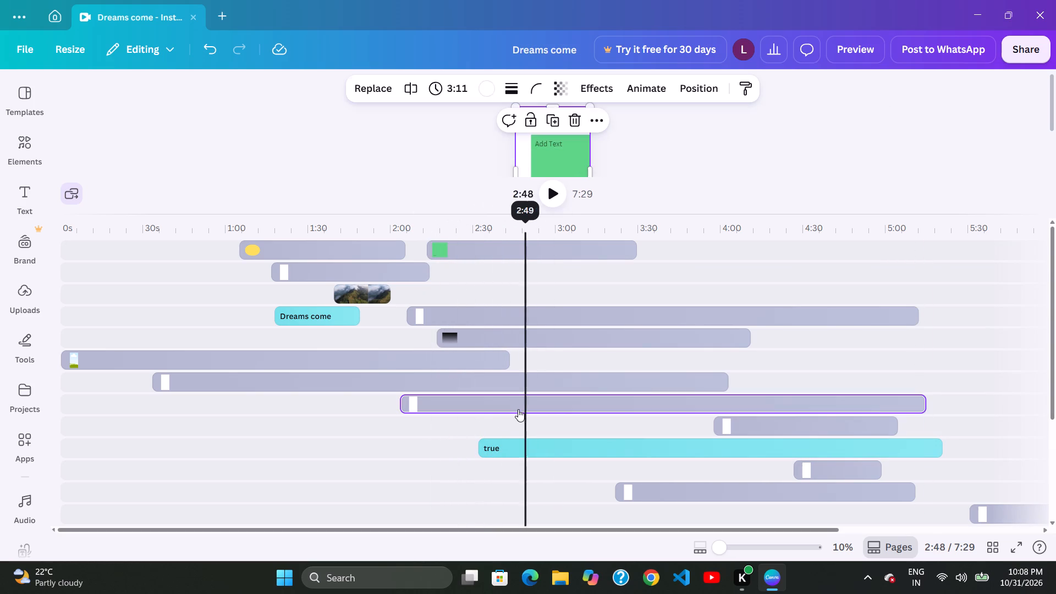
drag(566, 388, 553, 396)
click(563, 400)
Shift the eighth-track white element later to start at about 2:09, with its end in line with the "true" text element.
click(588, 403)
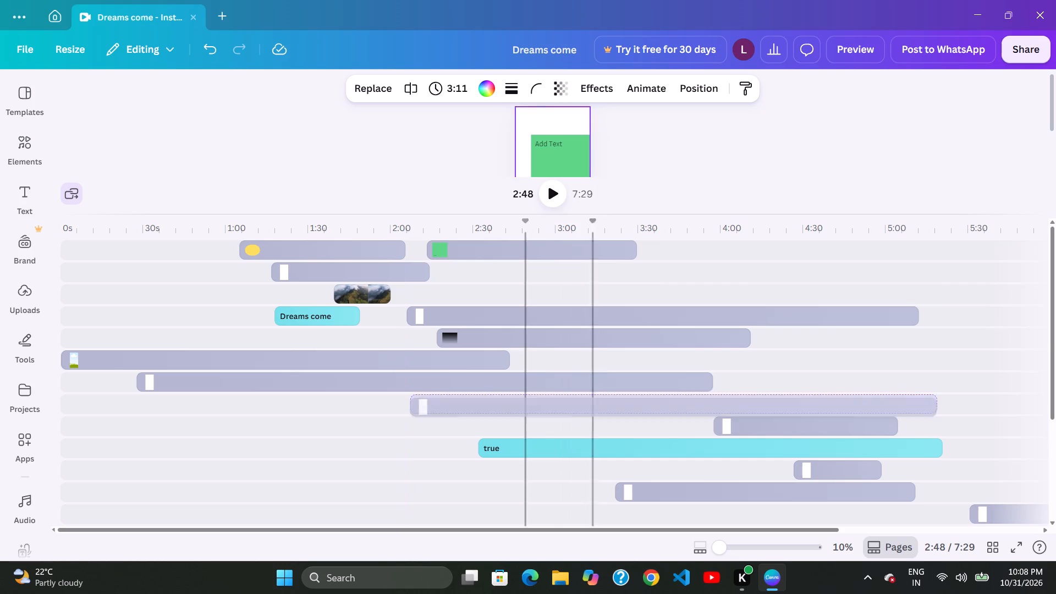
drag(574, 405, 579, 409)
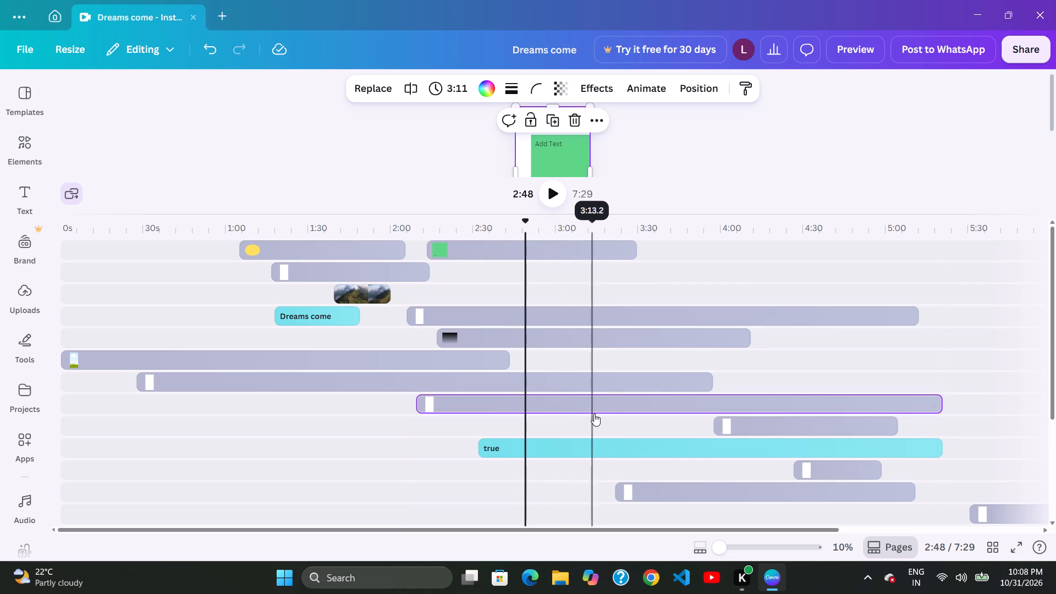
drag(509, 422, 552, 410)
Shift the seventh-track white element so it starts at about 0:29.
click(587, 397)
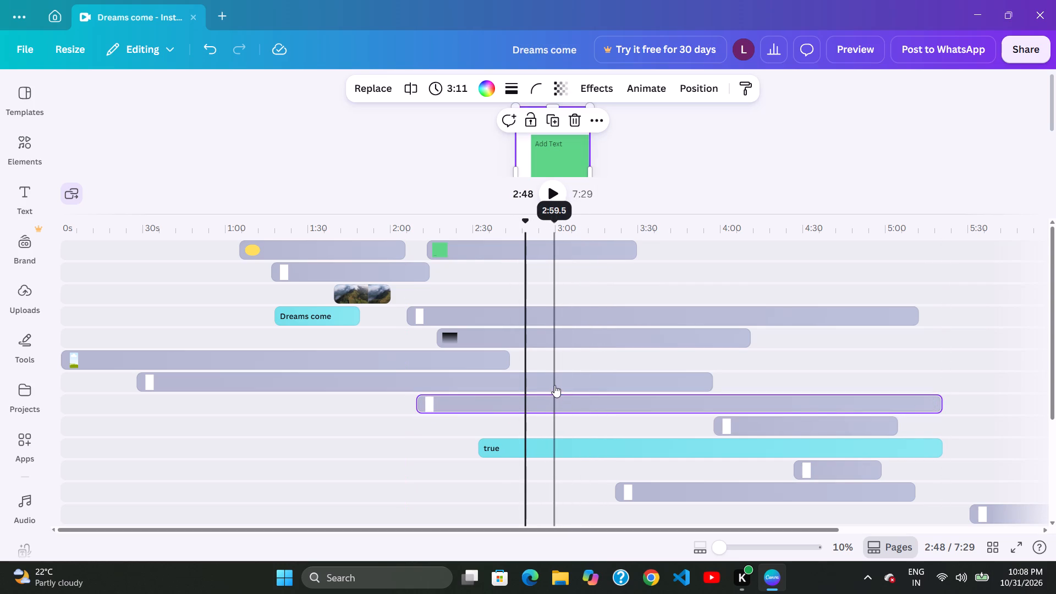
click(517, 388)
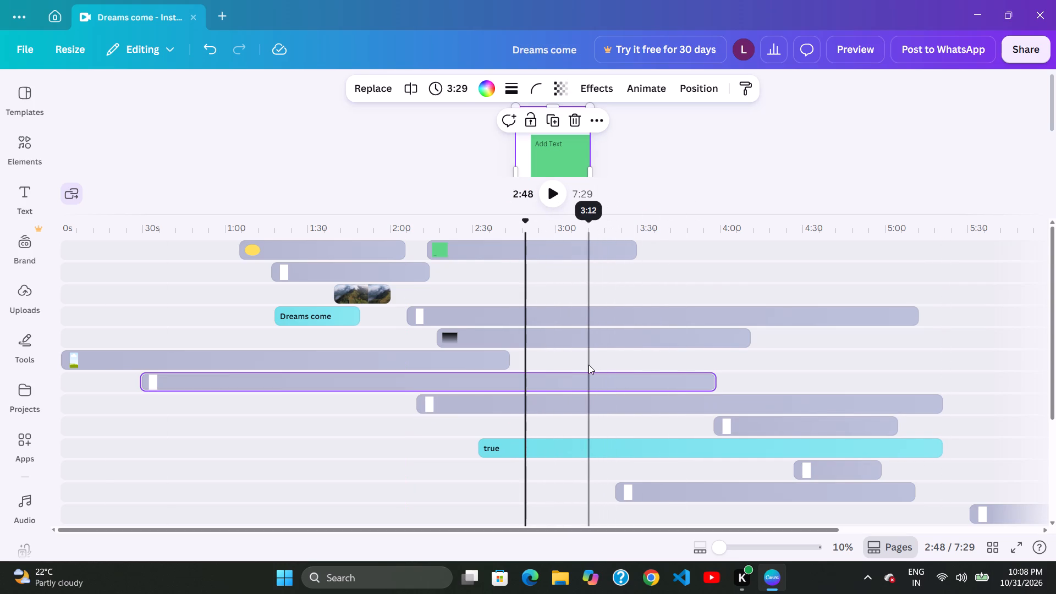